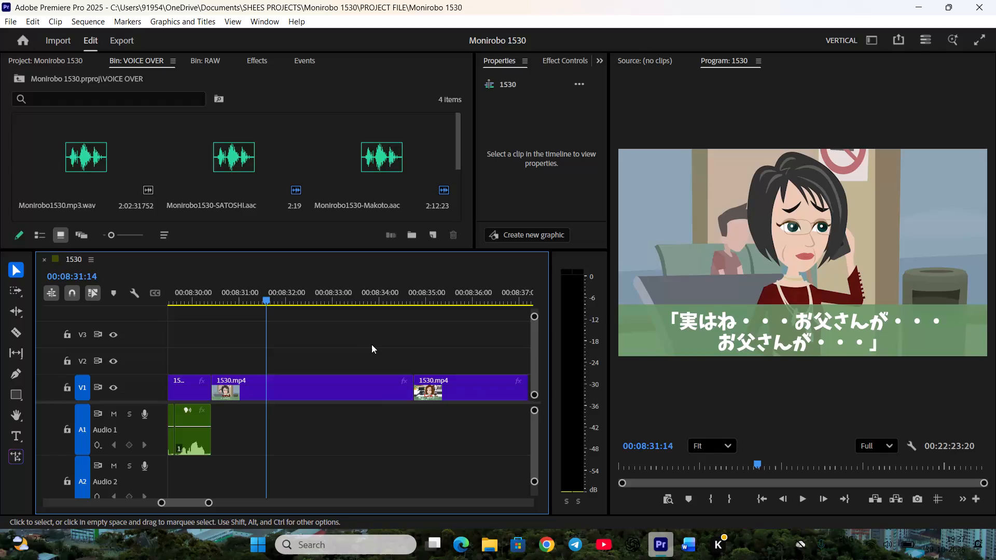
Save the project.
key(ctrl+s)
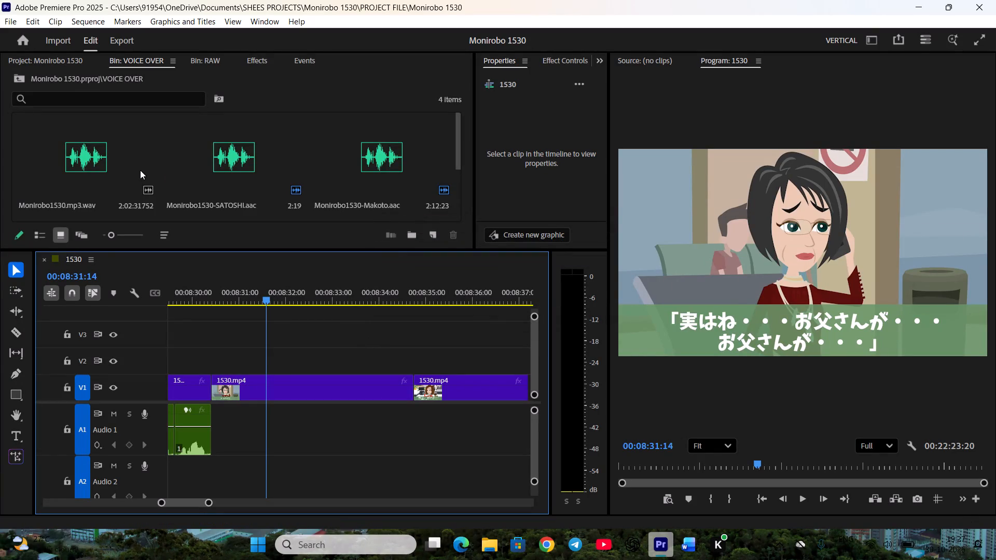
Open Monirobo1530Female.mp3.mpeg from the VOICE OVER bin as the source and mark its In point at 00:05:37:02.
scroll(140, 170, down, 1)
click(92, 169)
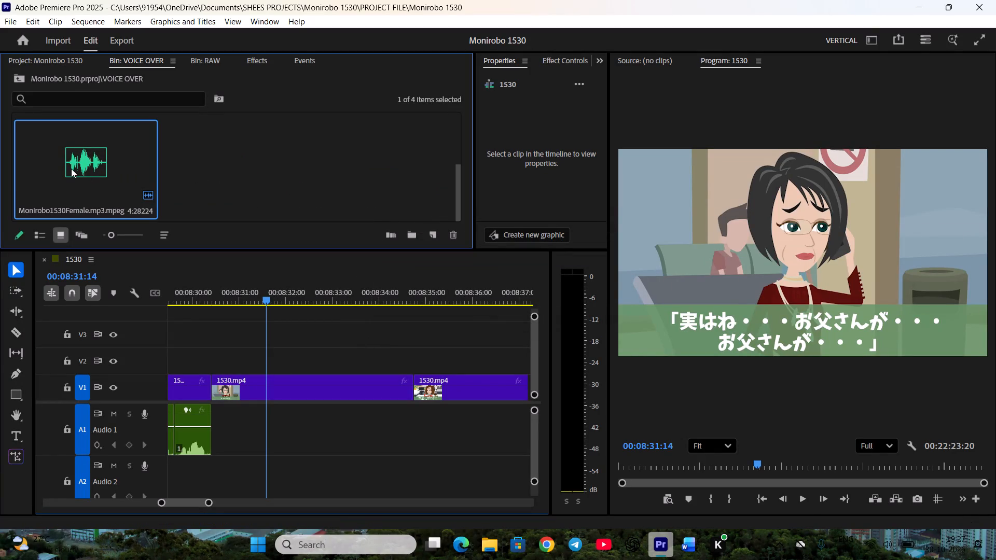
double_click(71, 167)
key(space)
key(space)
scroll(829, 434, down, 1)
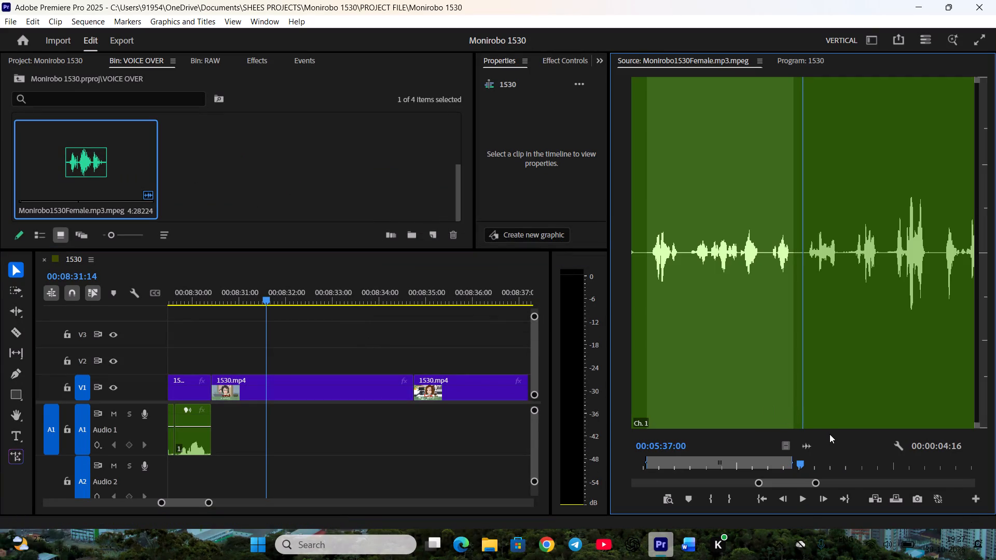
scroll(829, 436, down, 3)
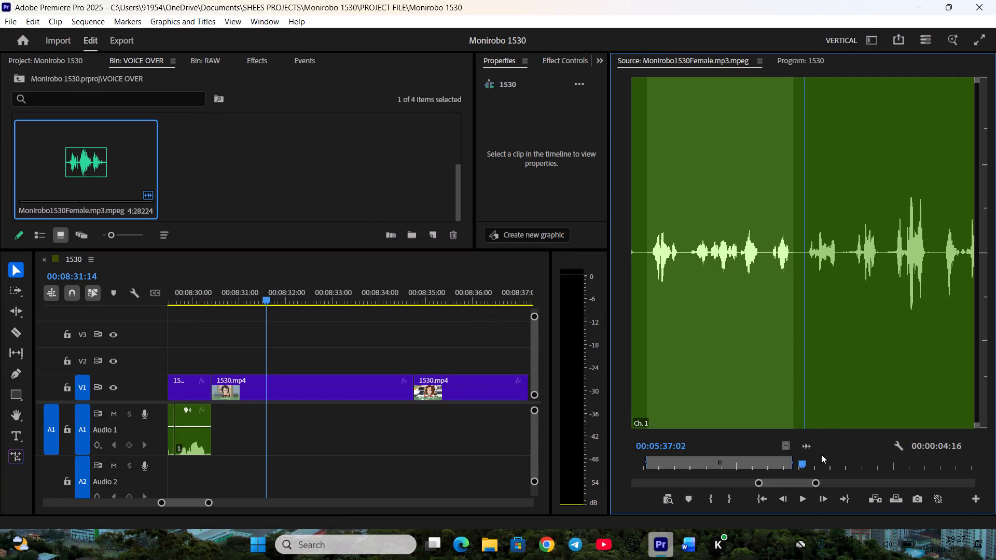
key(i)
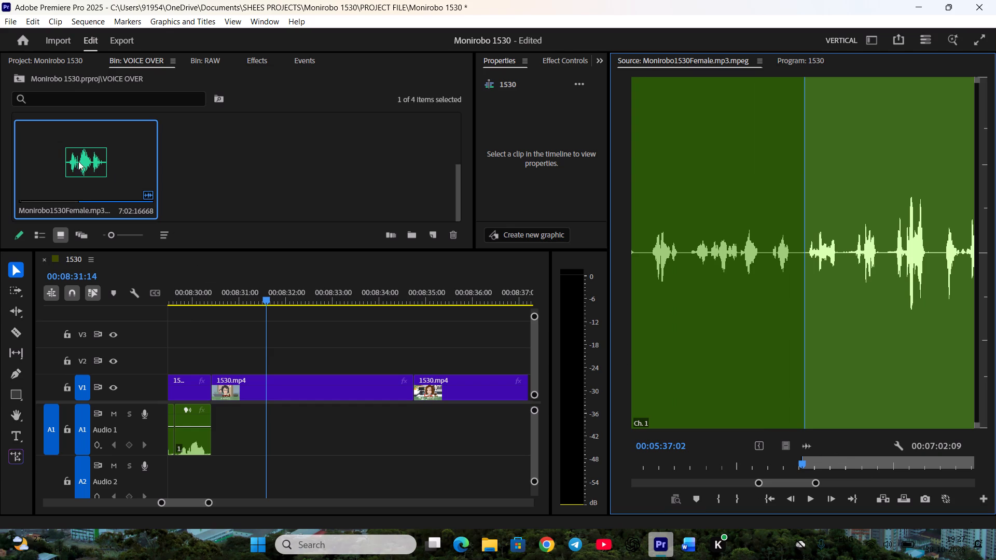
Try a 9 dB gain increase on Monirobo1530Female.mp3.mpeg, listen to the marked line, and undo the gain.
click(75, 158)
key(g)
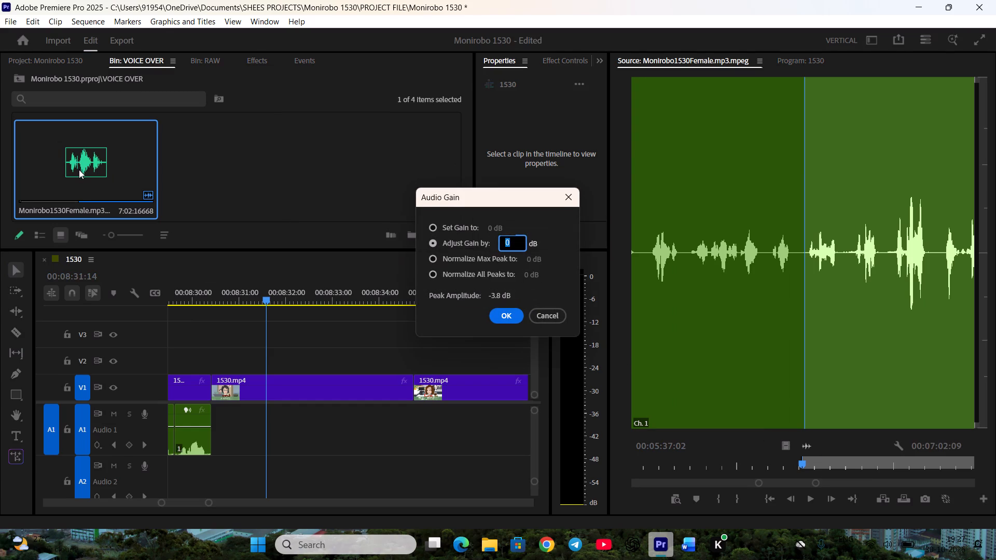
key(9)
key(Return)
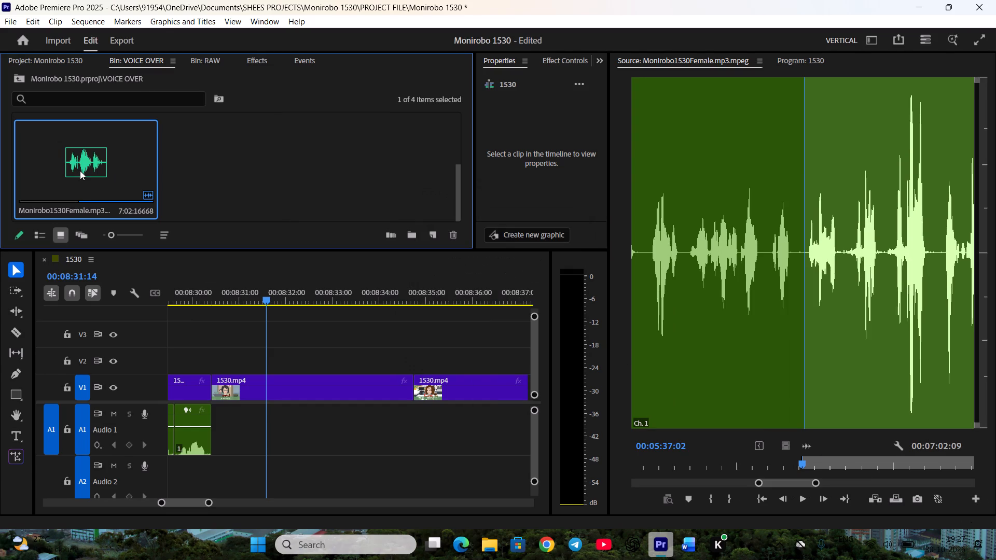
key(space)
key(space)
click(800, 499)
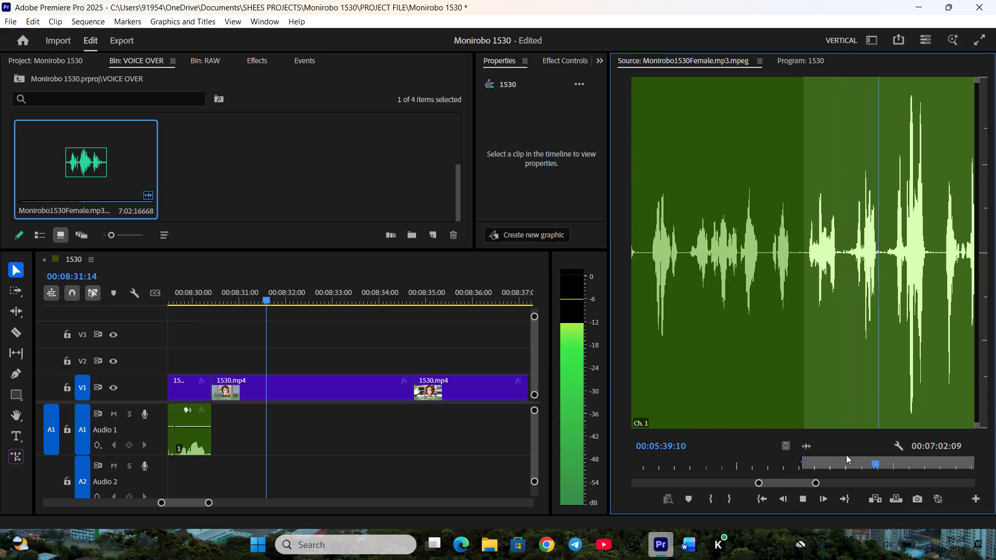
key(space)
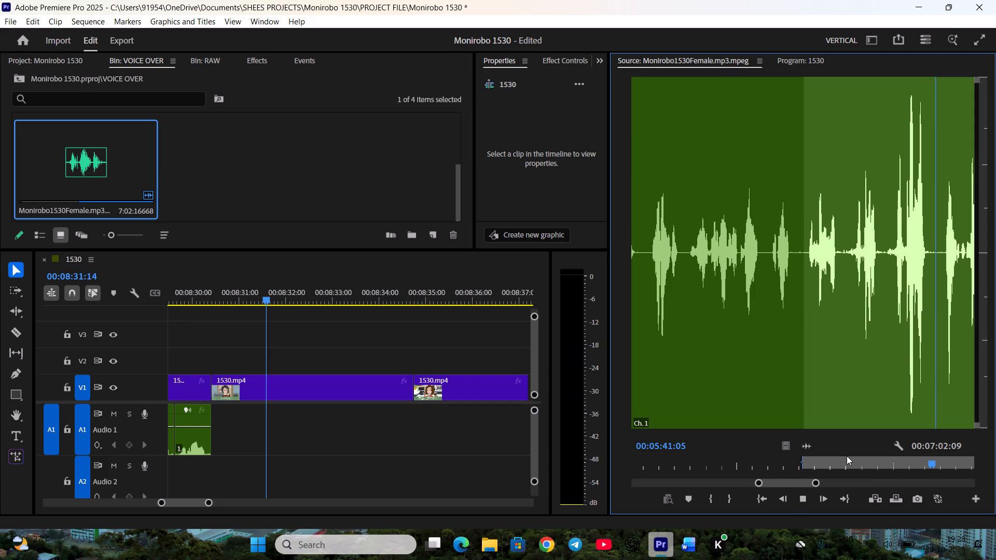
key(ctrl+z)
Raise the gain of Monirobo1530Female.mp3.mpeg by 7 dB and save the project.
click(101, 169)
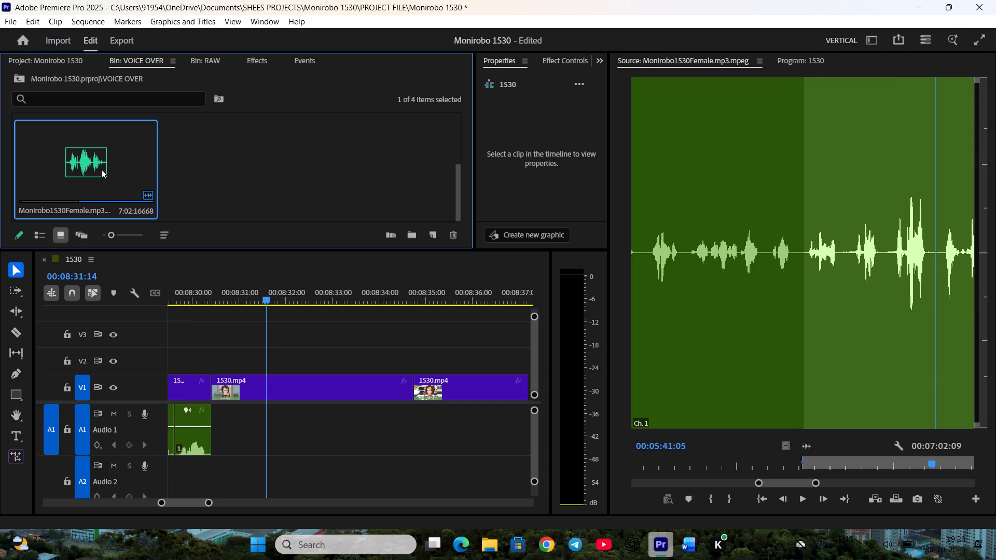
key(g)
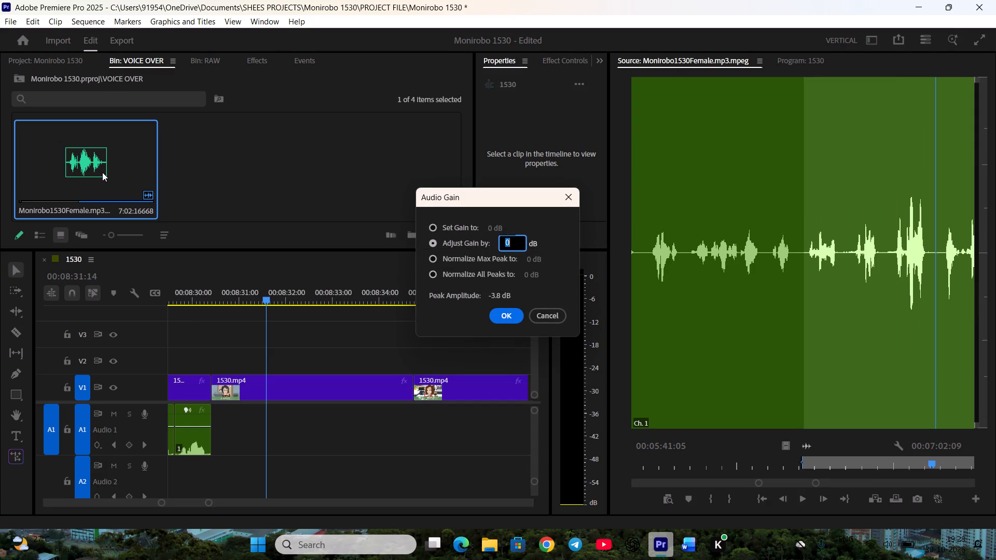
key(7)
key(Return)
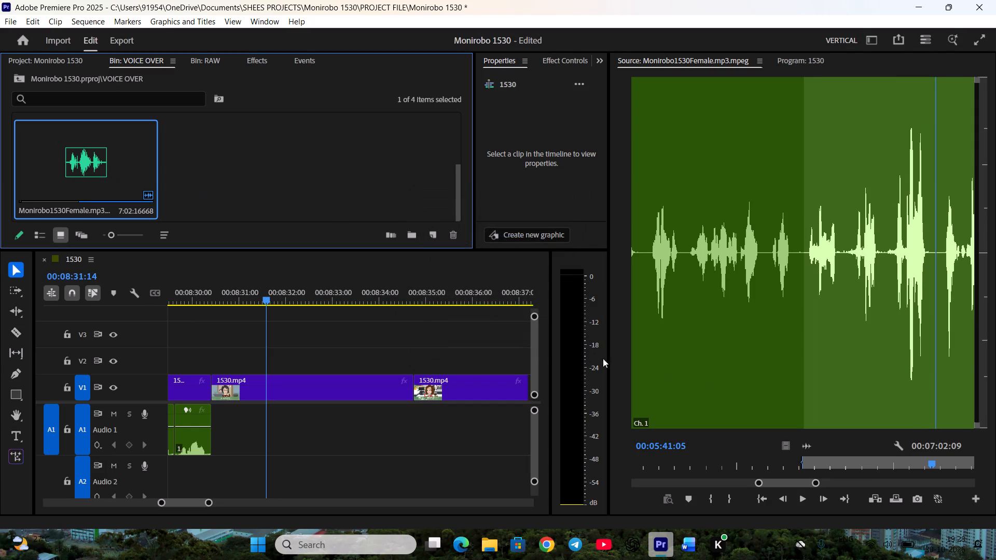
key(ctrl+s)
key(ctrl+s)
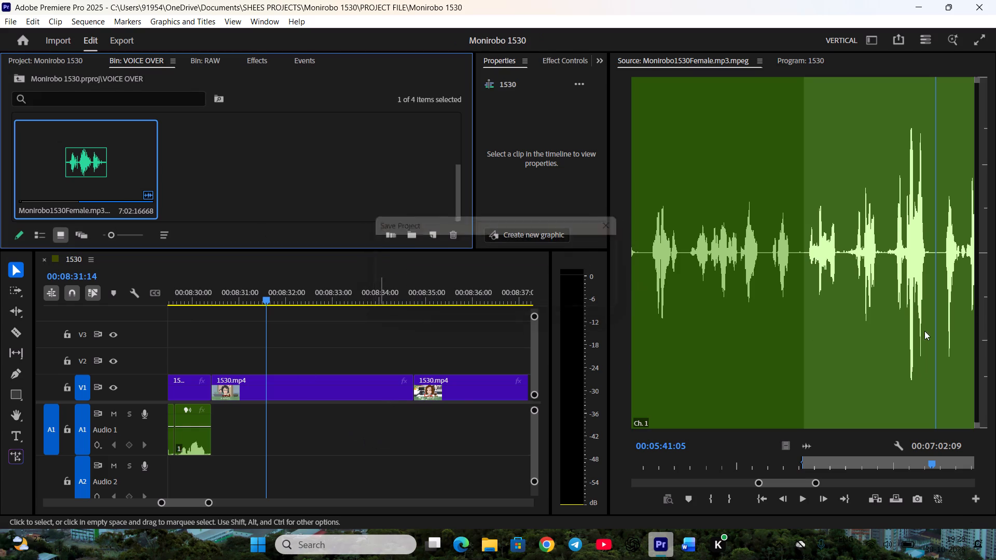
Listen to the line from its In point and mark the source Out point at 00:05:41:07.
drag(813, 473, 808, 473)
click(808, 473)
key(space)
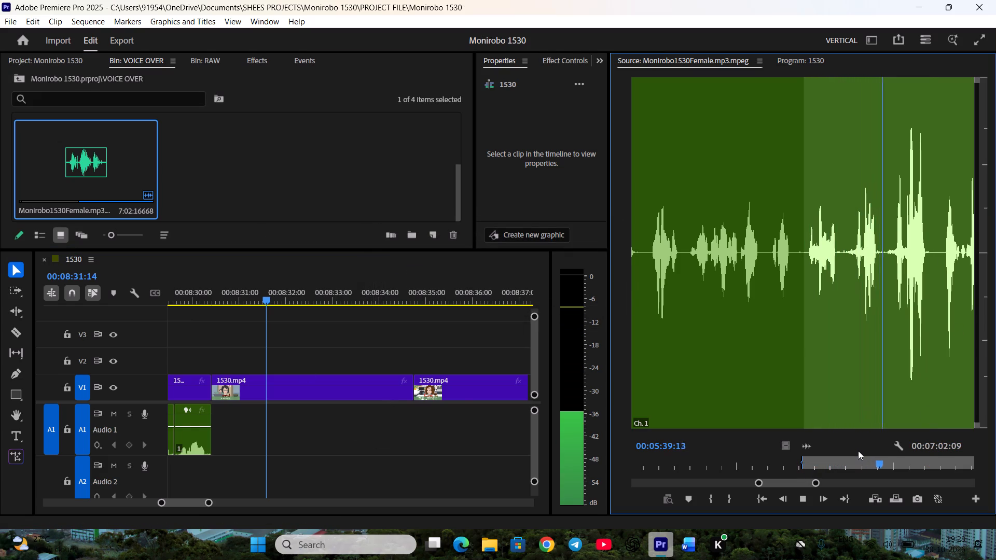
key(space)
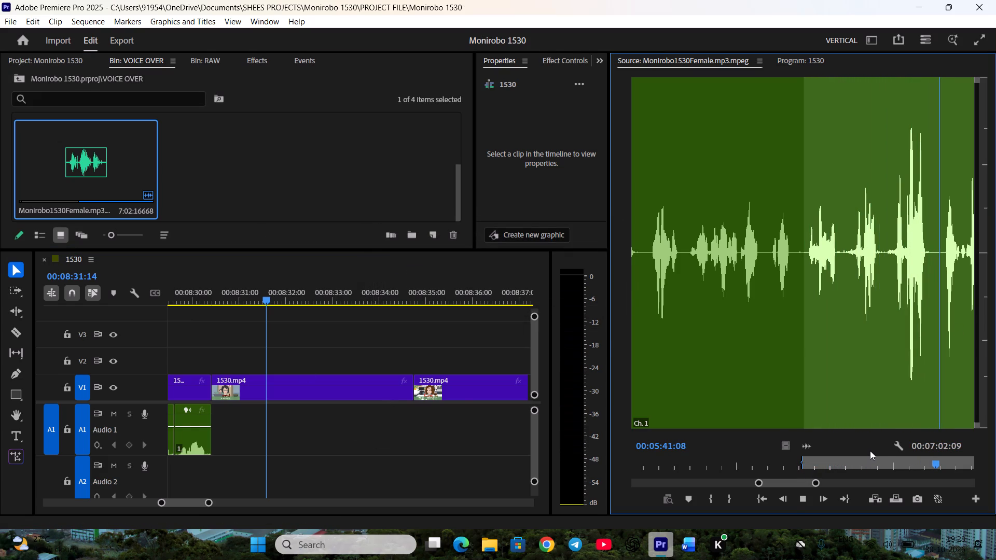
scroll(870, 451, up, 2)
key(o)
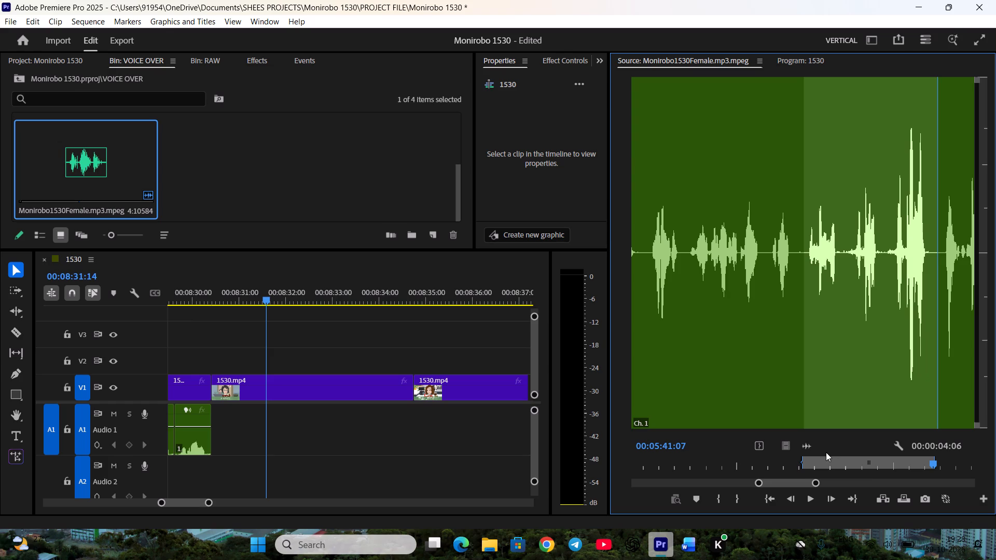
Place the marked audio on track A1 directly after the existing voice clip and play it against the picture.
drag(814, 441, 759, 445)
drag(805, 444, 255, 410)
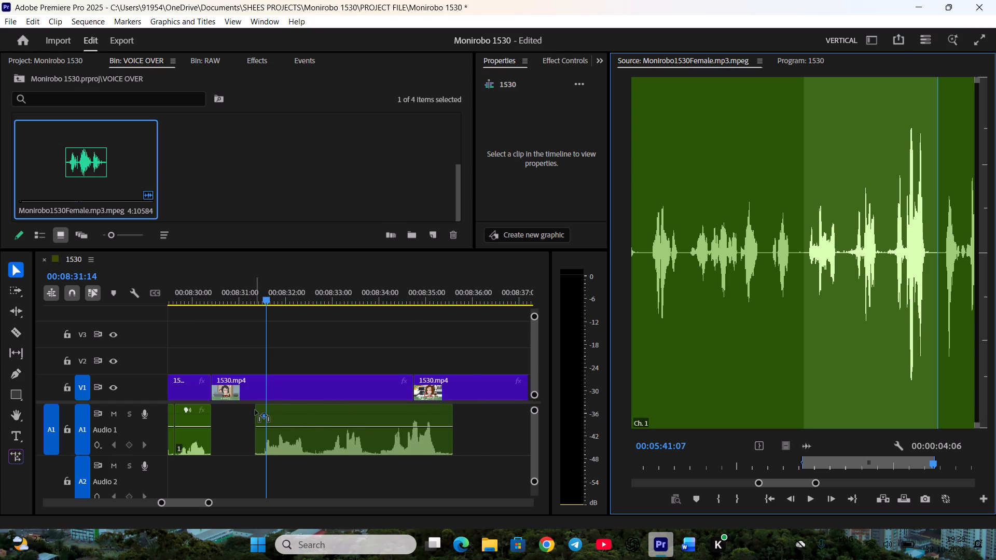
drag(255, 410, 210, 412)
key(space)
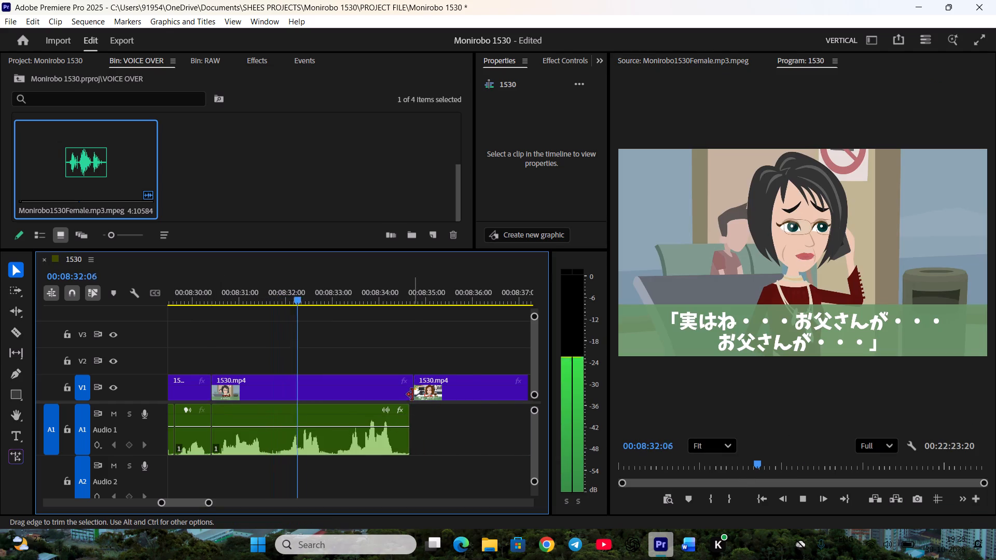
Trim the end of the mother's V1 clip to match the new voice clip and ripple delete the gap.
drag(411, 392, 402, 390)
scroll(371, 405, down, 5)
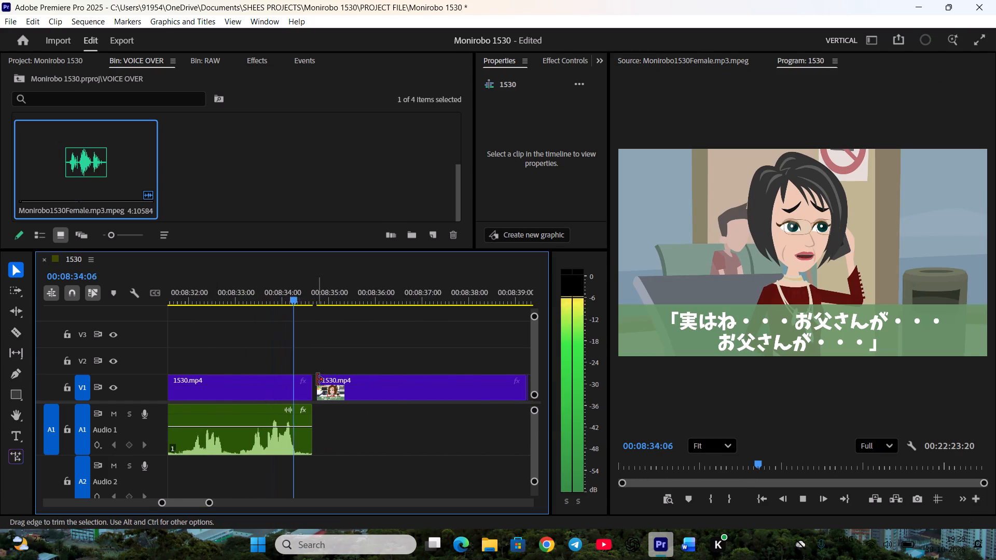
right_click(317, 380)
key(space)
right_click(315, 385)
click(341, 390)
Preview the next V1 shot up to 00:08:38:06 in the sequence and save the project.
scroll(329, 396, down, 5)
key(space)
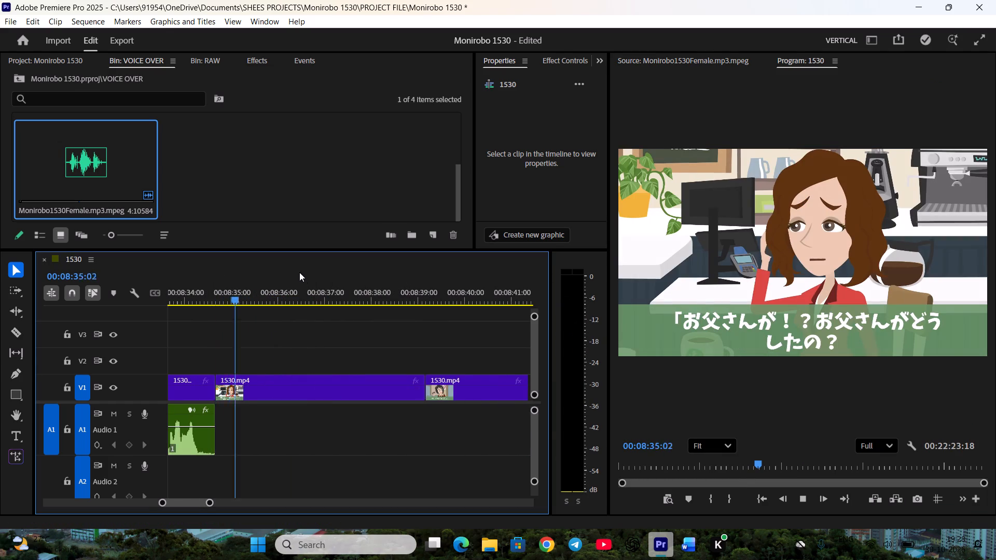
drag(298, 269, 383, 306)
drag(347, 303, 385, 312)
key(ctrl+s)
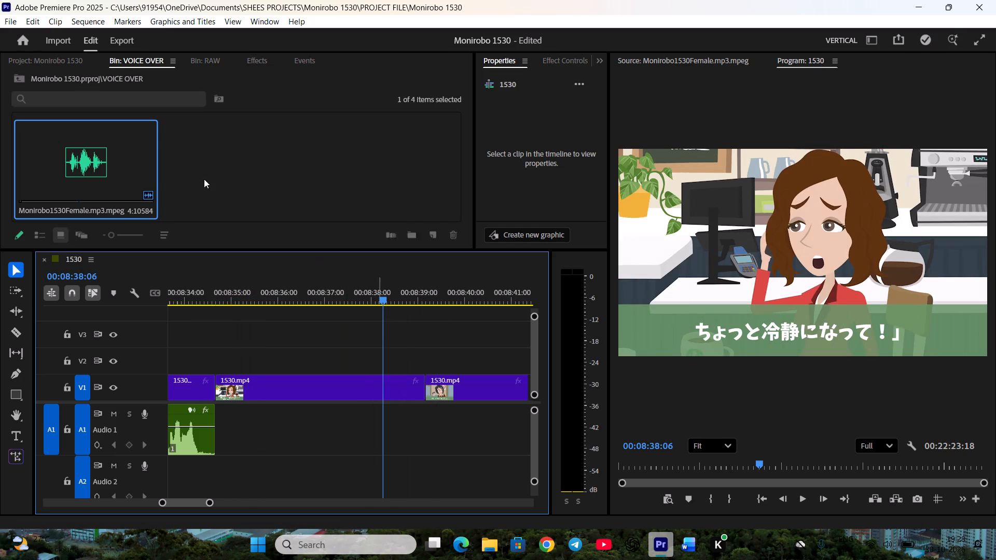
Mark Kanami's "Dad?! What happened to Dad?" line in the female voice-over, from just after the previous Out to 00:05:45:06, checking the Word script.
double_click(140, 159)
key(space)
key(space)
scroll(864, 461, up, 2)
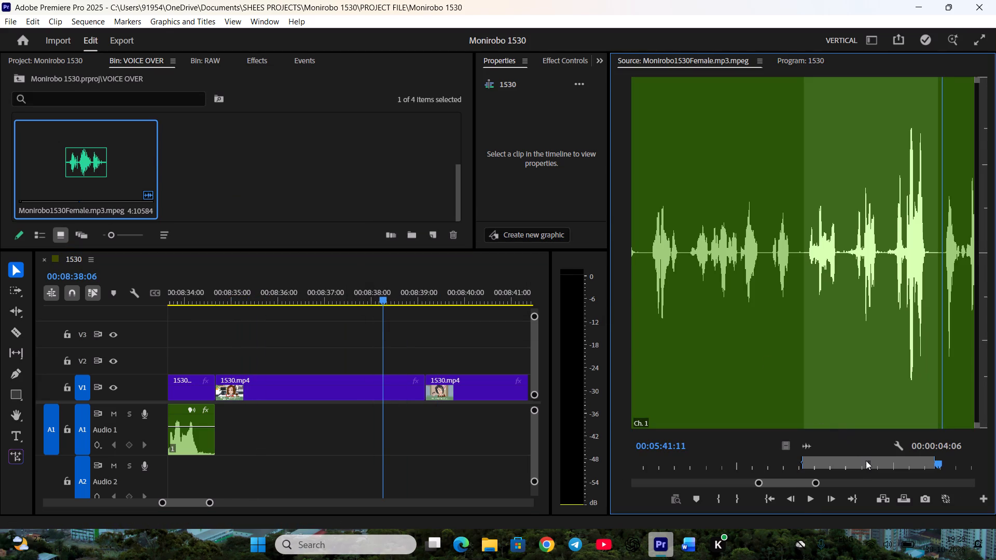
scroll(866, 460, up, 1)
key(i)
key(space)
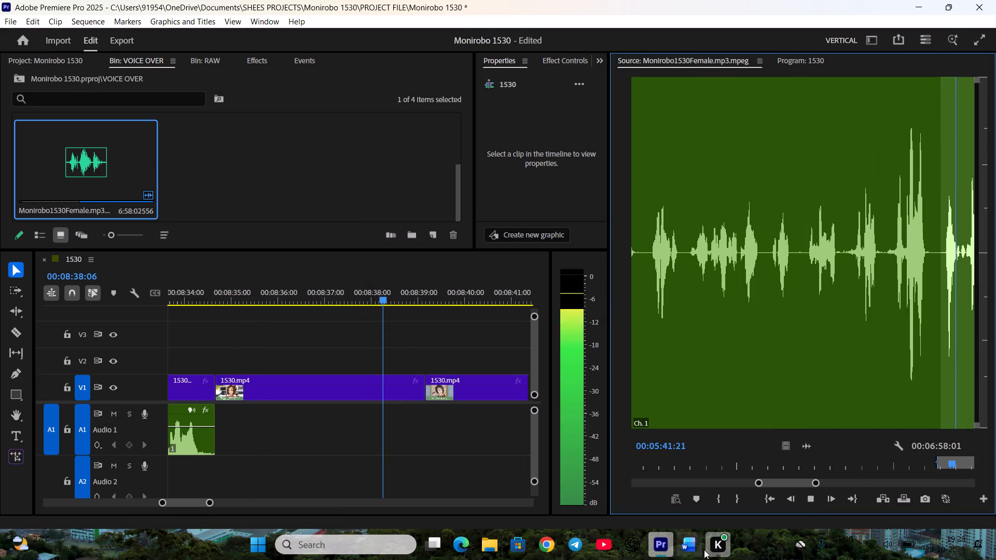
click(686, 547)
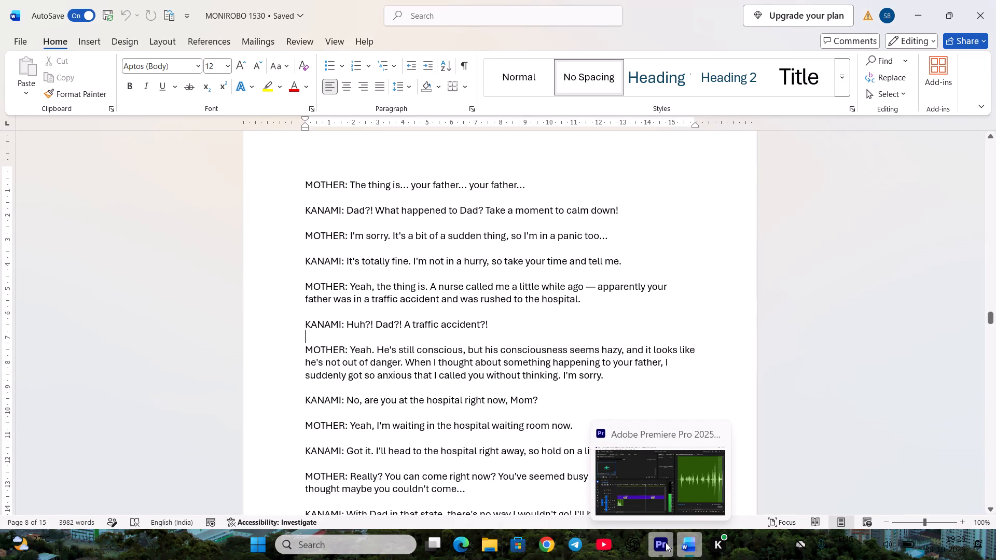
click(665, 540)
key(space)
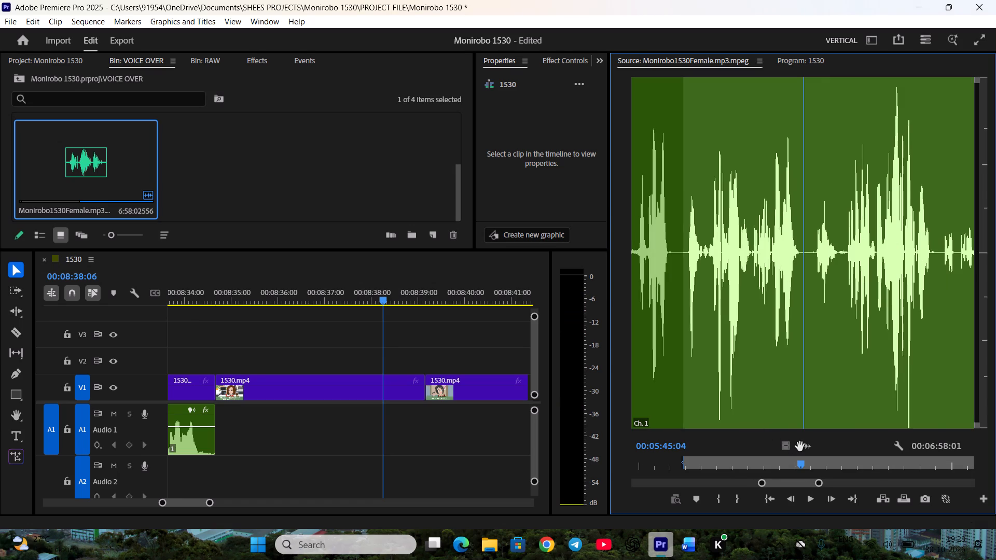
scroll(808, 455, down, 3)
scroll(808, 458, up, 1)
key(o)
Place Kanami's marked line on track A1 directly after the mother's voice clip and play it against the picture.
drag(808, 447, 654, 443)
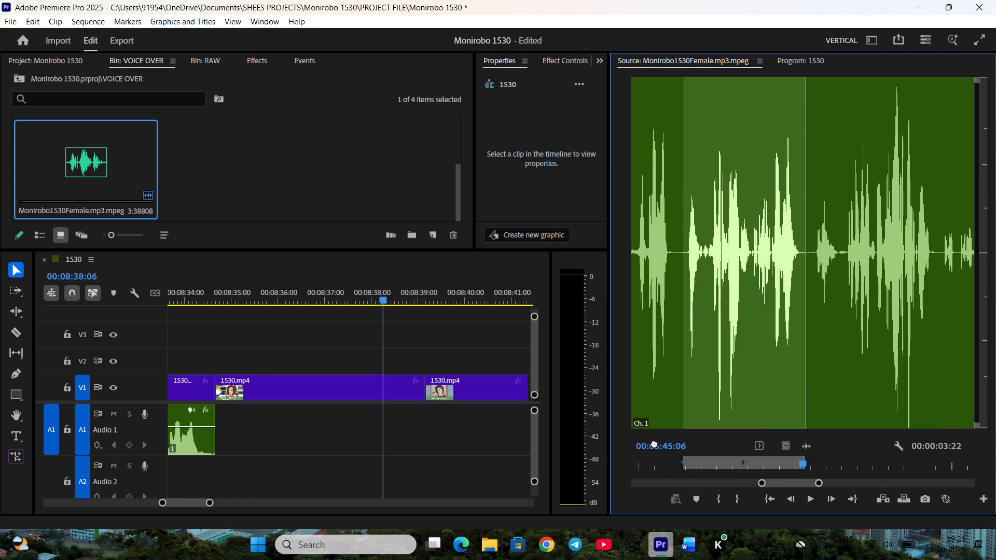
drag(654, 443, 219, 415)
click(313, 293)
key(space)
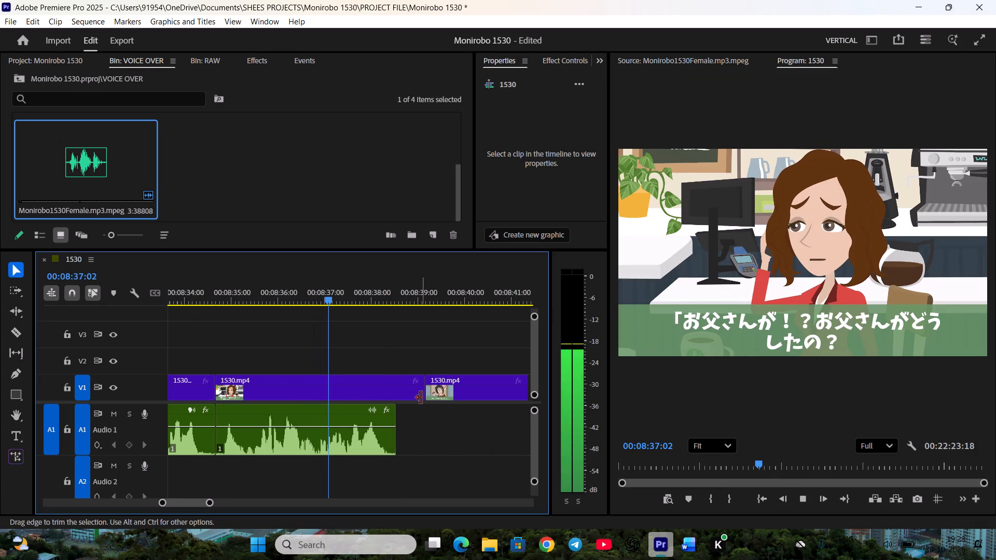
Trim the end of Kanami's V1 clip to match her voice clip and ripple delete the gap.
key(space)
drag(417, 391, 390, 393)
right_click(407, 387)
click(427, 395)
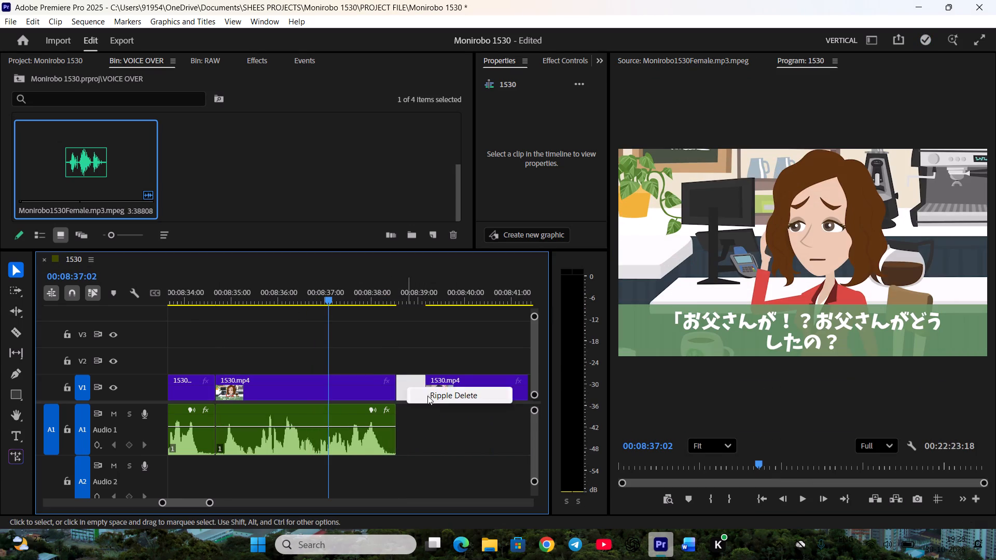
Preview the mother's next V1 shot up to 00:08:43:03 in the sequence and save the project.
scroll(404, 415, down, 10)
key(space)
drag(295, 290, 395, 301)
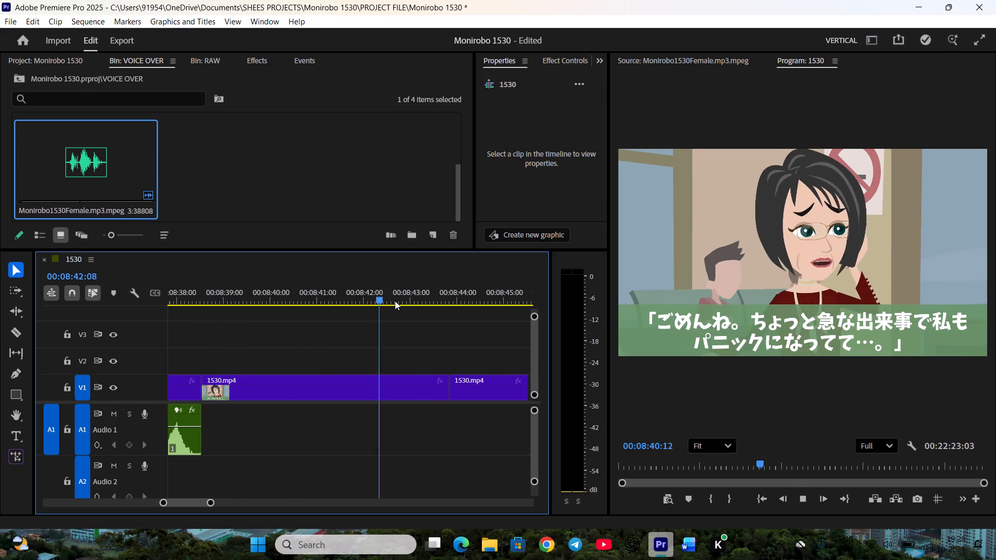
drag(395, 301, 419, 313)
key(ctrl+s)
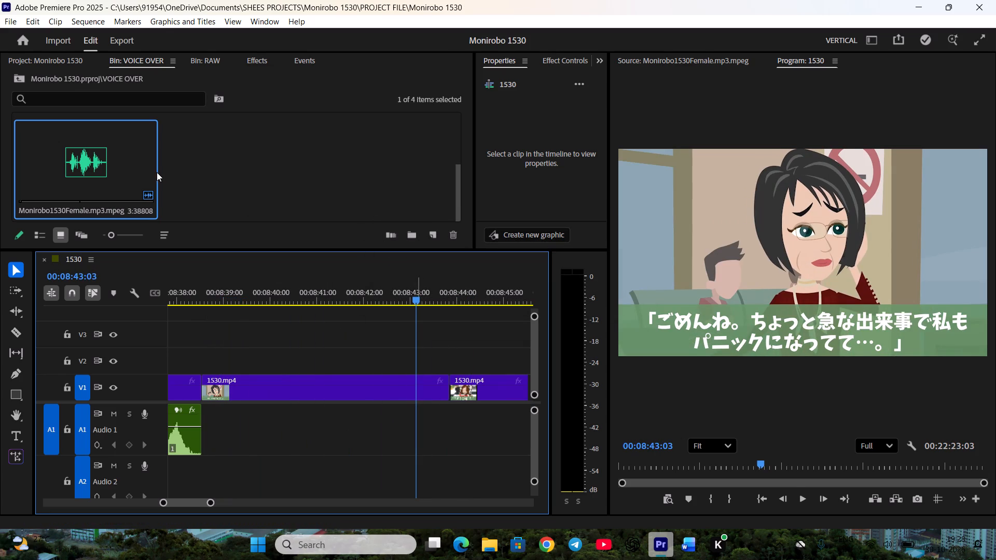
Mark the mother's "I'm sorry" line in the female voice-over, from just after the previous Out to 00:05:49:10, checking the Word script.
double_click(126, 169)
key(space)
key(space)
scroll(868, 460, up, 3)
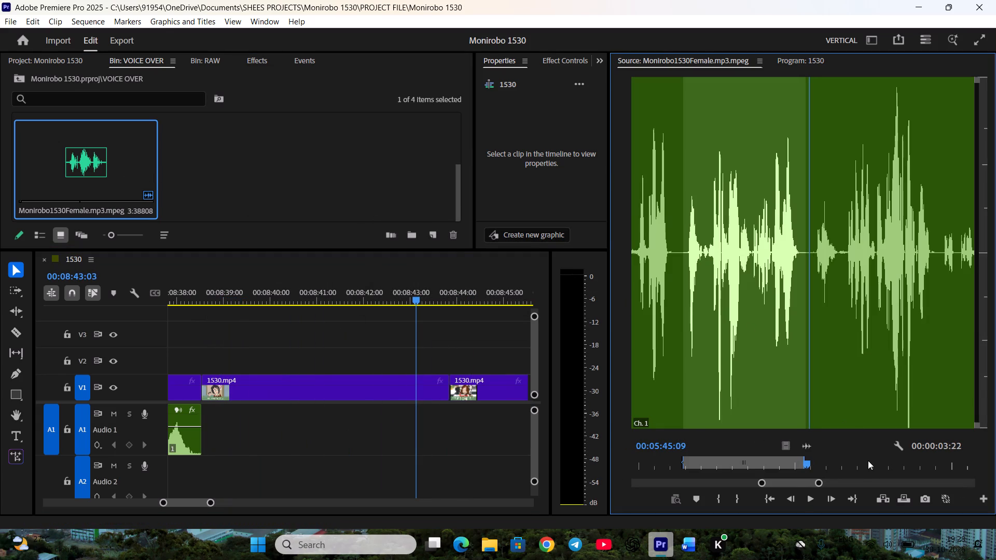
scroll(868, 460, down, 2)
key(i)
key(space)
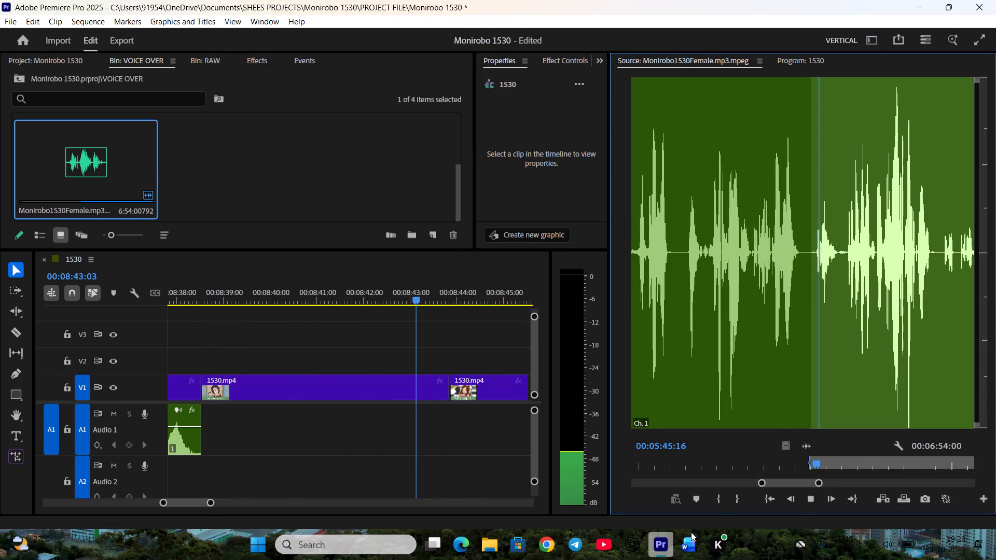
click(690, 543)
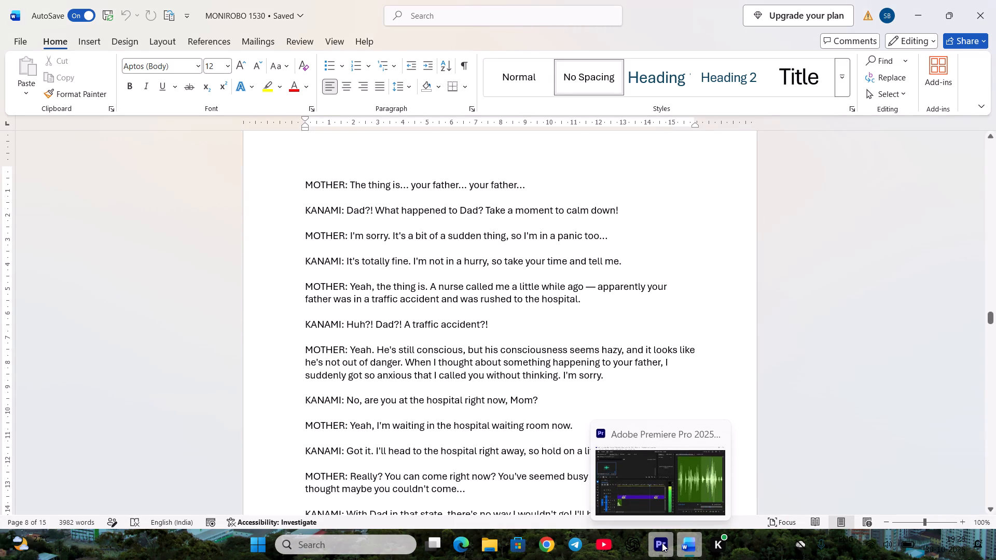
click(662, 543)
key(space)
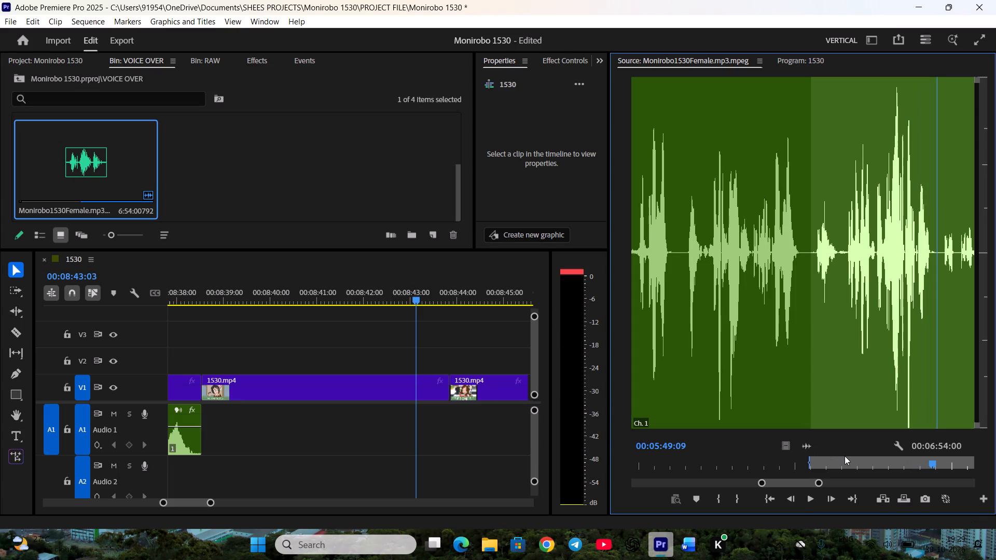
scroll(845, 456, up, 1)
scroll(845, 456, down, 1)
key(o)
Place the mother's marked line on track A1 directly after Kanami's voice clip and play it against the picture.
drag(807, 446, 662, 444)
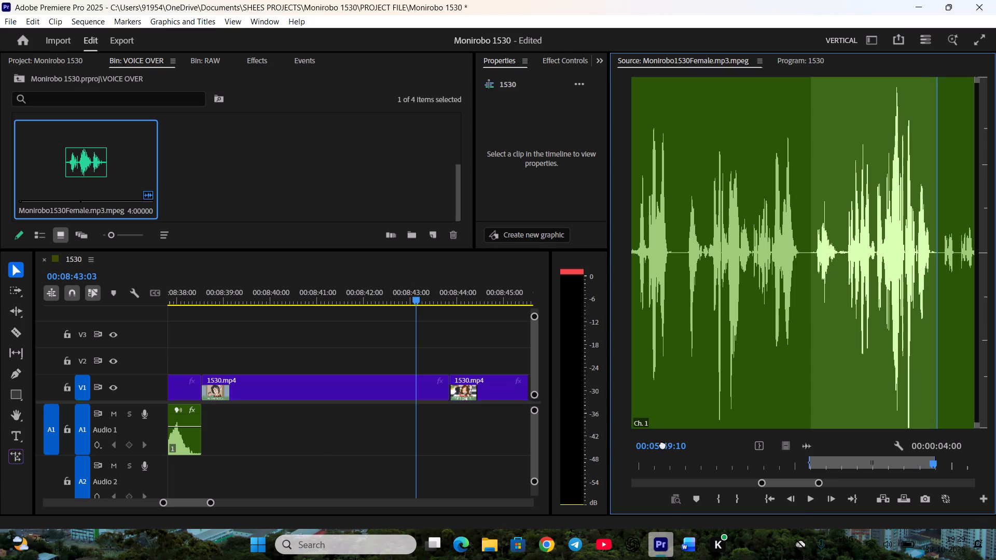
drag(662, 444, 208, 405)
click(299, 278)
key(space)
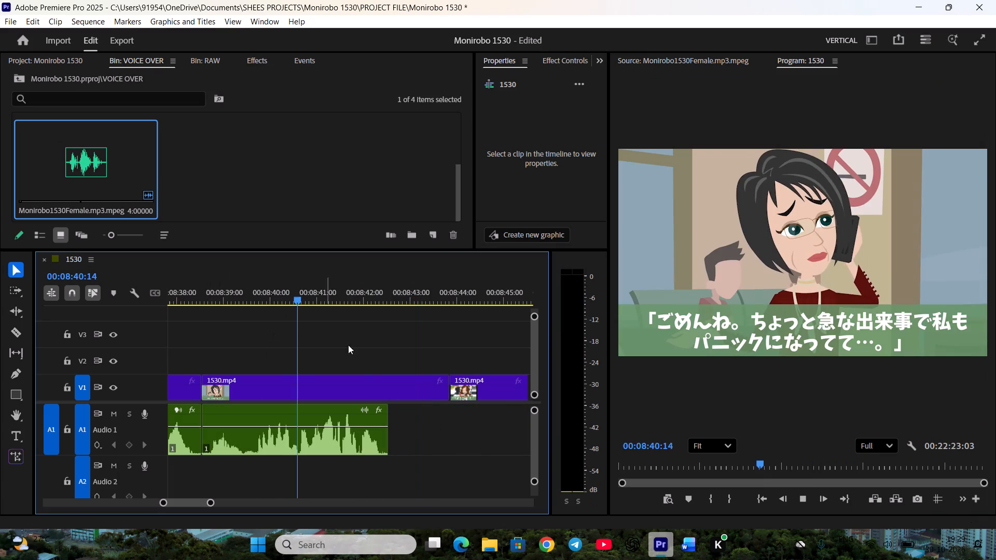
Trim the end of the mother's V1 clip to match her voice clip and ripple delete the gap.
drag(447, 387, 389, 390)
key(space)
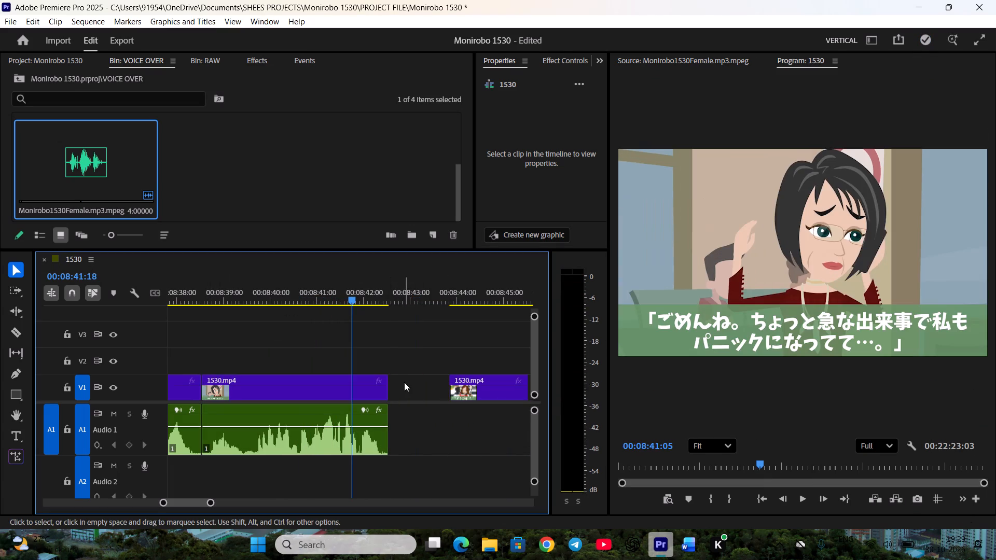
right_click(404, 382)
click(423, 388)
Preview Kanami's next V1 shot in the sequence, park the playhead at 00:08:45:19 and save the project.
scroll(392, 401, down, 10)
key(space)
drag(259, 290, 371, 314)
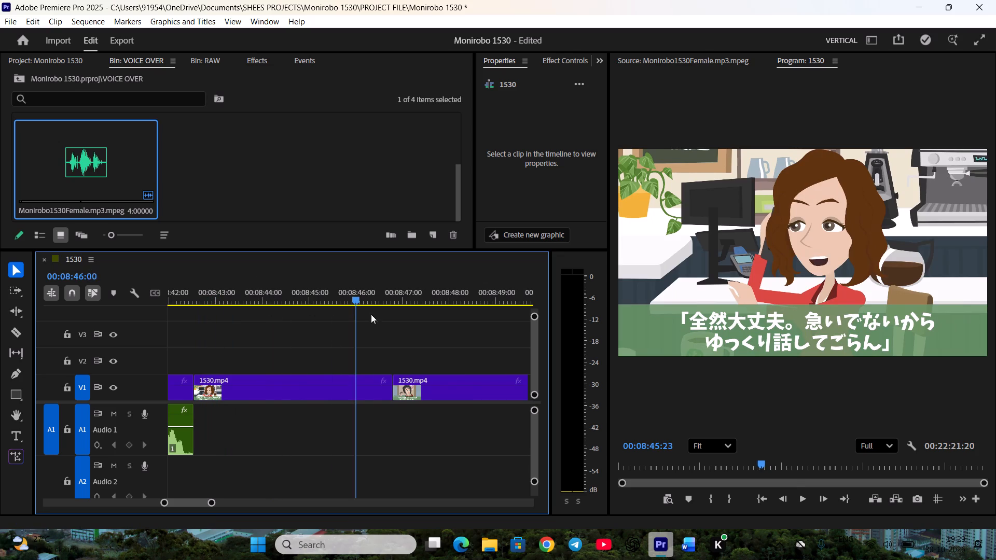
drag(371, 314, 349, 314)
key(ctrl+s)
Mark Kanami's "It's totally fine" line in the female voice-over, from just after the previous Out to 00:05:53:07, checking the Word script.
double_click(118, 165)
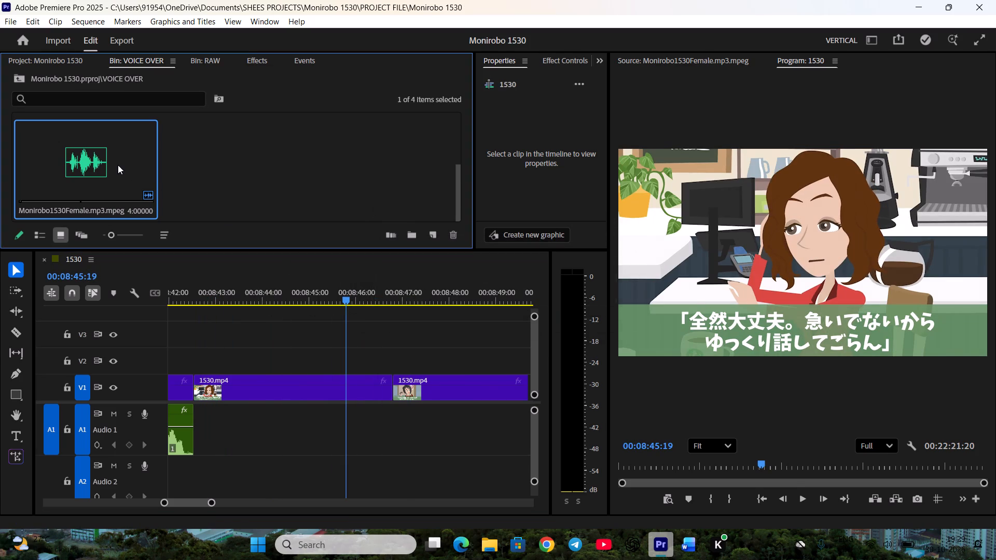
key(space)
key(space)
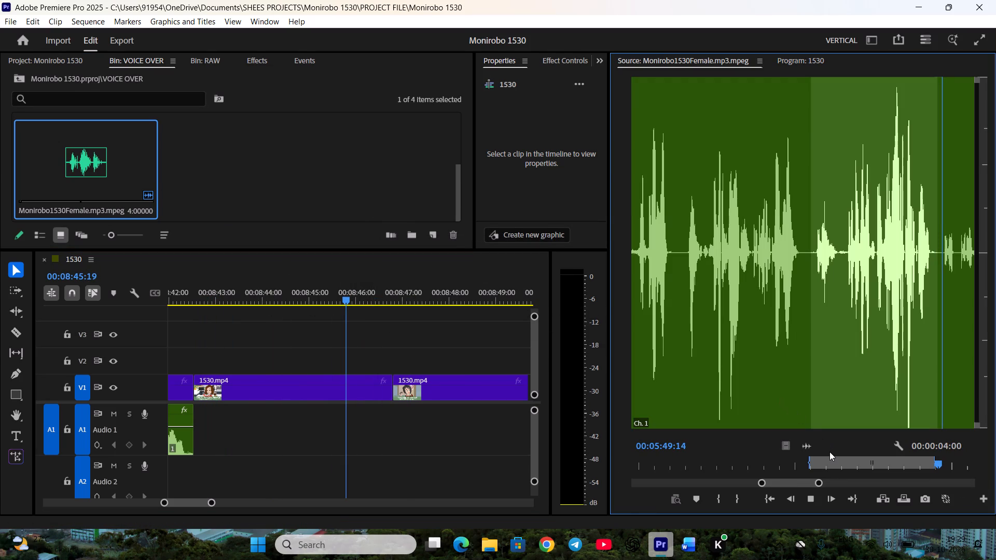
key(i)
key(space)
click(688, 543)
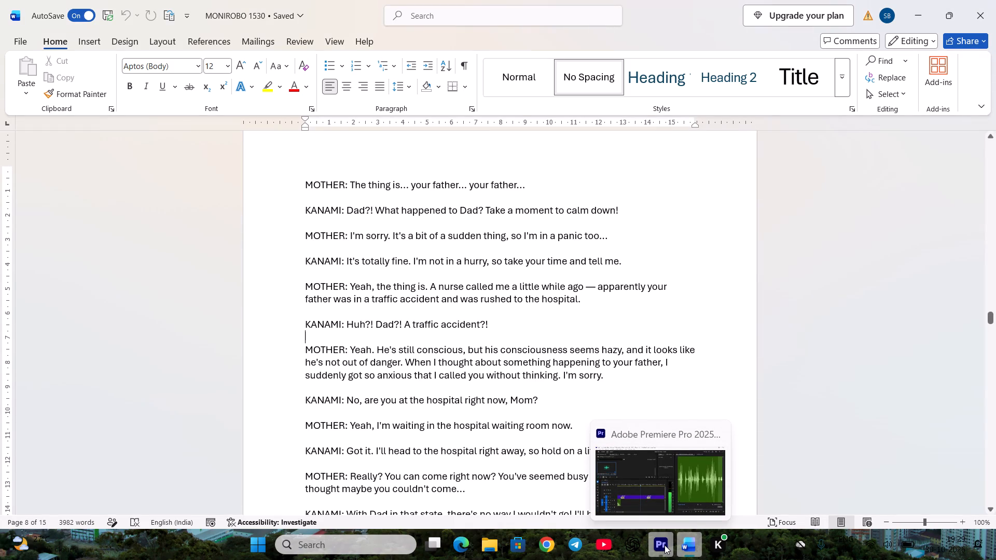
click(665, 545)
key(space)
scroll(788, 458, up, 6)
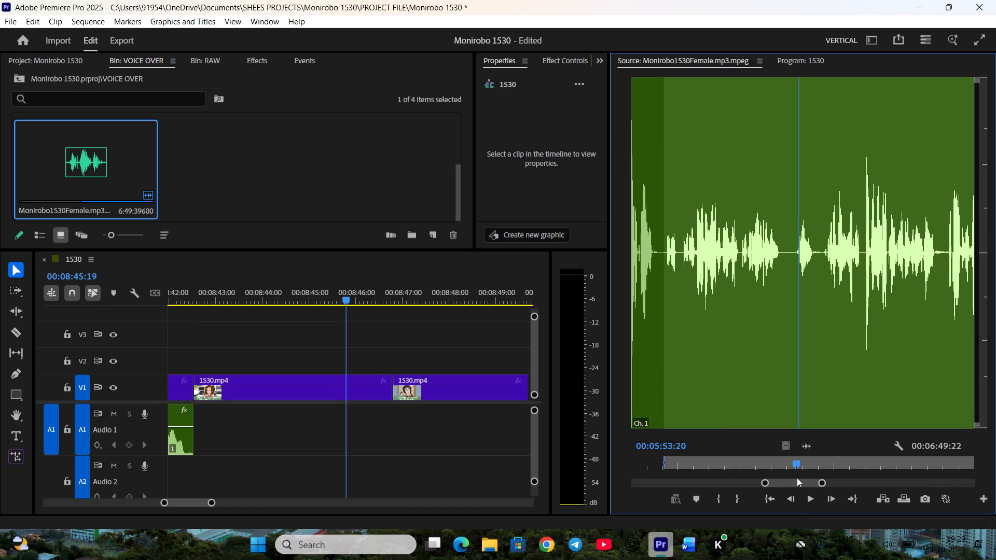
scroll(797, 478, up, 12)
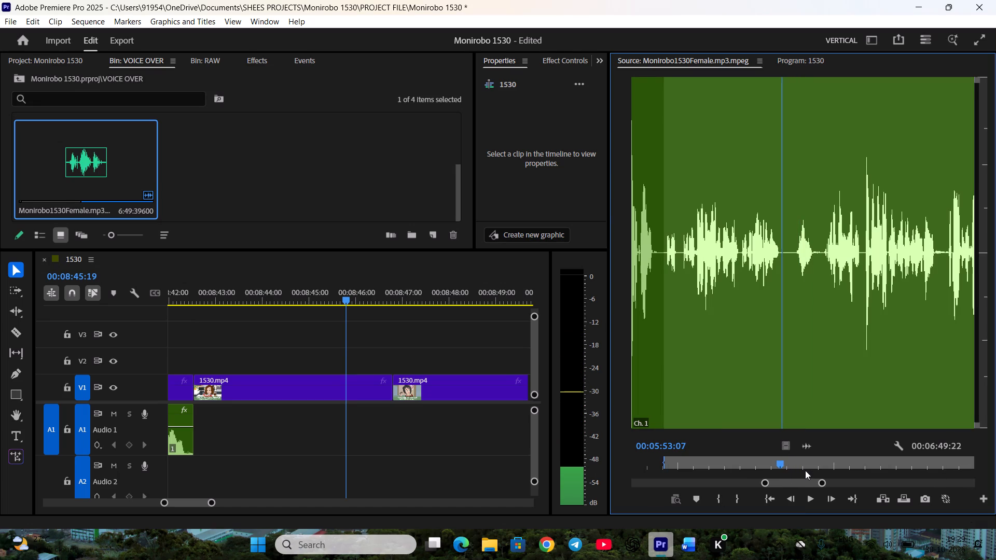
key(o)
Place Kanami's marked line on track A1 directly after the mother's voice clip and play it against the picture.
drag(811, 446, 233, 433)
drag(274, 443, 268, 444)
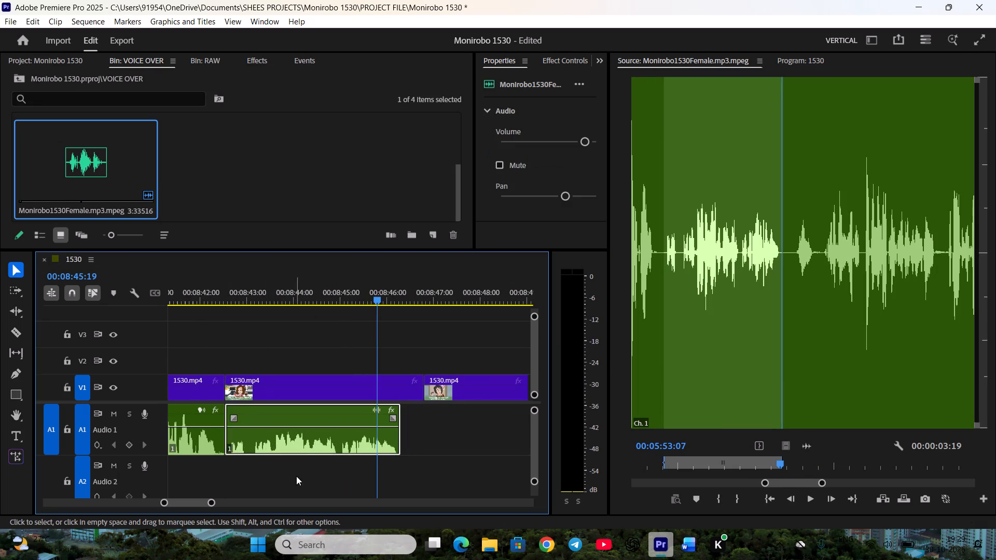
click(296, 476)
click(225, 293)
key(space)
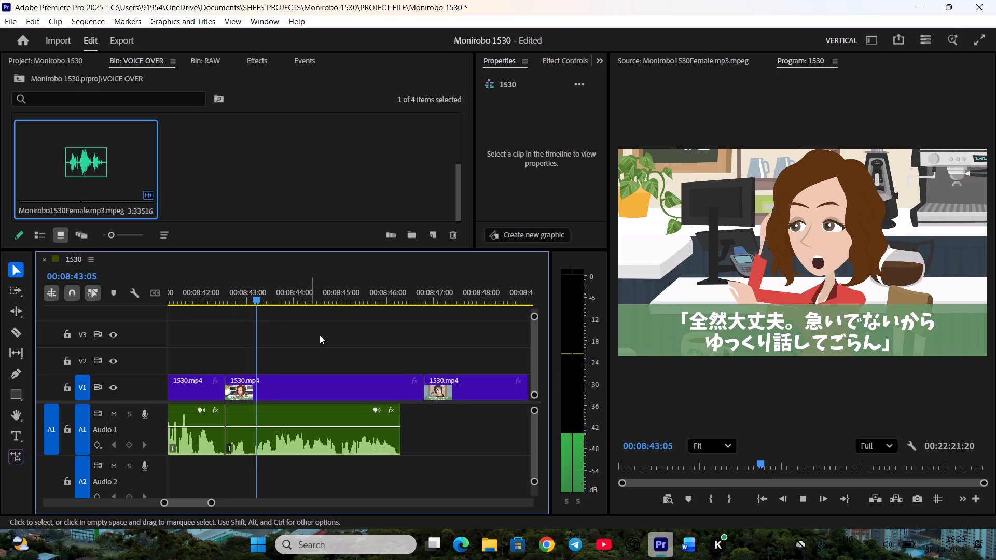
Trim the end of Kanami's V1 clip to match her voice clip and ripple delete the gap.
drag(421, 381, 398, 384)
right_click(411, 379)
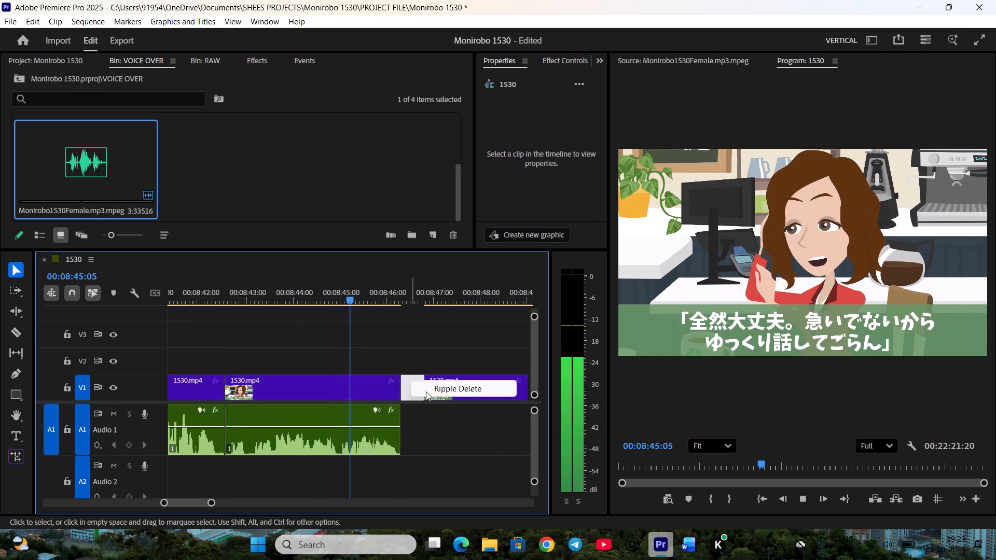
click(428, 393)
Preview the mother's next V1 shot up to 00:08:54:19 in the sequence and save the project.
scroll(366, 388, down, 5)
key(space)
scroll(340, 388, down, 6)
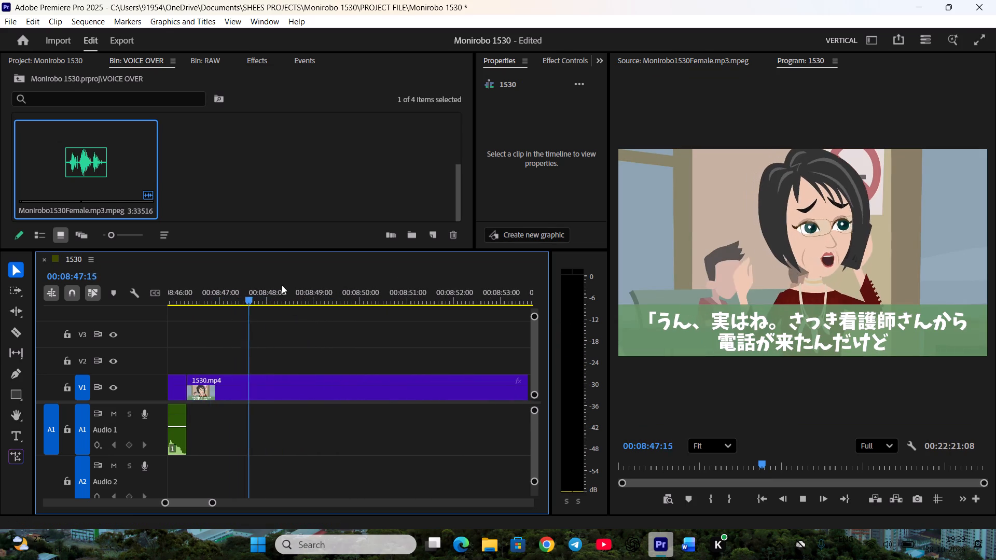
drag(288, 290, 383, 313)
key(space)
scroll(388, 321, down, 10)
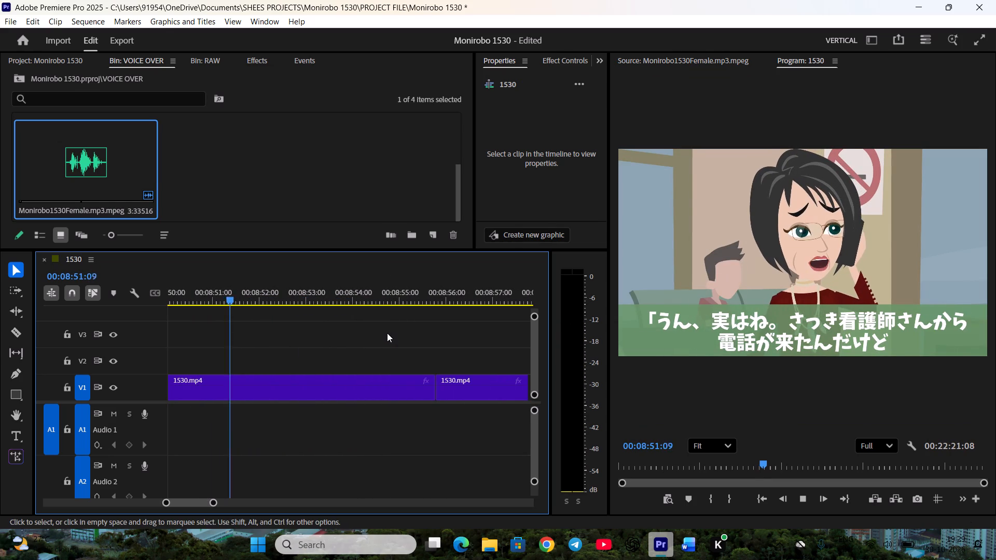
drag(299, 299, 390, 322)
key(minus)
scroll(420, 359, up, 2)
key(ctrl+s)
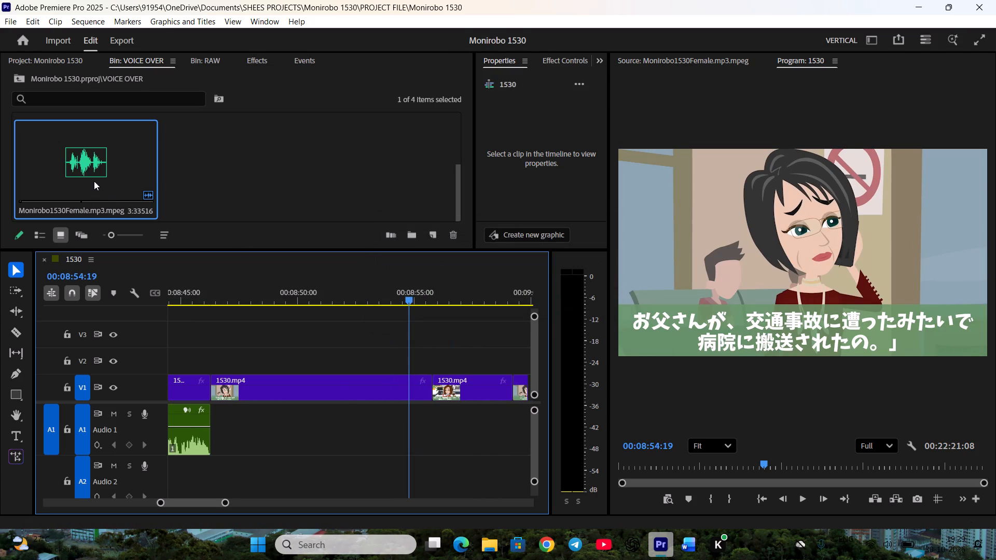
Mark the mother's "Yeah, the thing is" nurse-call line in the female voice-over from 00:05:53:16 to 00:06:02:15, checking the Word script.
double_click(94, 178)
scroll(833, 466, down, 5)
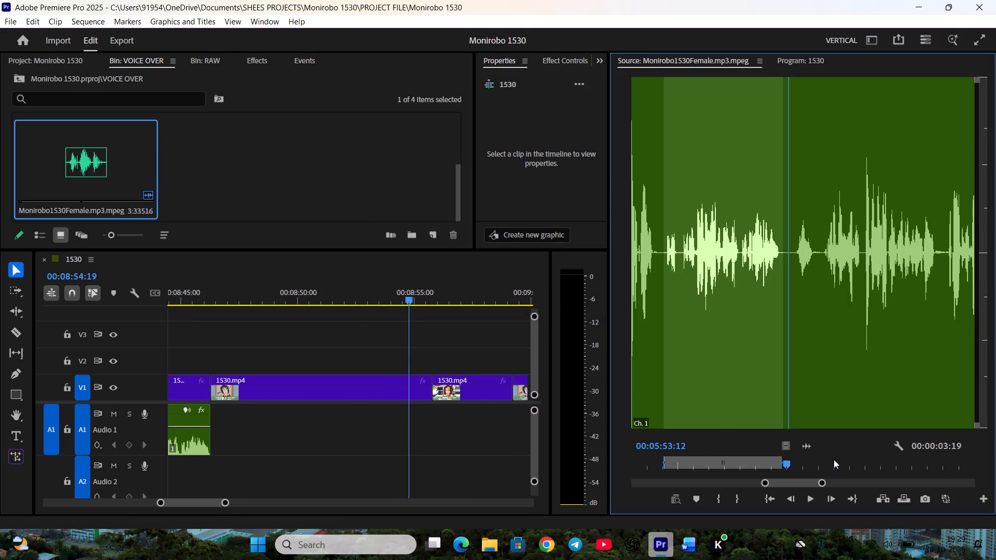
scroll(834, 458, down, 4)
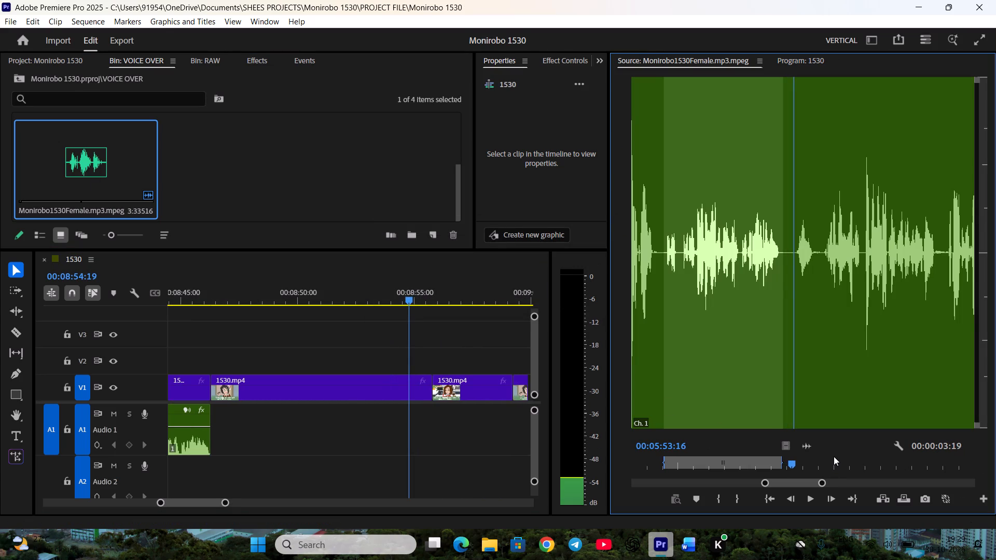
key(i)
key(minus)
key(space)
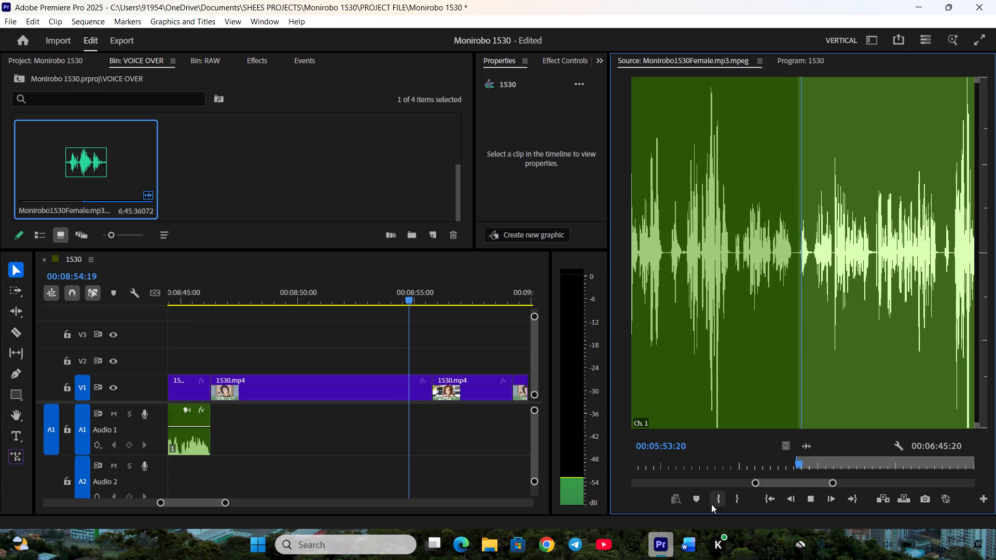
click(689, 543)
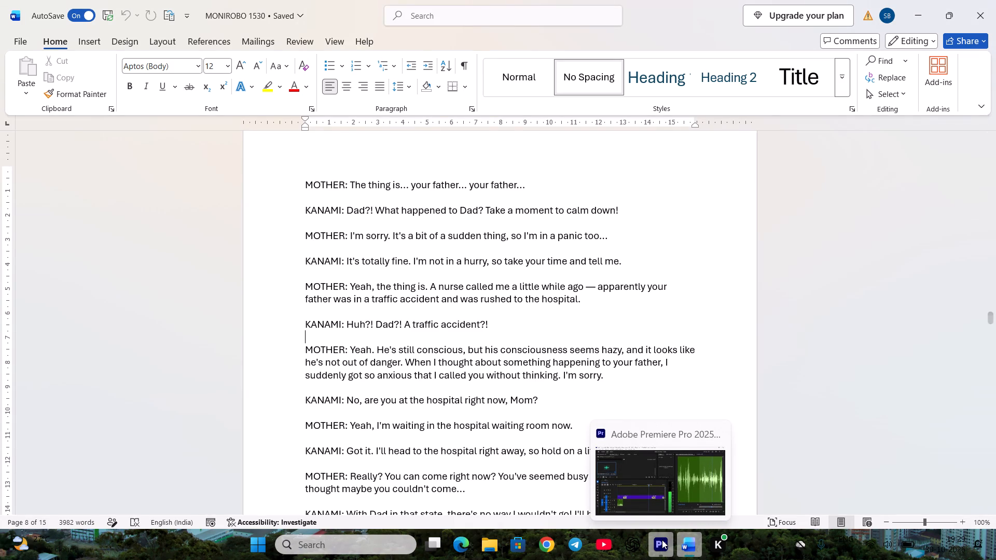
click(662, 540)
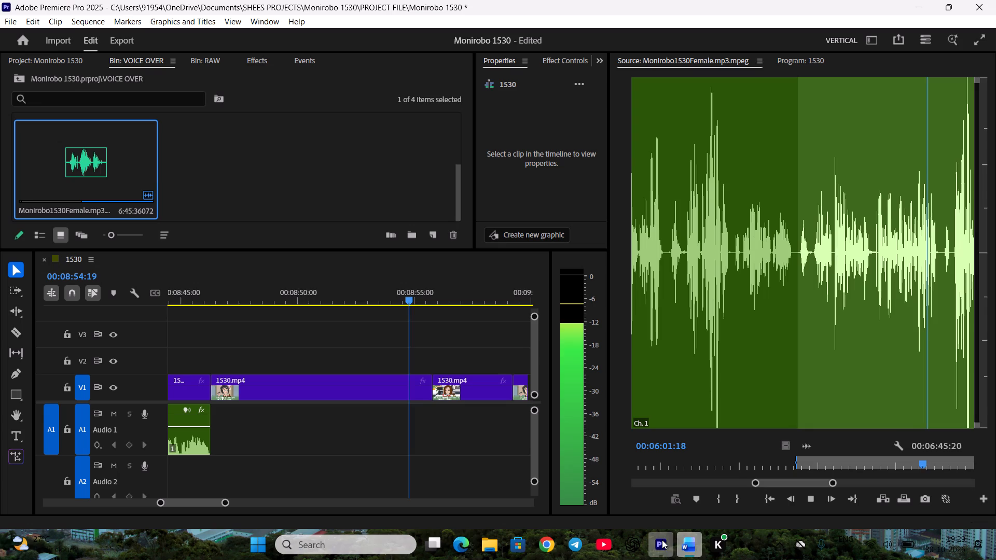
key(space)
key(space)
key(space)
scroll(885, 451, down, 1)
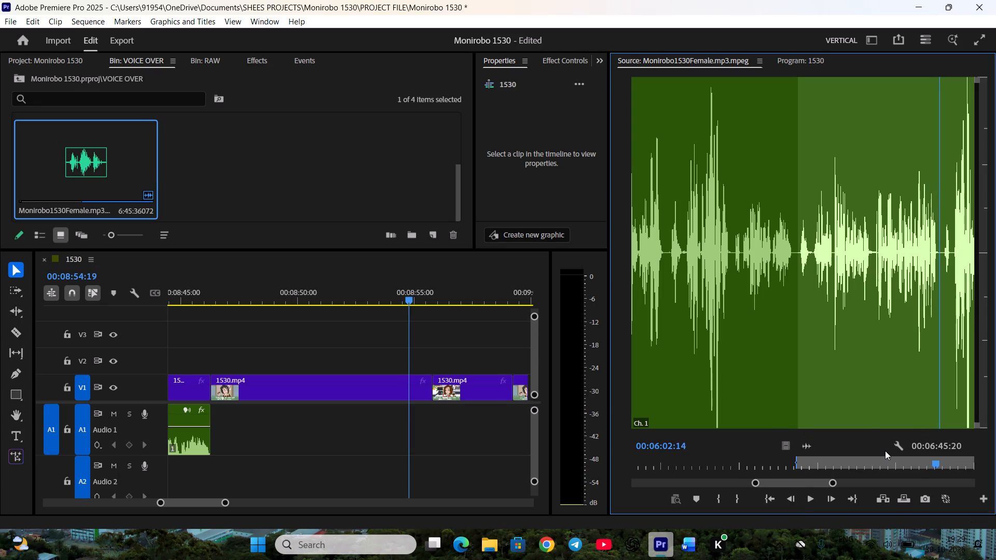
scroll(885, 451, down, 1)
key(o)
Place the mother's marked nurse-call line on track A1 directly after Kanami's voice clip and play its end against the picture.
drag(808, 444, 259, 423)
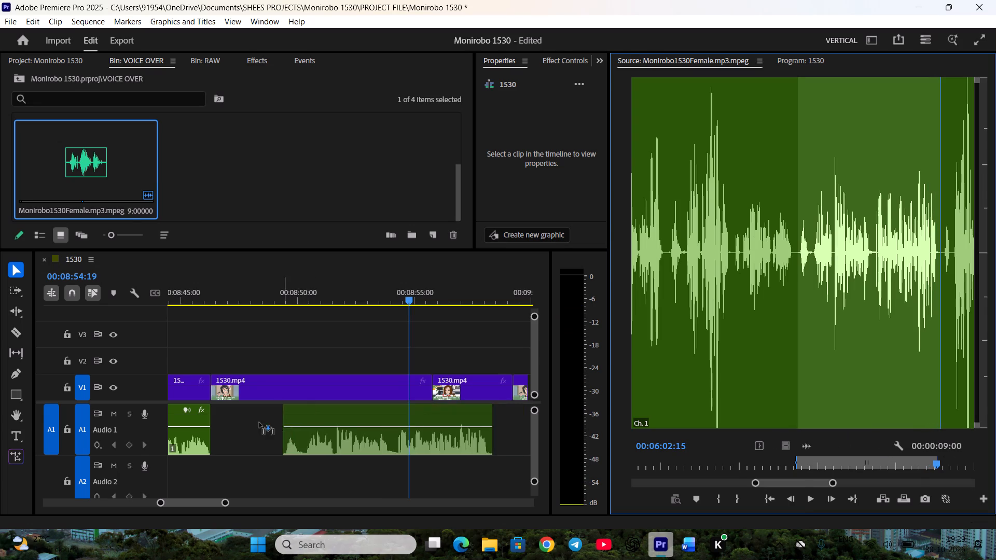
drag(259, 423, 212, 422)
key(space)
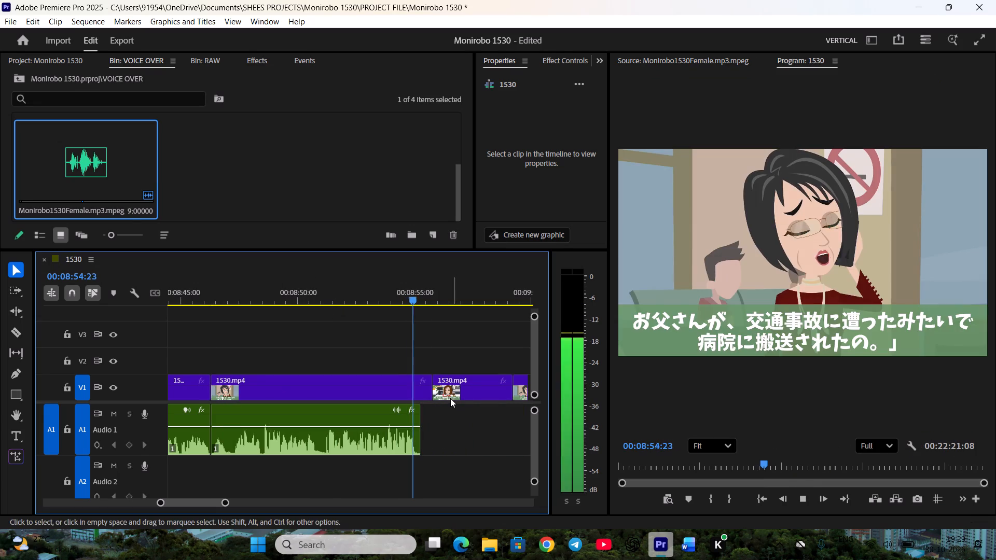
key(space)
Trim the end of the mother's V1 clip to match her nurse-call voice clip and ripple delete the gap.
drag(430, 386, 419, 386)
right_click(427, 381)
click(433, 392)
Preview Kanami's next V1 shot up to 00:08:57:04 in the sequence and save the project.
scroll(431, 401, down, 2)
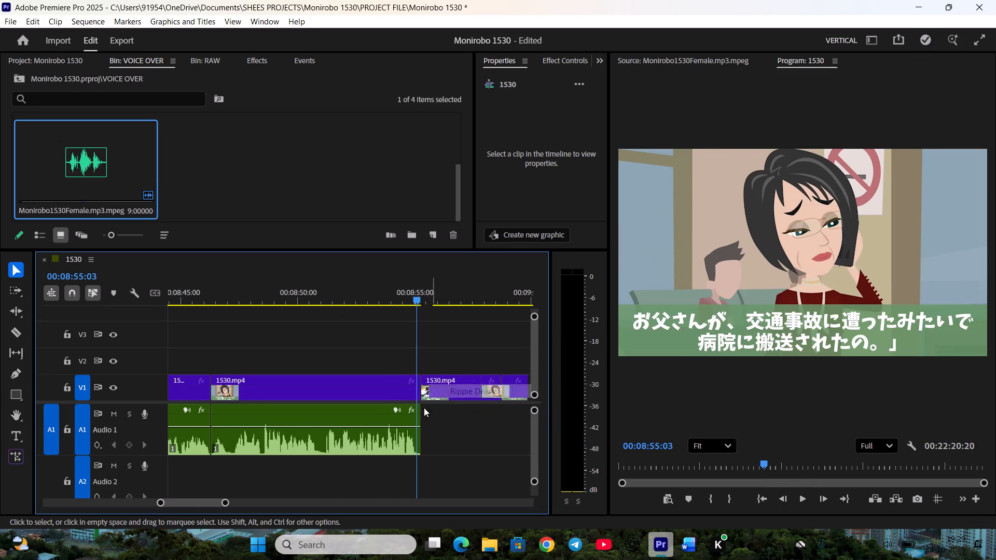
scroll(424, 408, down, 8)
key(space)
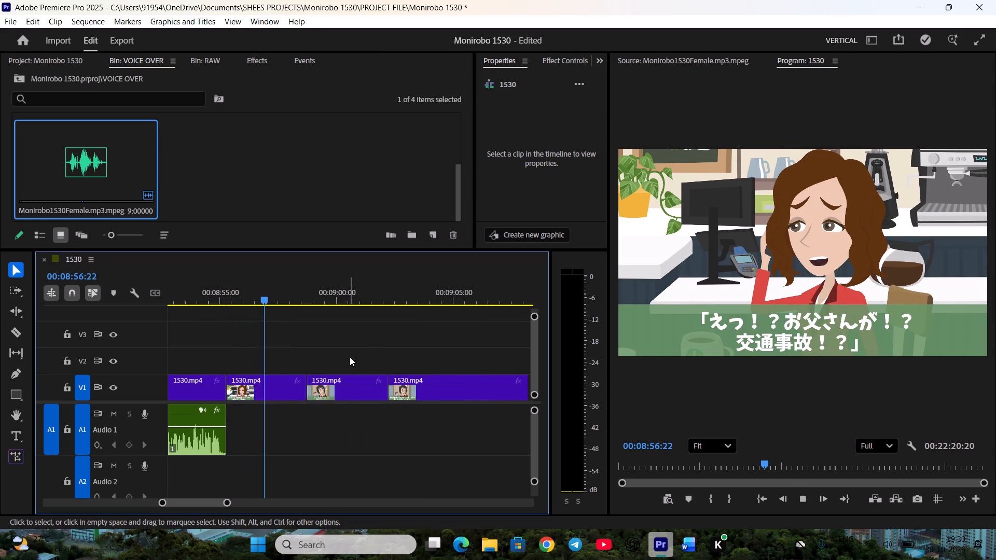
key(space)
key(ctrl+s)
Mark Kanami's "Huh?! Dad?! A traffic accident?!" line in the female voice-over from 00:06:02:18 to 00:06:05:10, checking the Word script.
double_click(107, 159)
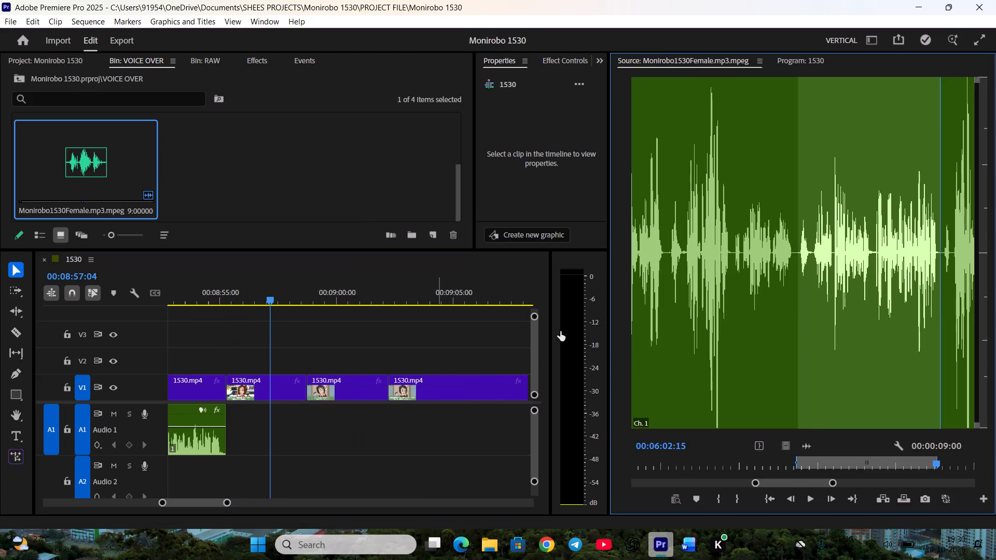
key(space)
key(space)
scroll(834, 436, up, 5)
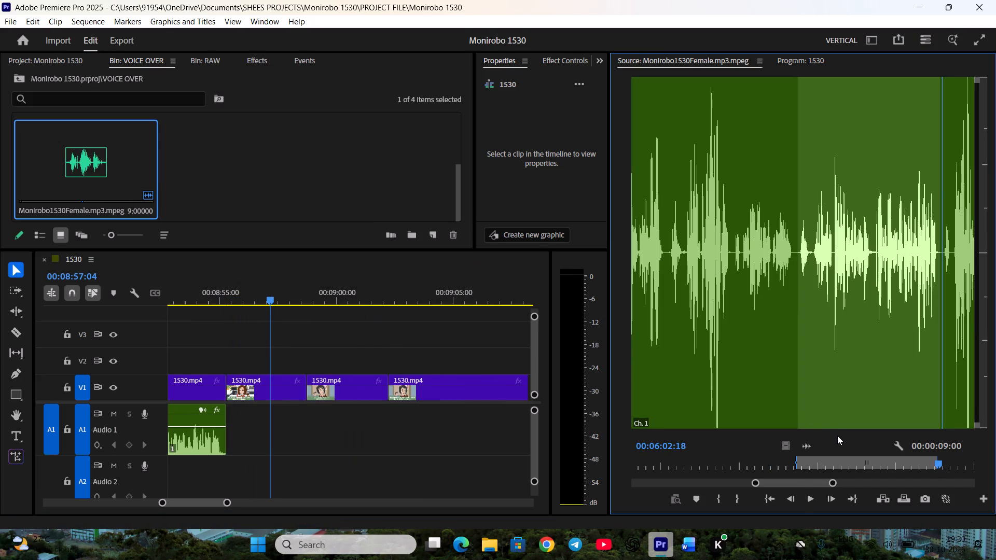
key(i)
key(space)
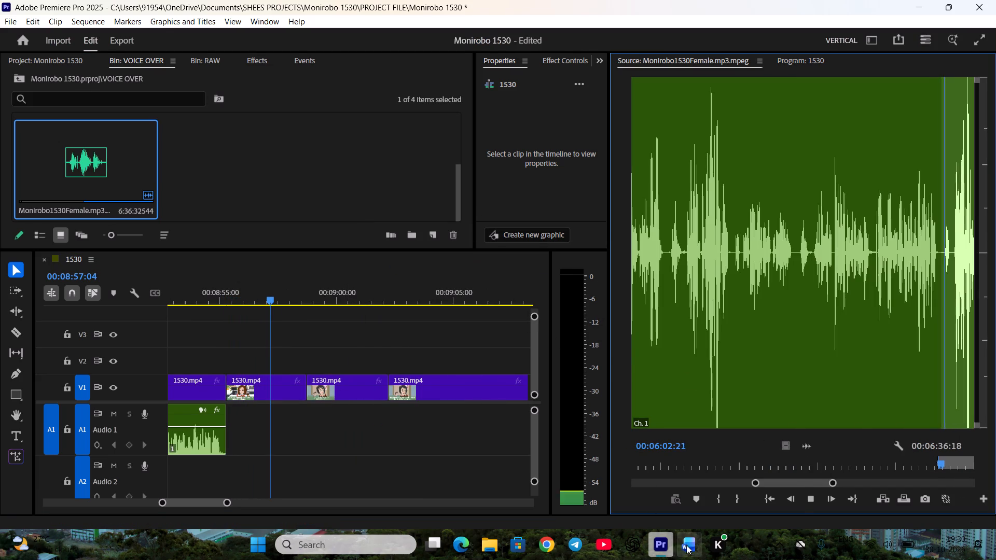
click(688, 544)
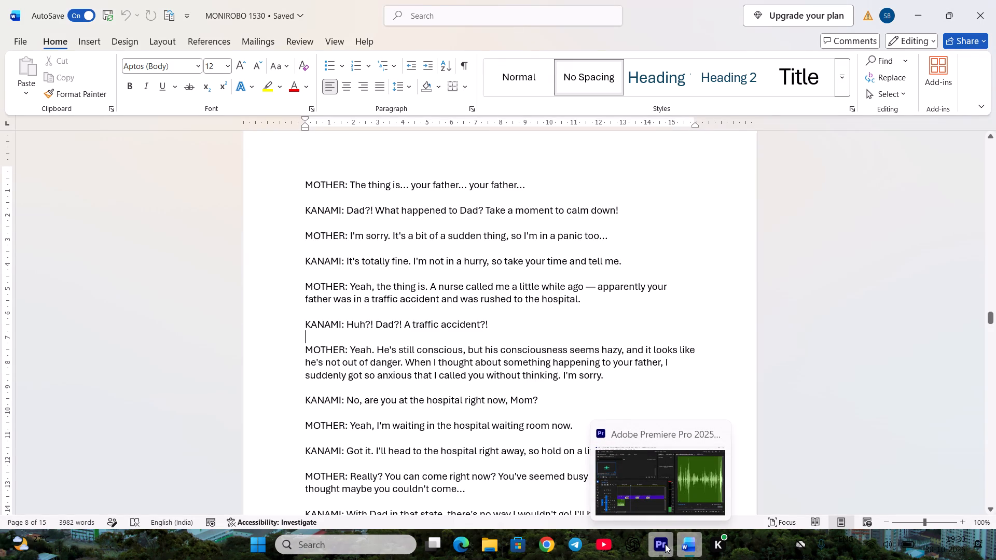
click(665, 544)
key(space)
click(749, 460)
key(space)
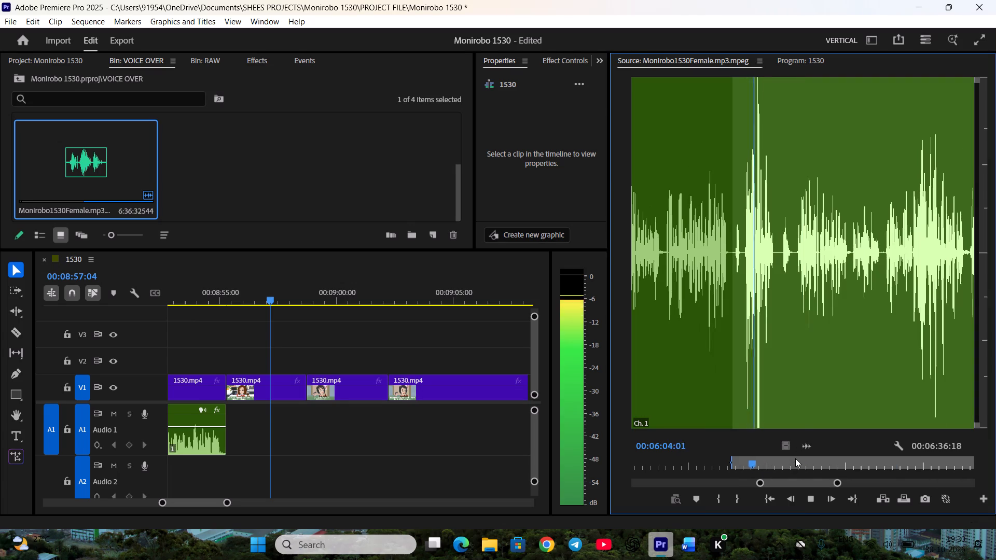
key(space)
scroll(796, 458, up, 1)
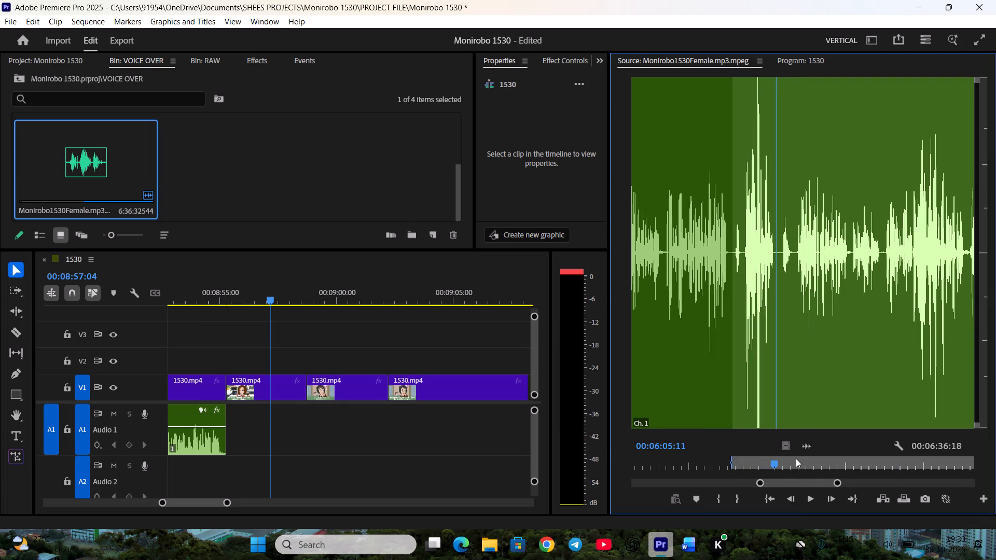
scroll(796, 458, up, 1)
key(o)
Place Kanami's marked traffic-accident line on track A1 directly after the mother's voice clip and extend its end slightly.
drag(807, 449, 298, 419)
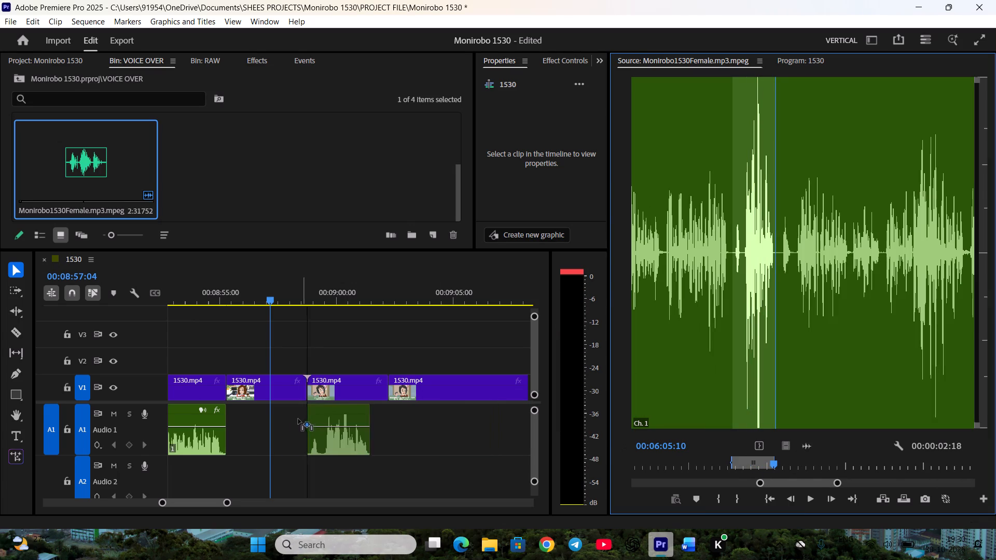
drag(298, 419, 229, 413)
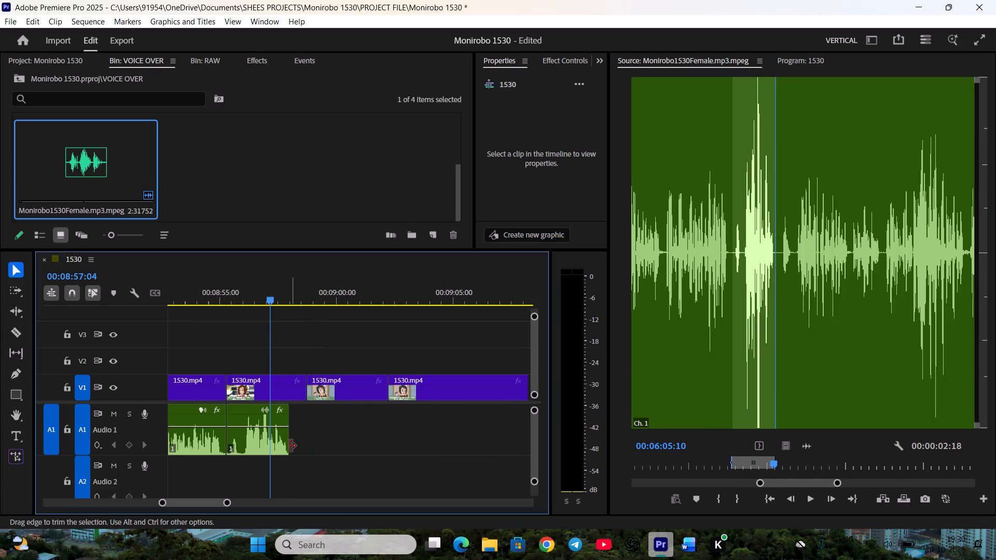
click(290, 446)
Trim the end of Kanami's V1 clip to match her traffic-accident voice clip and ripple delete the gap.
drag(305, 390, 300, 390)
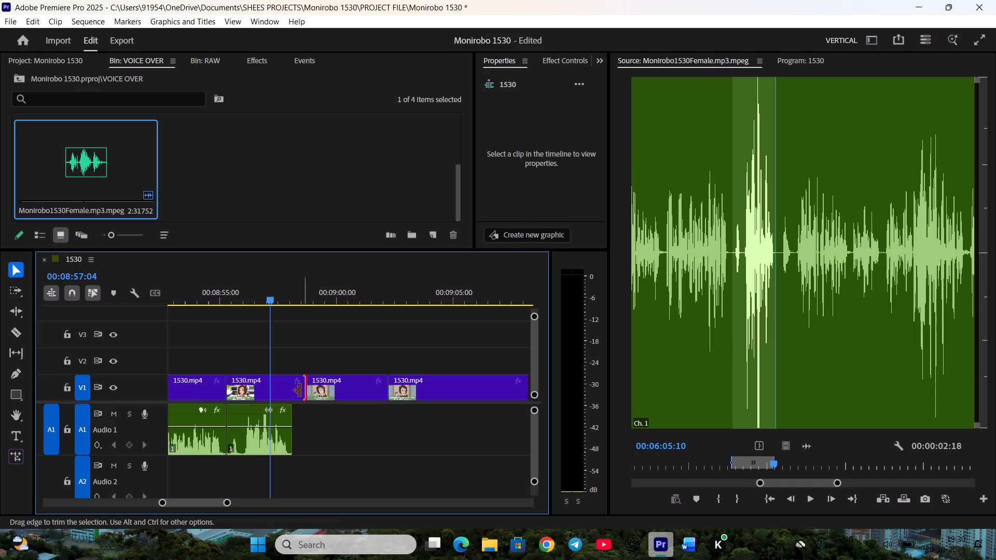
drag(300, 390, 299, 390)
drag(297, 390, 289, 389)
drag(301, 389, 291, 389)
right_click(298, 388)
click(325, 395)
Preview the mother's next V1 shots up to 00:09:13:13 in the sequence and save the project.
scroll(323, 401, down, 3)
key(space)
scroll(319, 433, down, 2)
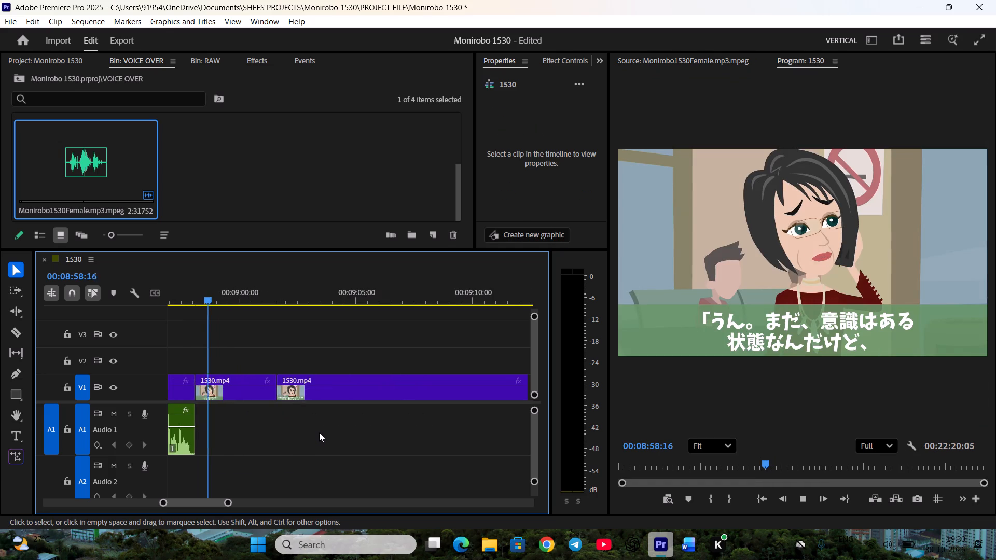
key(ctrl+s)
key(space)
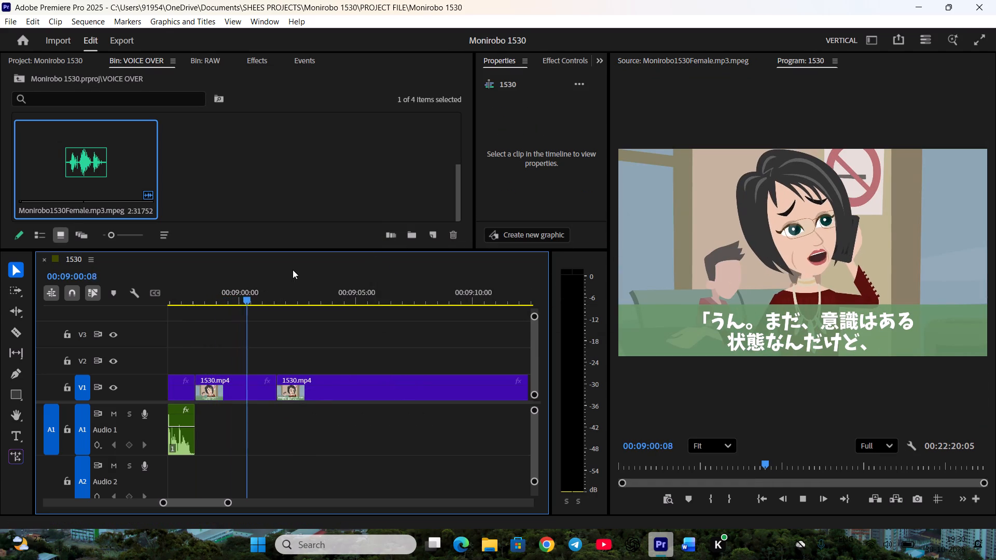
scroll(323, 331, down, 4)
drag(251, 285, 366, 312)
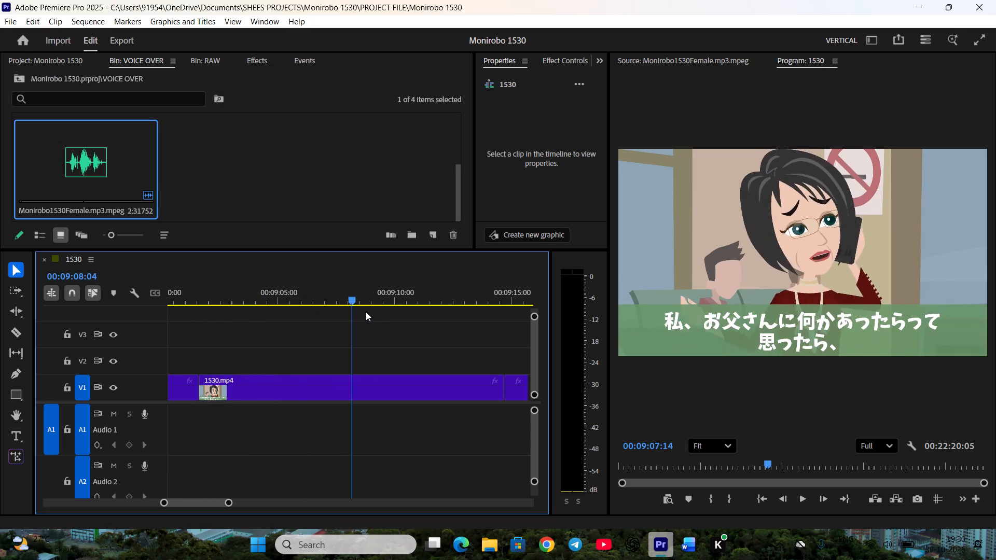
drag(366, 312, 479, 329)
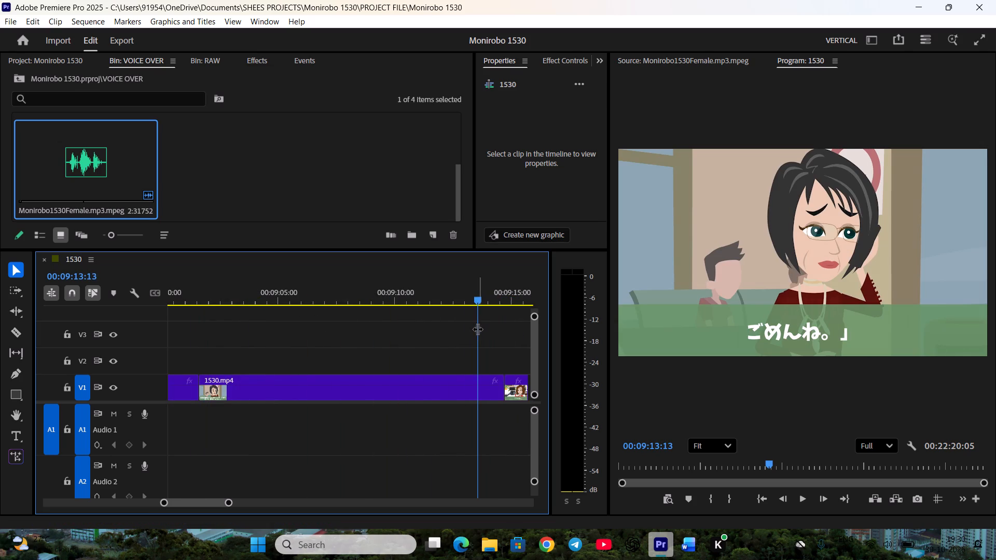
key(minus)
key(ctrl+s)
Mark the mother's "Yeah. He's still conscious" line in the female voice-over from 00:06:05:20 to 00:06:18:20, checking the Word script.
double_click(105, 158)
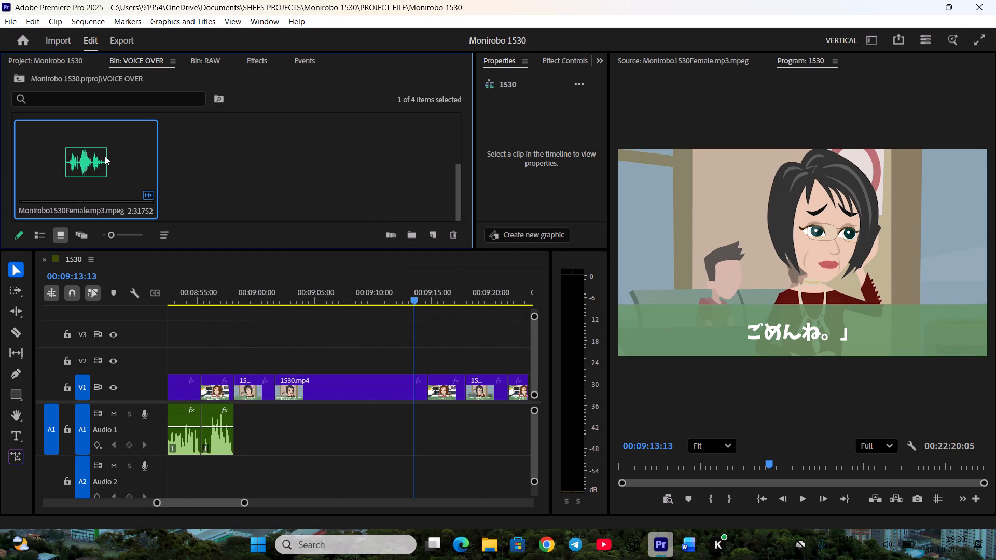
double_click(105, 155)
key(space)
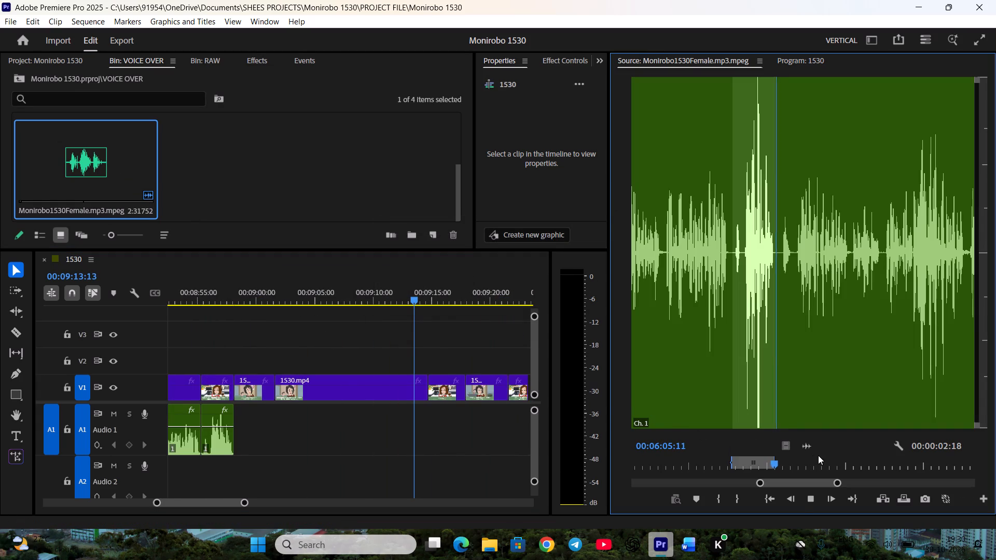
key(space)
scroll(835, 460, down, 2)
key(i)
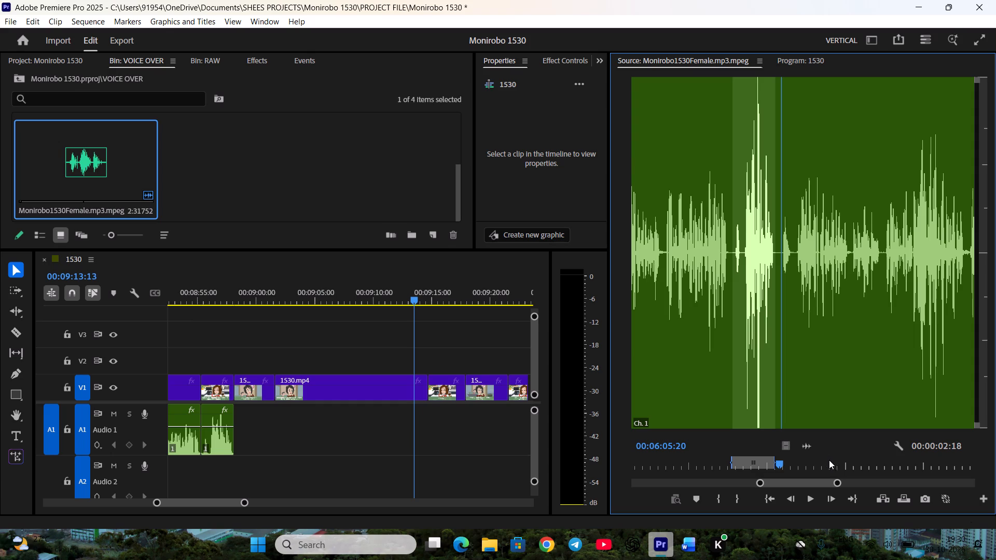
key(space)
click(690, 551)
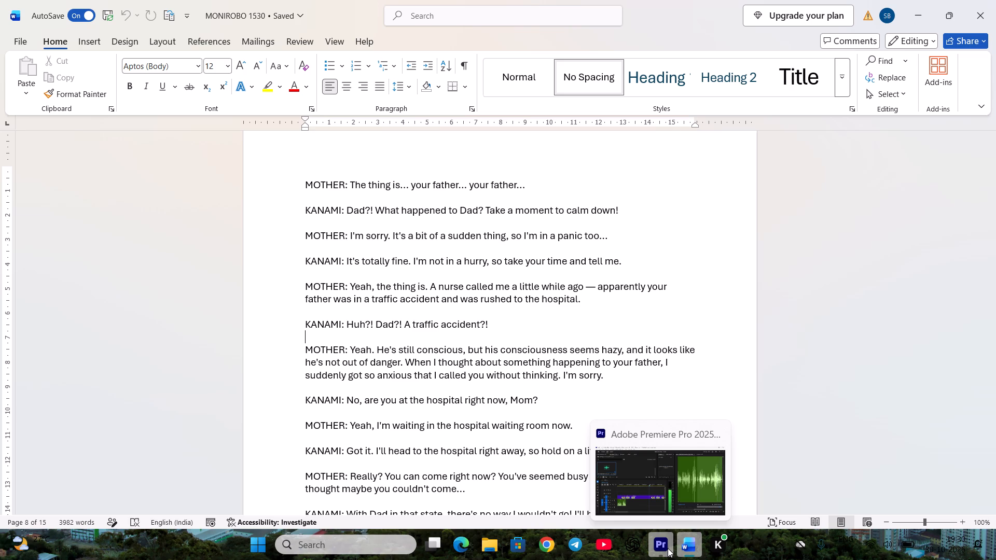
click(668, 548)
key(space)
key(space)
key(space)
key(space)
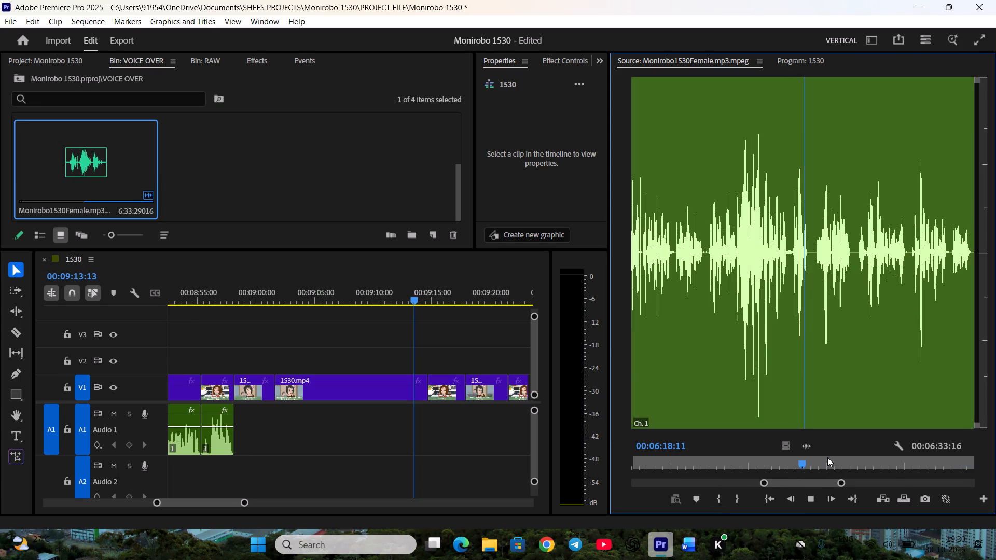
key(space)
key(o)
Place the mother's marked "still conscious" line on track A1 directly after Kanami's voice clip.
drag(808, 445, 237, 417)
click(390, 446)
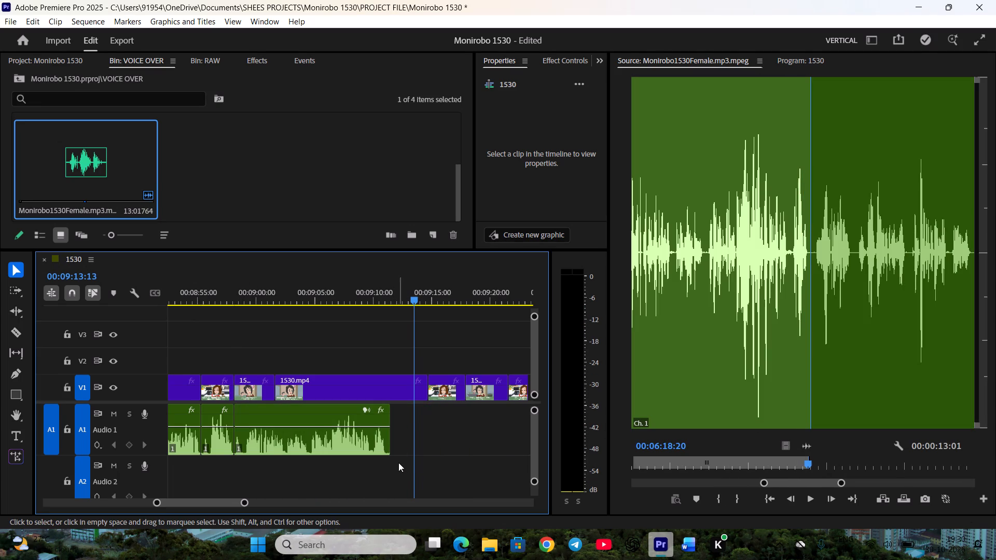
Play the start of the mother's line and move her second V1 clip earlier to start at about 00:09:00:12.
key(equal)
scroll(382, 462, up, 17)
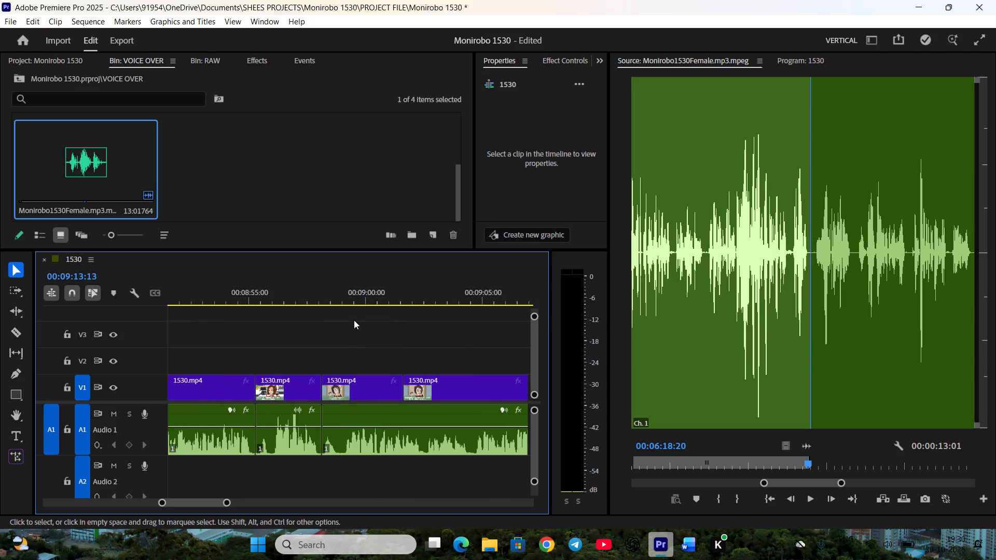
click(326, 295)
key(space)
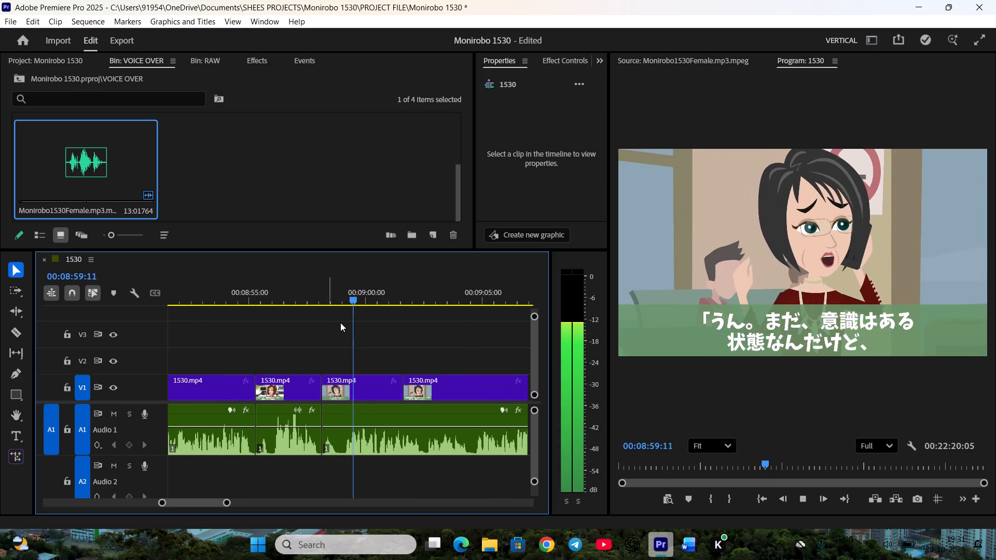
scroll(345, 332, down, 1)
key(space)
drag(405, 387, 384, 384)
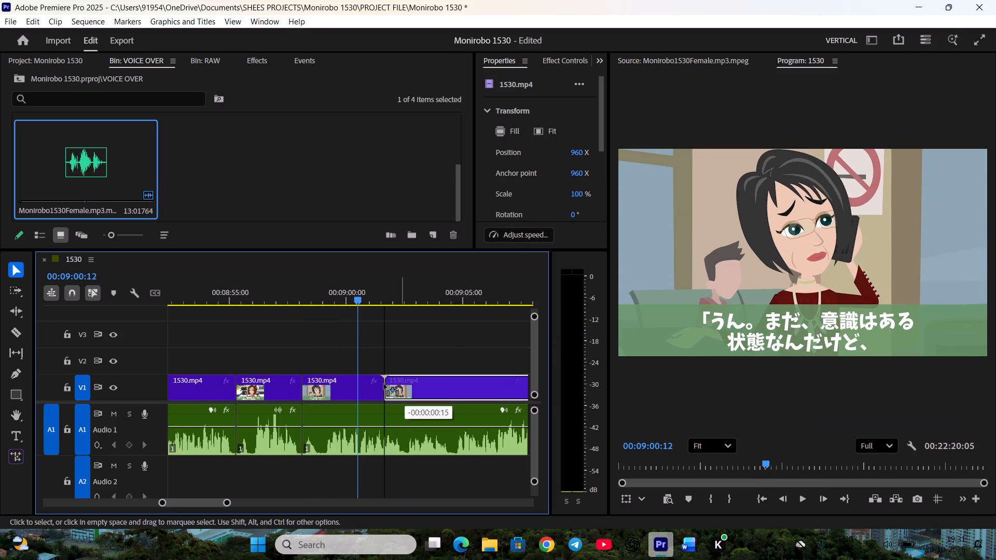
drag(384, 384, 379, 384)
click(385, 354)
Trim the ends of the mother's "still conscious" voice clip and her V1 clip to match, and ripple delete the gap.
key(space)
scroll(383, 354, down, 9)
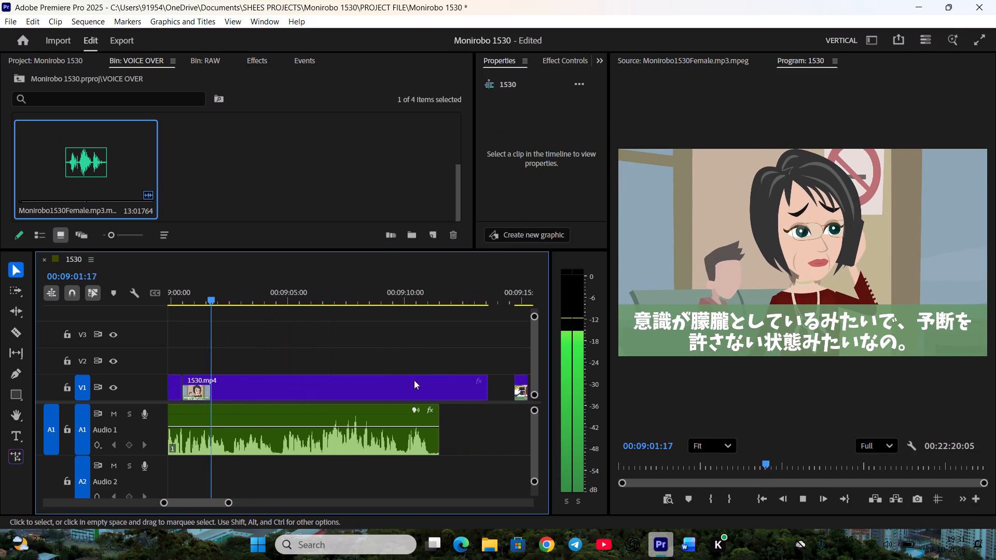
click(445, 419)
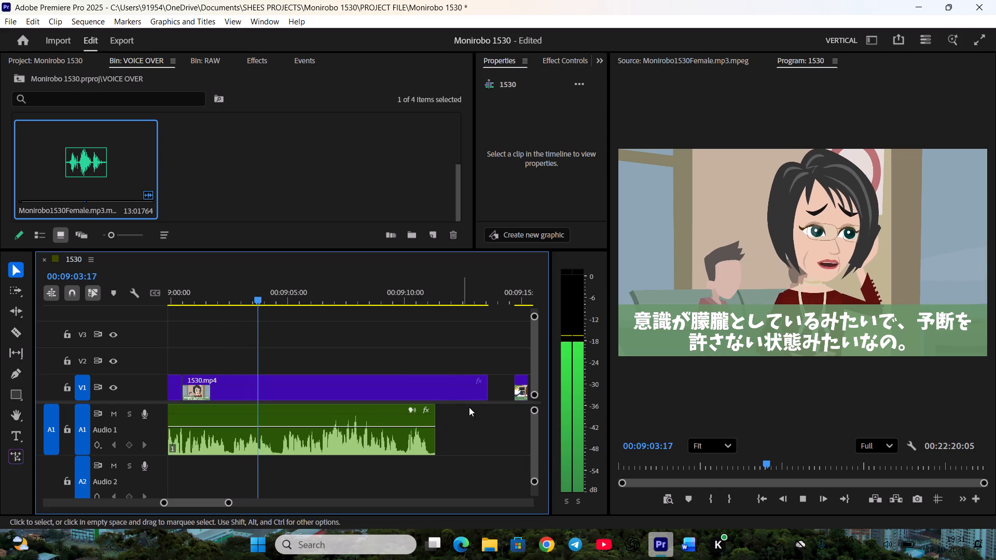
drag(486, 398, 433, 396)
scroll(409, 367, down, 4)
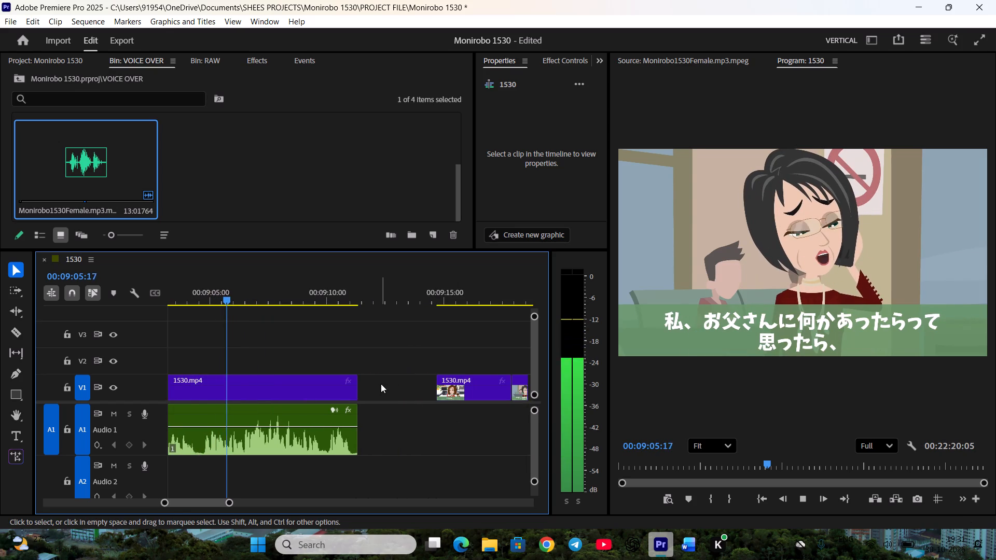
right_click(381, 384)
click(414, 390)
Preview Kanami's next V1 shot up to 00:09:12:11 in the sequence and save the project.
scroll(409, 403, down, 6)
key(space)
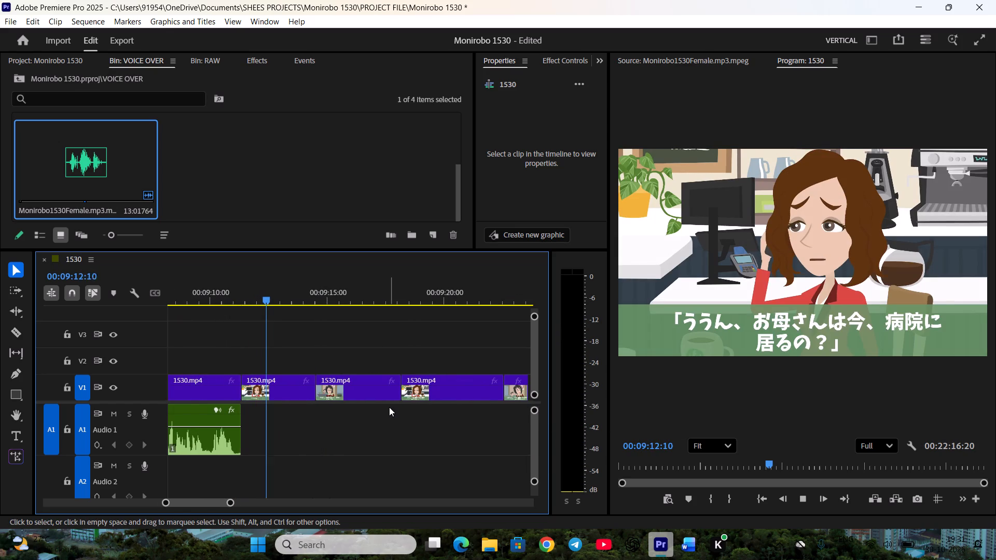
key(space)
key(ctrl+s)
Mark Kanami's "No, are you at the hospital right now, Mom?" line in the female voice-over from 00:06:19:01 to 00:06:21:11, checking the script.
double_click(96, 165)
key(space)
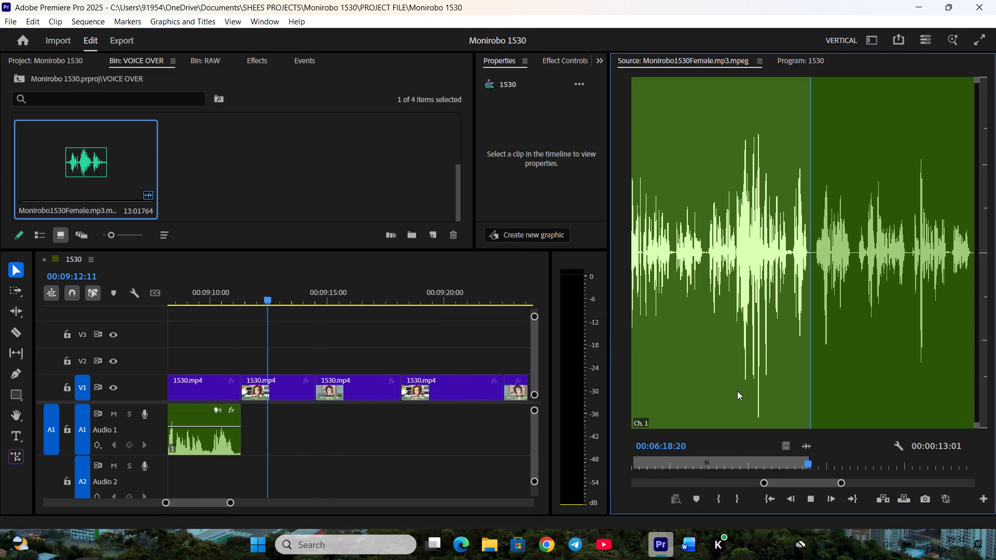
key(space)
scroll(838, 454, down, 6)
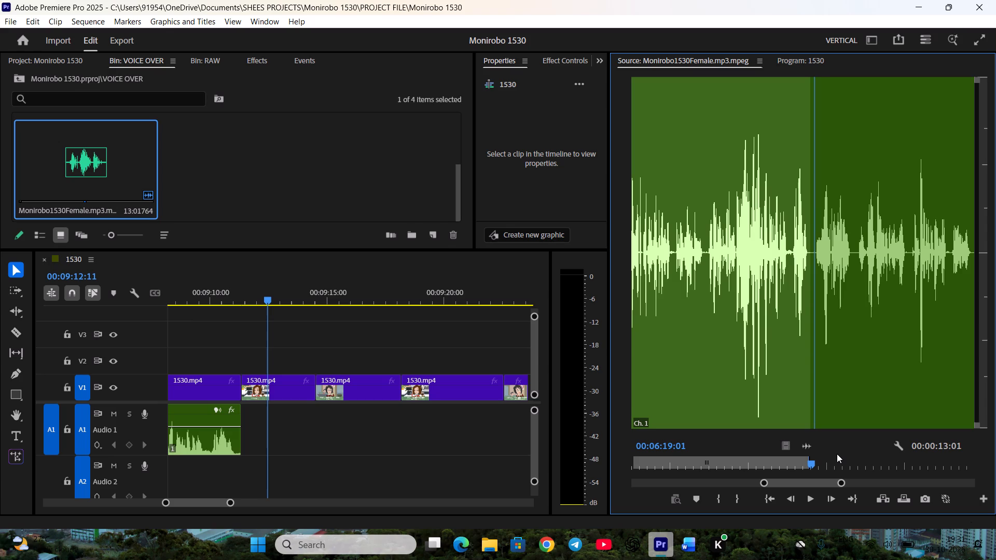
key(i)
key(space)
click(682, 537)
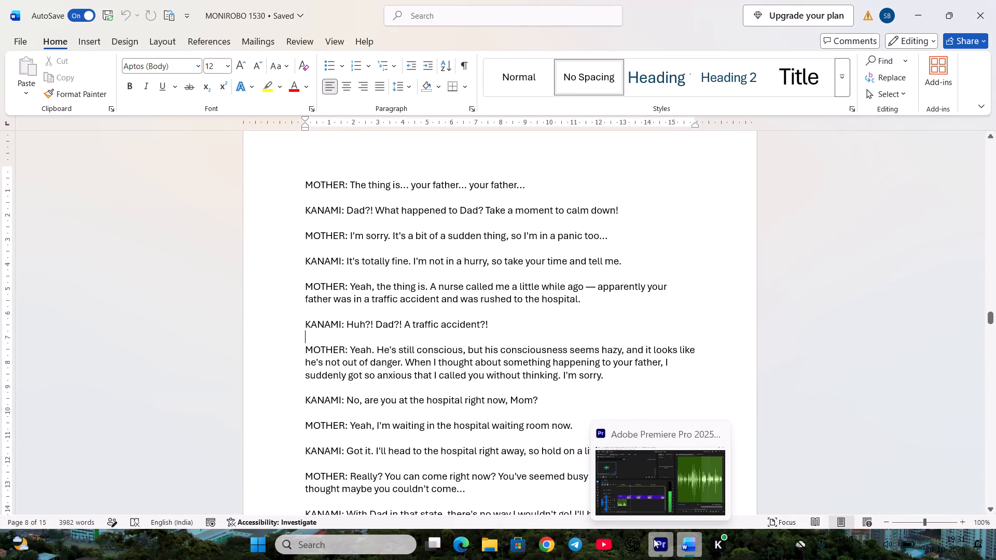
click(654, 539)
key(space)
click(833, 465)
key(space)
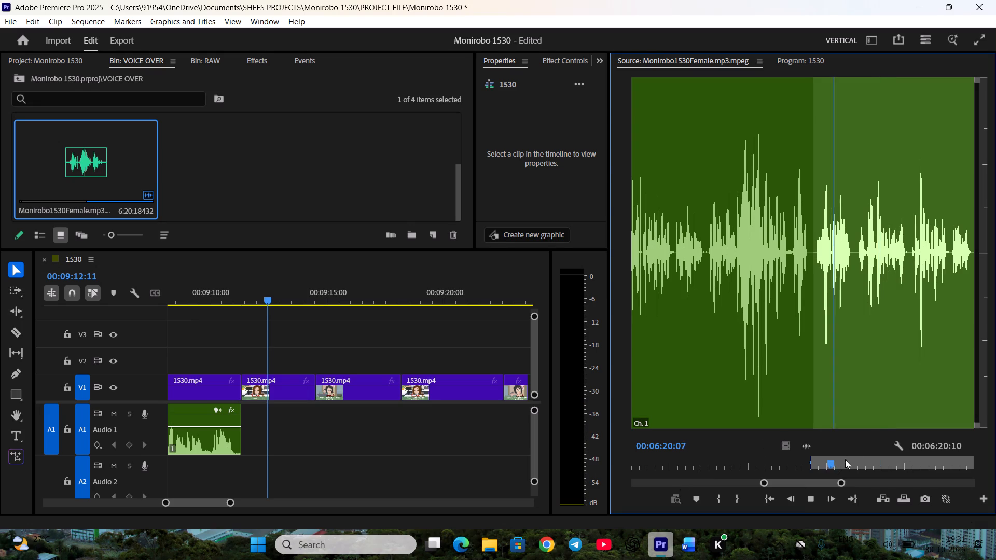
key(space)
key(o)
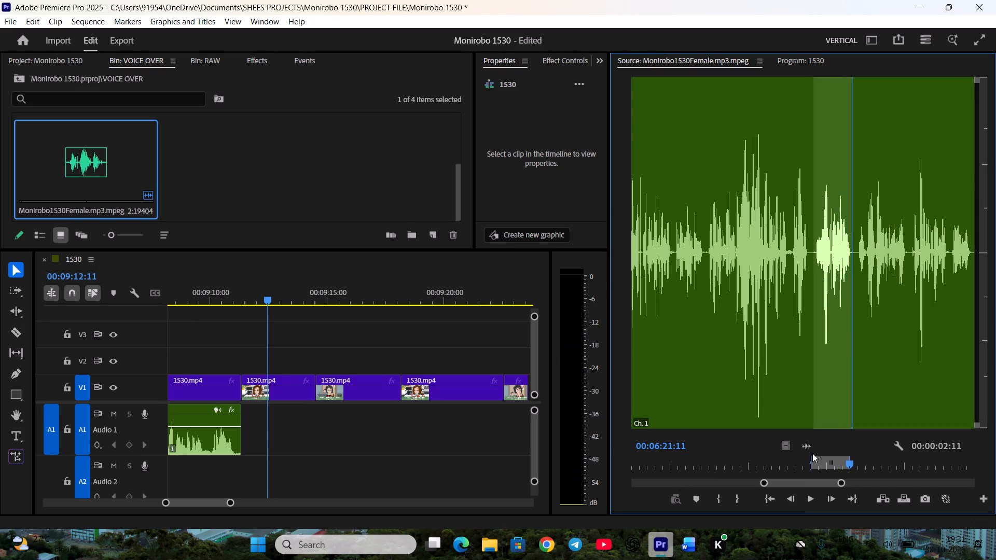
Place Kanami's marked hospital question on track A1 directly after the mother's voice clip and extend its end slightly.
drag(811, 447, 243, 414)
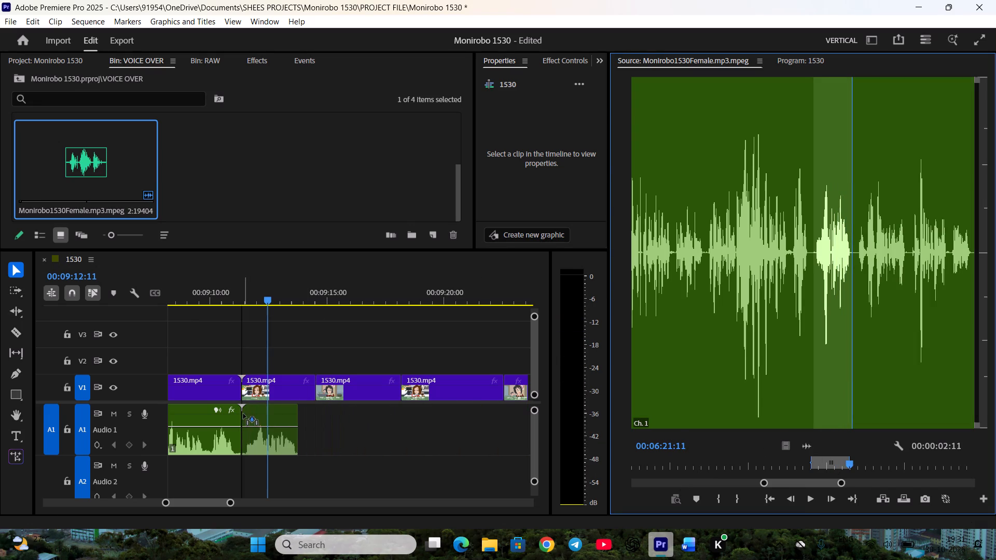
drag(243, 414, 244, 414)
click(306, 441)
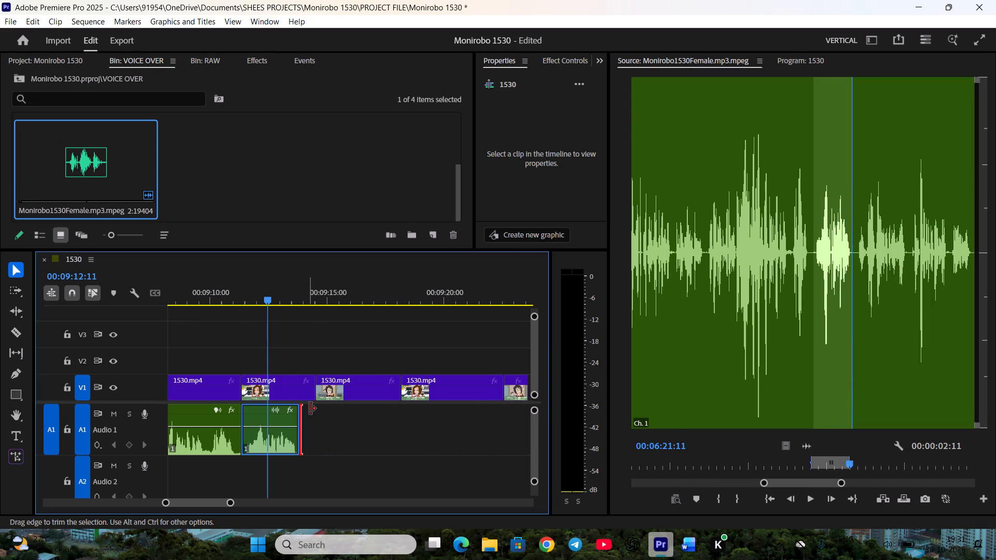
Trim the end of Kanami's V1 clip to match her hospital-question voice clip and ripple delete the gap.
drag(310, 397, 296, 394)
right_click(307, 387)
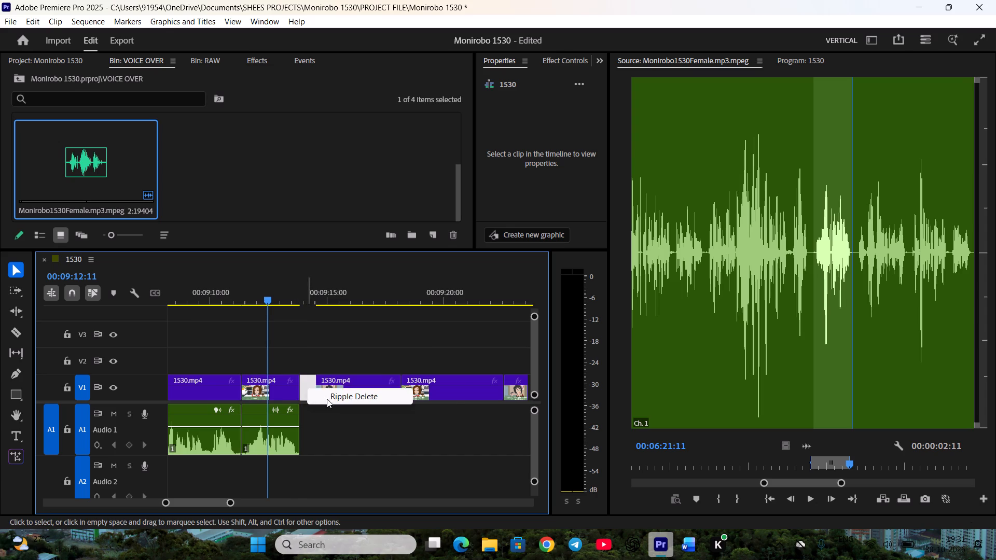
click(328, 399)
Preview the start of the mother's next V1 shot, around 00:09:14:18 in the sequence.
scroll(330, 399, down, 3)
key(space)
key(space)
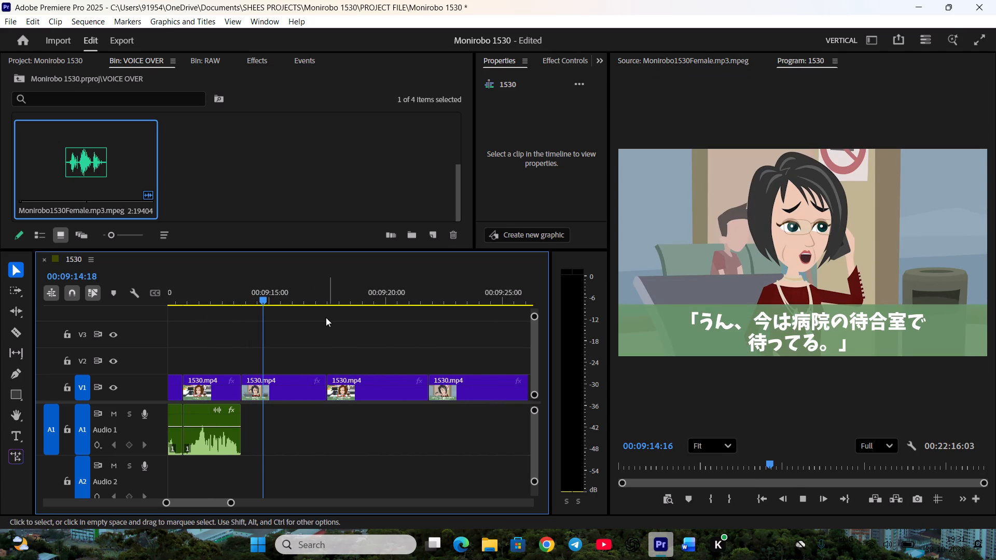
Save the Monirobo 1530 project.
key(ctrl+s)
Mark the mother's "Yeah, I'm waiting in the hospital waiting room now" line in the female voice-over from 00:06:21:17 to 00:06:24:24, checking the script.
scroll(325, 318, down, 1)
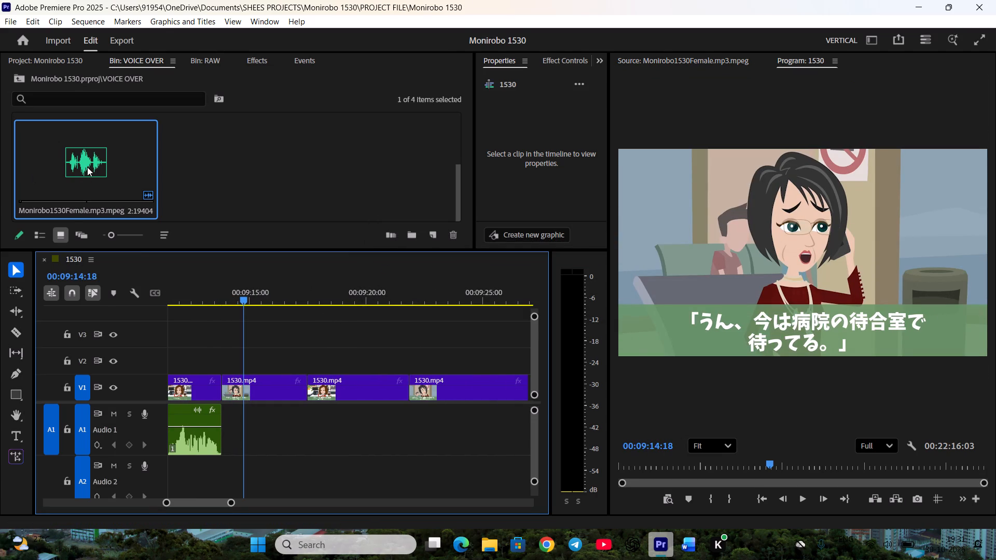
double_click(87, 167)
key(space)
key(space)
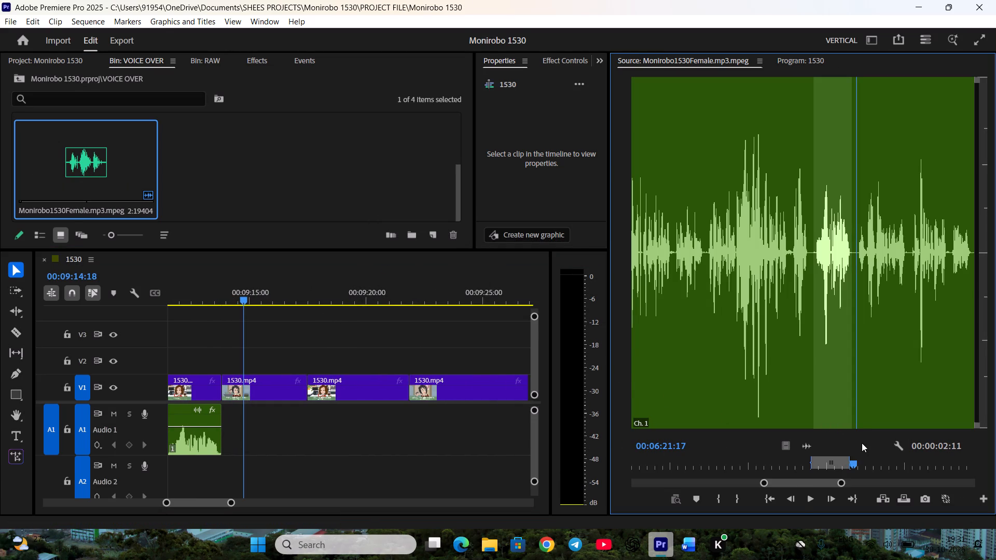
key(i)
key(space)
click(691, 537)
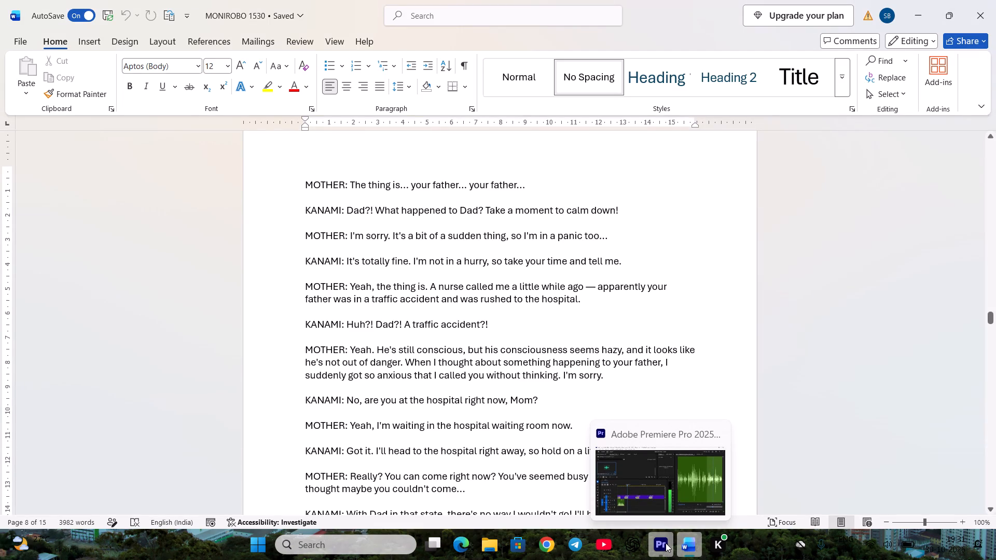
key(space)
scroll(872, 447, up, 10)
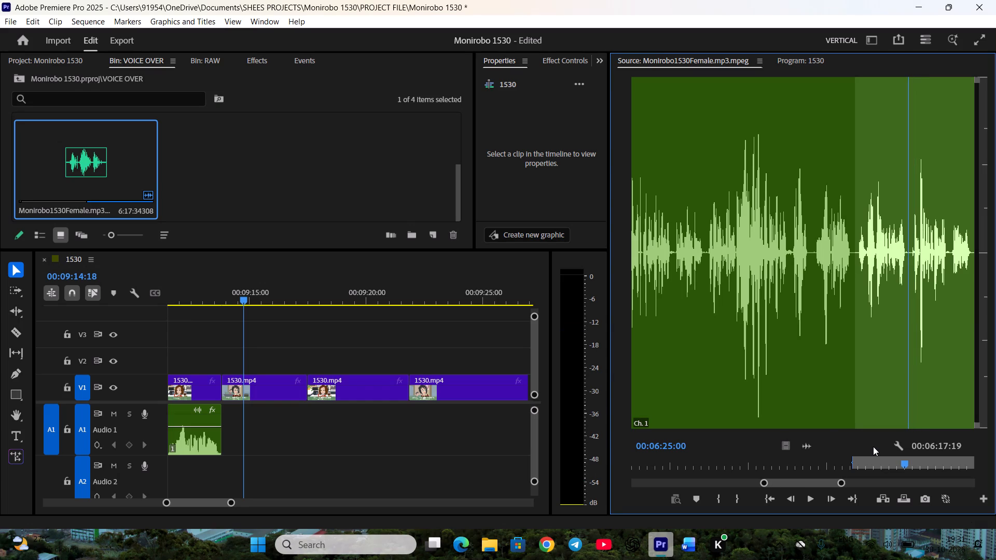
scroll(873, 446, up, 1)
key(o)
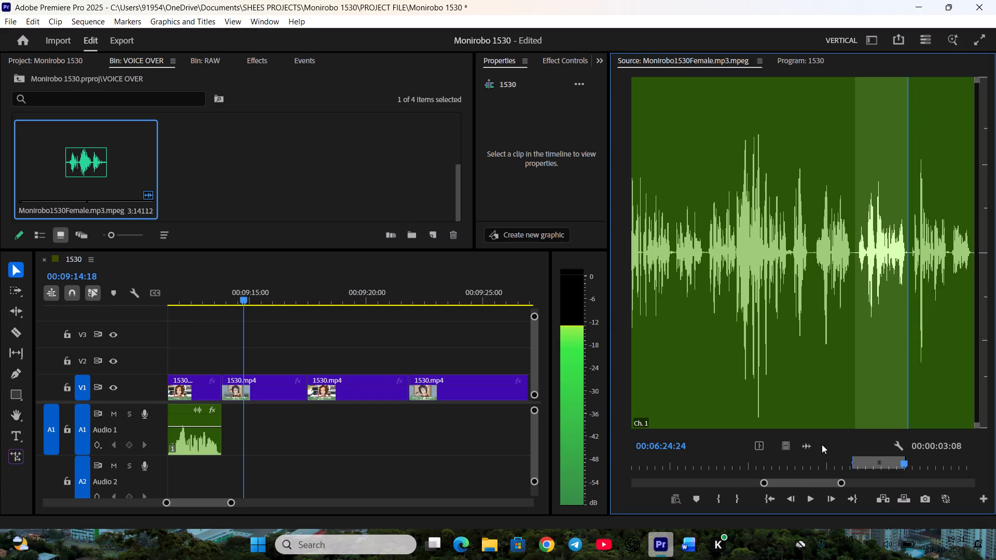
Place the mother's marked waiting-room line on track A1 directly after Kanami's hospital-question voice clip.
drag(811, 449, 222, 415)
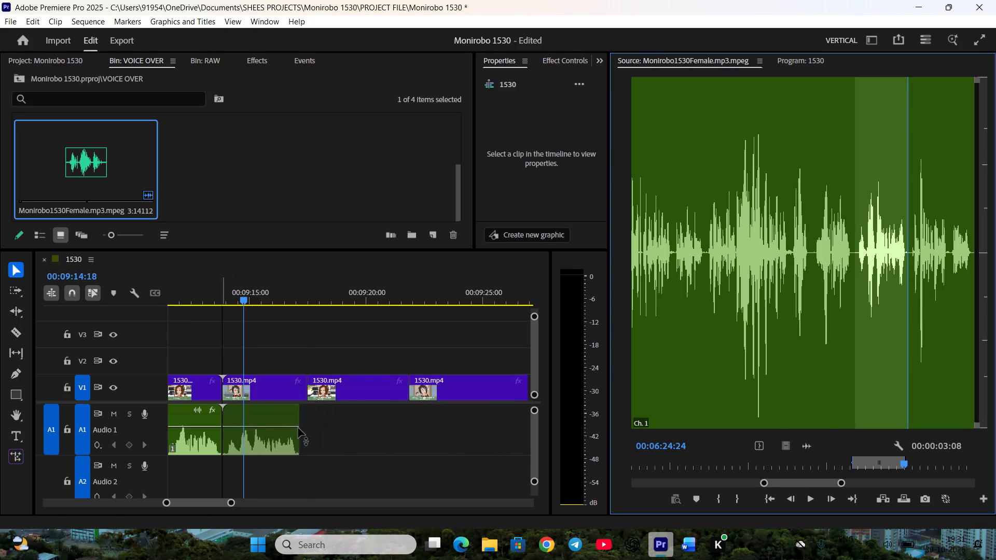
Trim the end of the mother's V1 clip to match her waiting-room voice clip and ripple delete the gap.
drag(307, 393, 300, 391)
key(space)
right_click(301, 388)
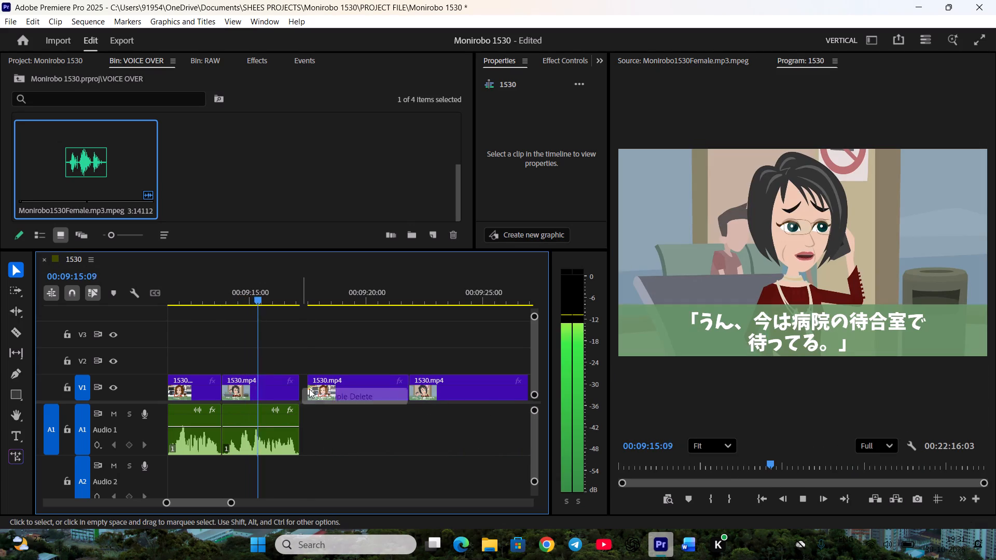
click(313, 390)
Preview the start of Kanami's next V1 shot, around 00:09:18:08 in the sequence, and save the project.
scroll(315, 398, down, 4)
key(space)
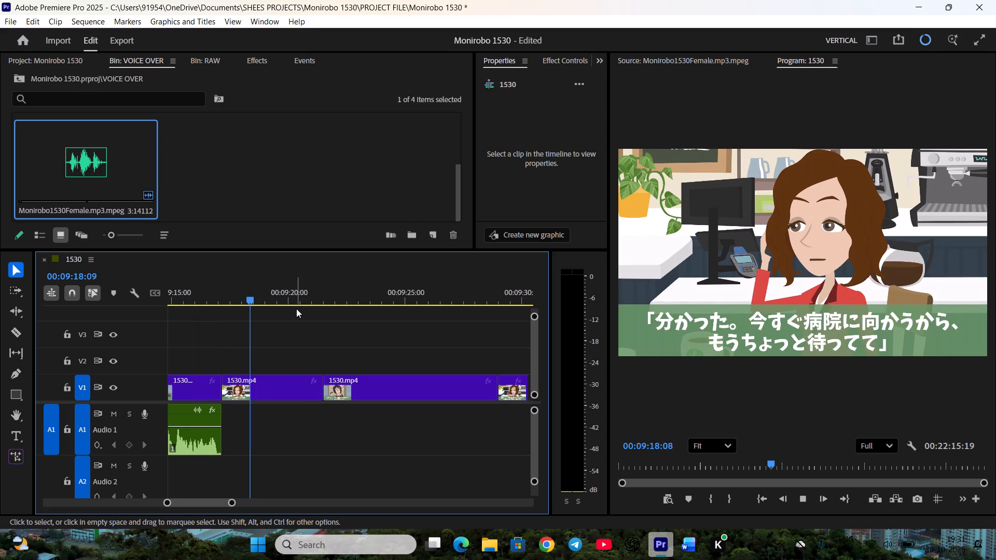
key(ctrl+s)
Mark Kanami's "Got it. I'll head to the hospital right away" line in the female voice-over from 00:06:25:03 to 00:06:29:03, checking the script.
double_click(104, 155)
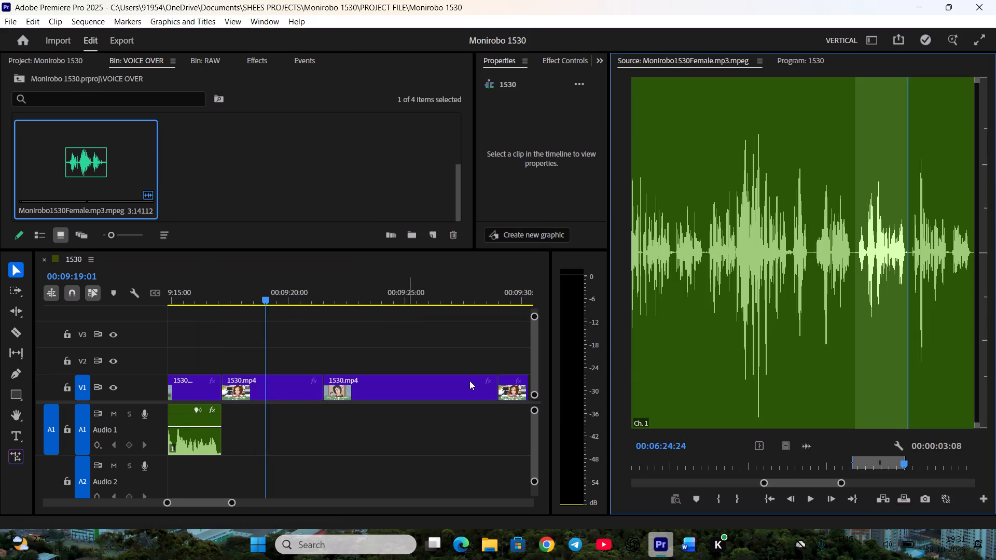
scroll(819, 464, down, 4)
key(i)
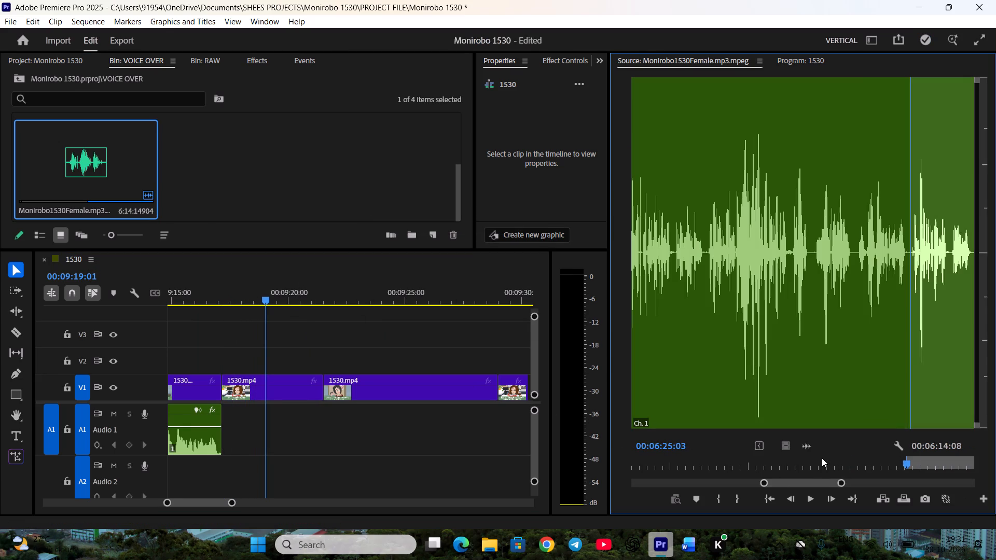
key(space)
click(684, 549)
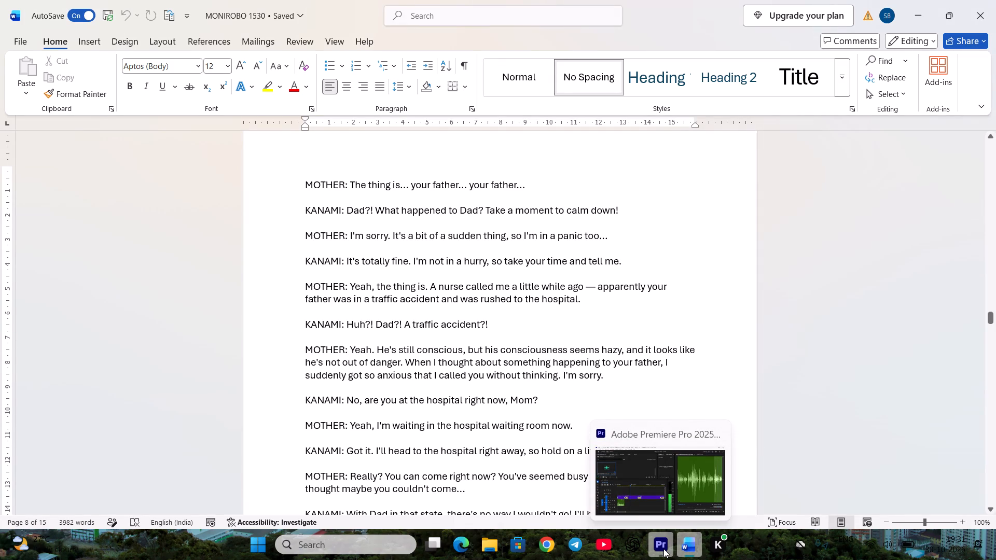
click(663, 549)
key(space)
scroll(862, 457, up, 7)
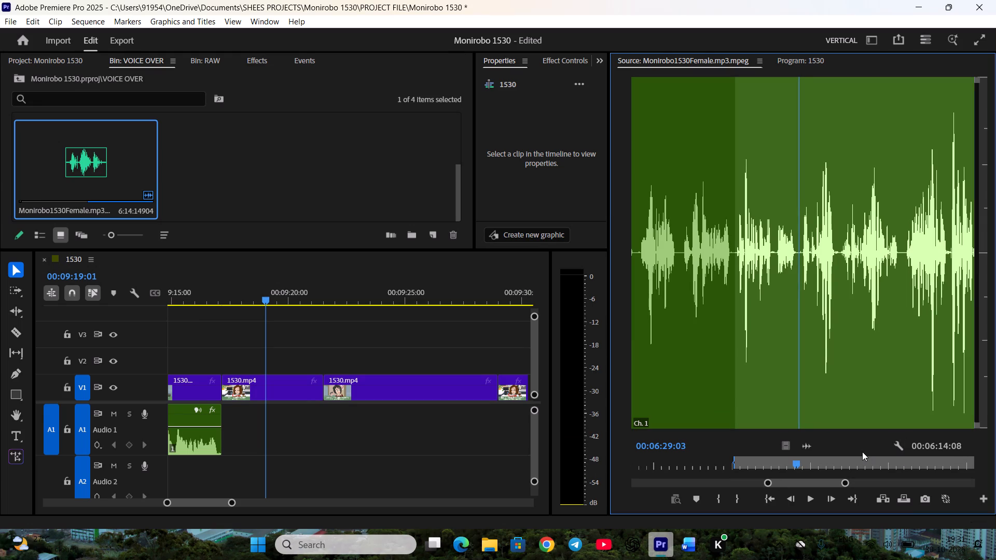
key(o)
Place Kanami's marked "Got it" line on track A1 directly after the mother's waiting-room voice clip and extend its end slightly.
drag(807, 442, 467, 446)
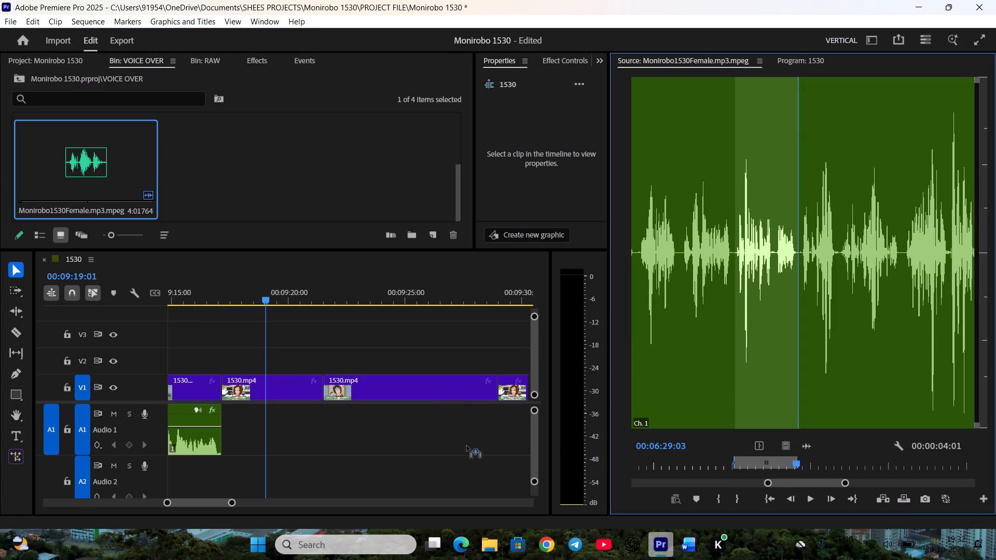
drag(467, 446, 222, 421)
click(314, 437)
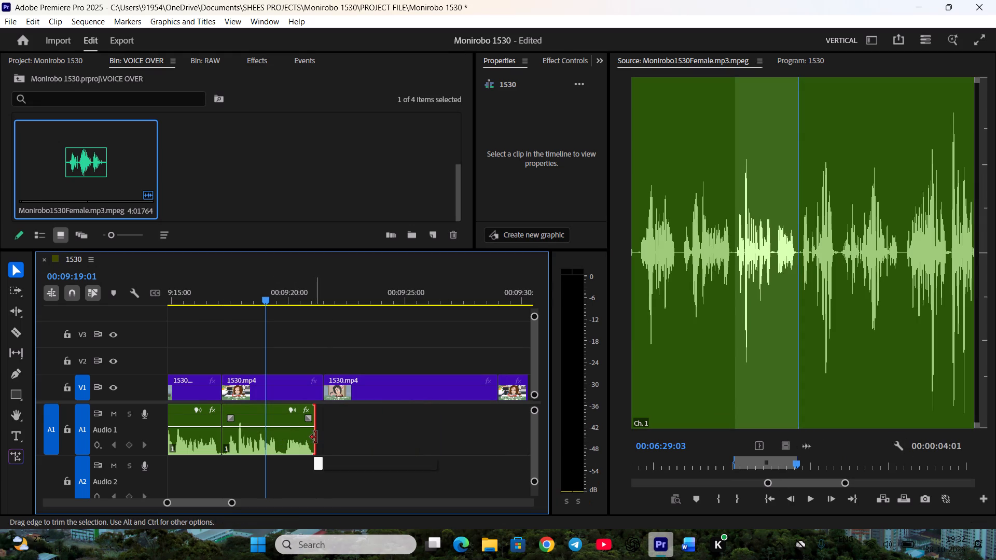
Trim the end of Kanami's V1 clip to match her "Got it" voice clip and ripple delete the gap.
click(320, 395)
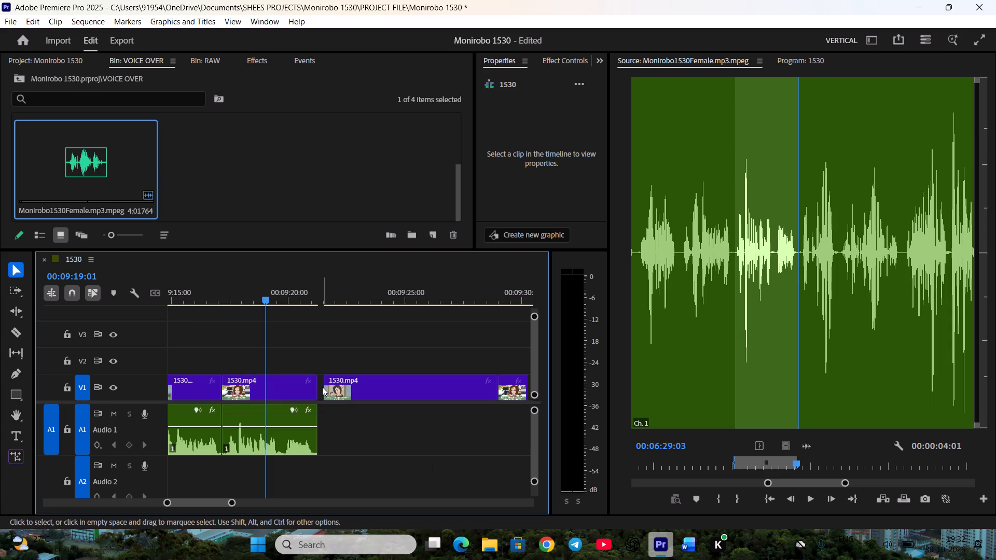
right_click(322, 387)
click(341, 394)
Preview the start of the mother's next V1 shot, around 00:09:22:06 in the sequence, and save the project.
scroll(343, 407, down, 5)
key(space)
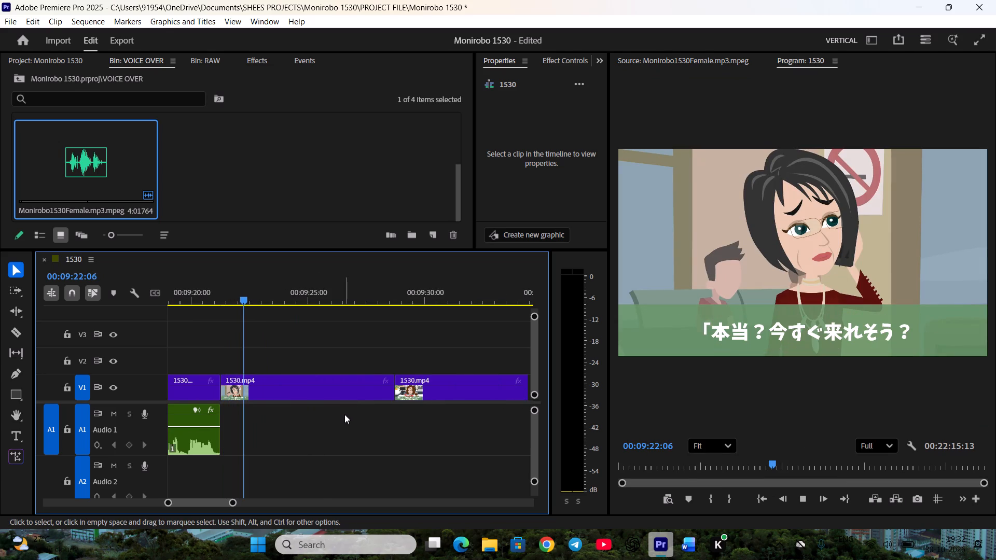
key(ctrl+s)
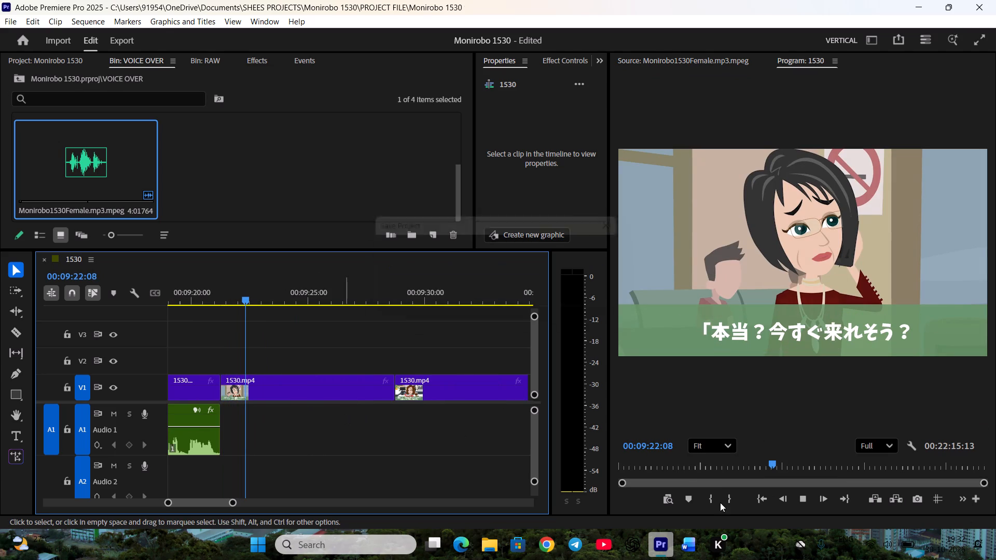
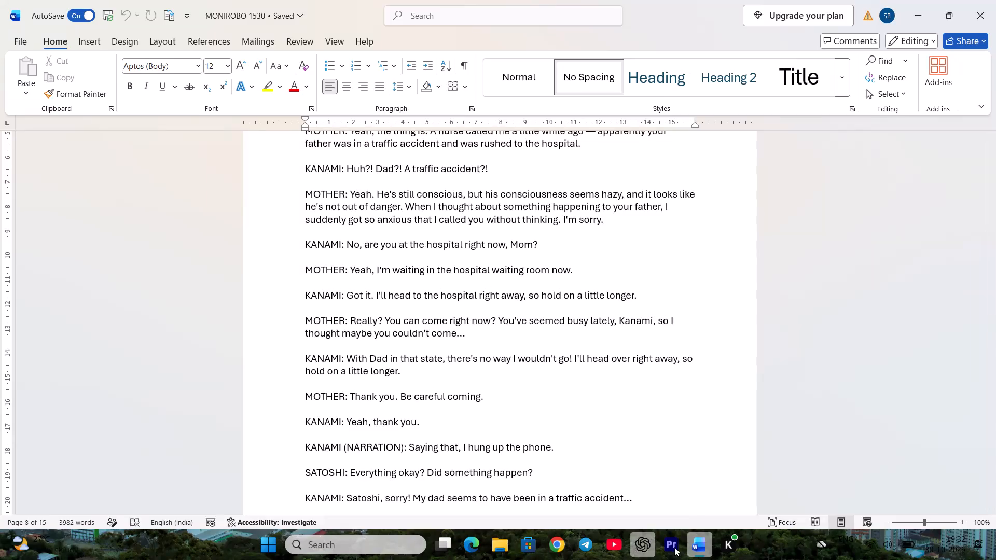
Mark the mother's "Really? You can come right now?" line in the female voice-over from 00:06:29:07 to 00:06:35:13, checking the script.
click(679, 550)
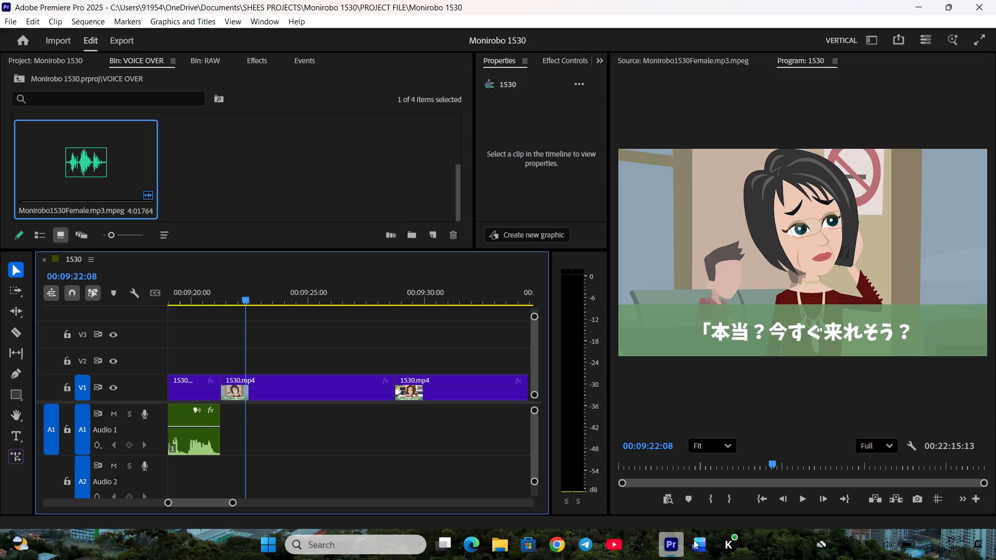
scroll(340, 328, down, 1)
key(ctrl+s)
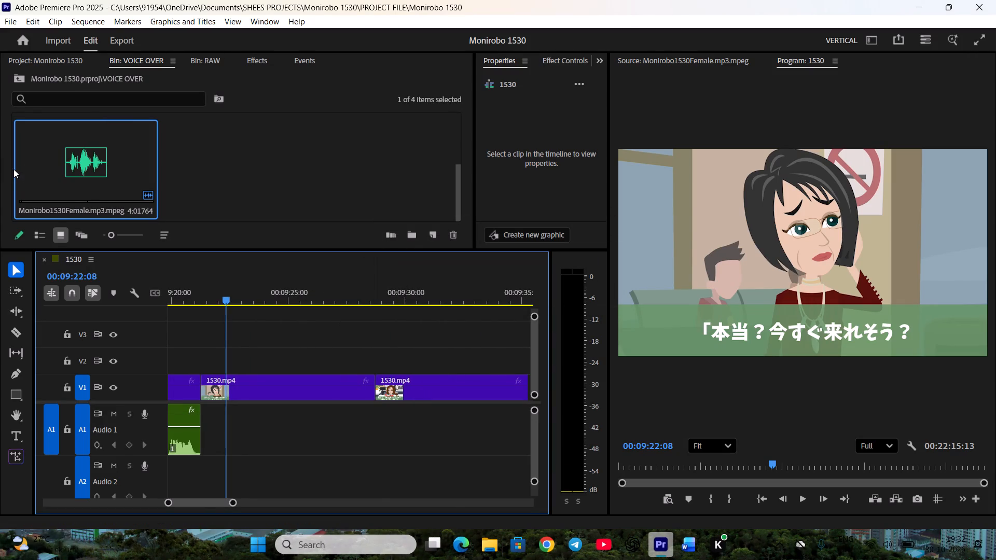
double_click(91, 163)
scroll(850, 435, down, 6)
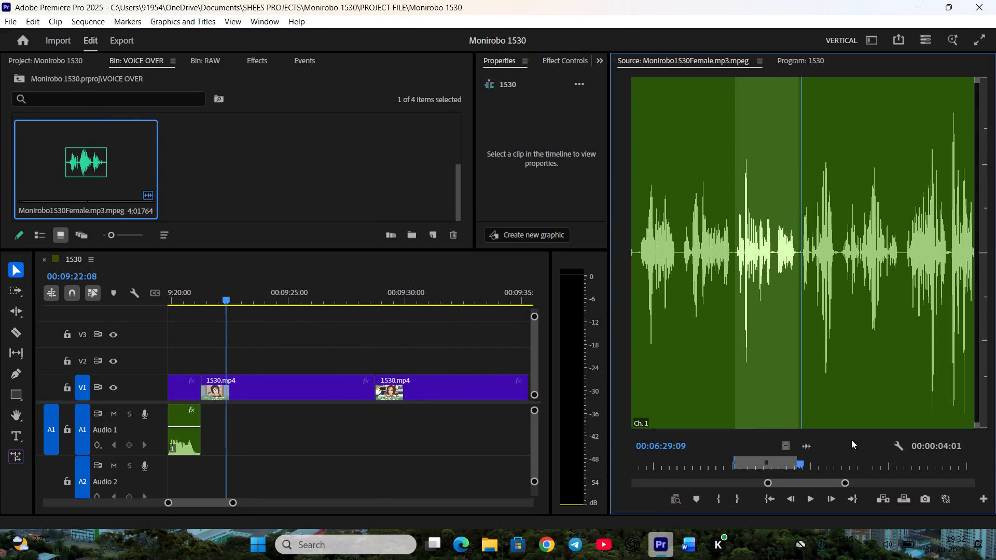
scroll(851, 440, up, 2)
key(i)
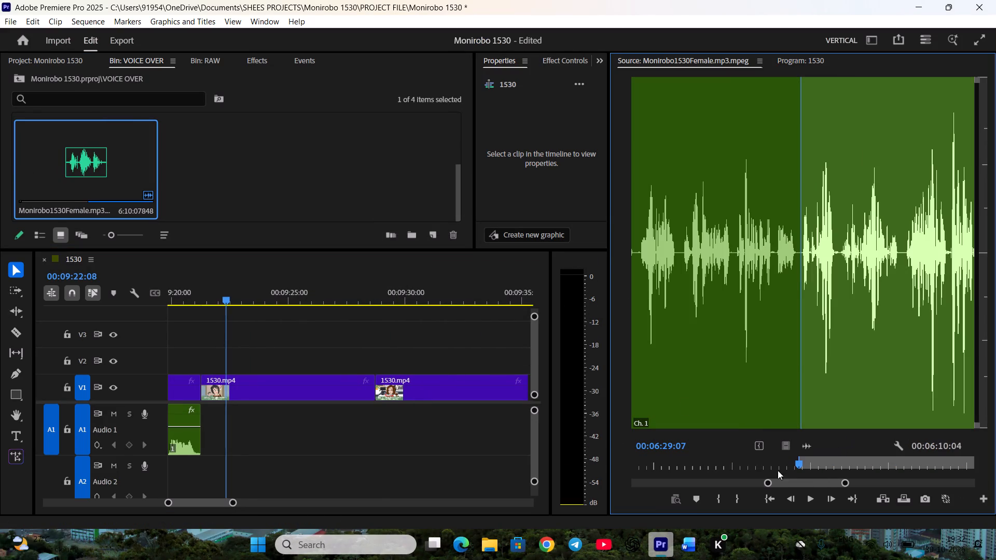
key(space)
click(697, 544)
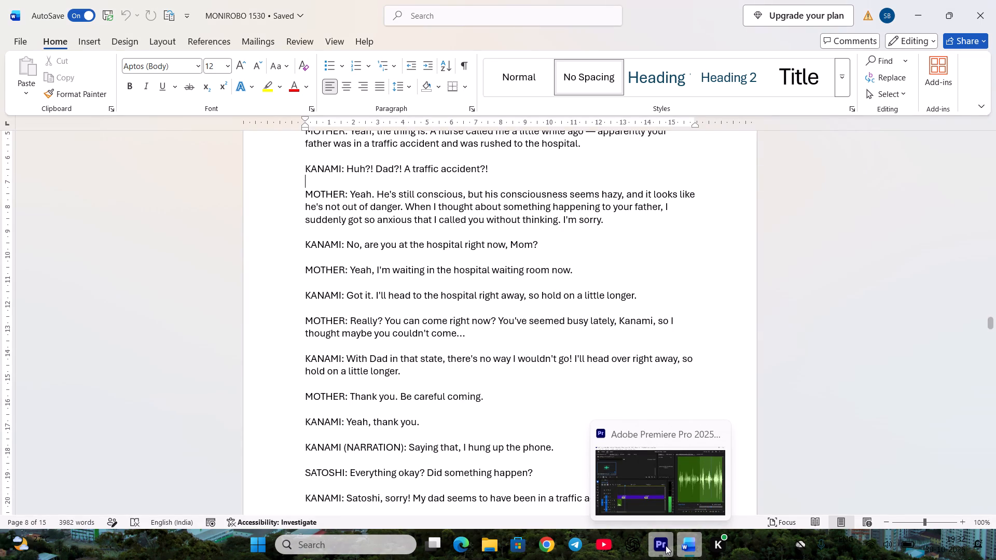
key(space)
scroll(857, 446, up, 4)
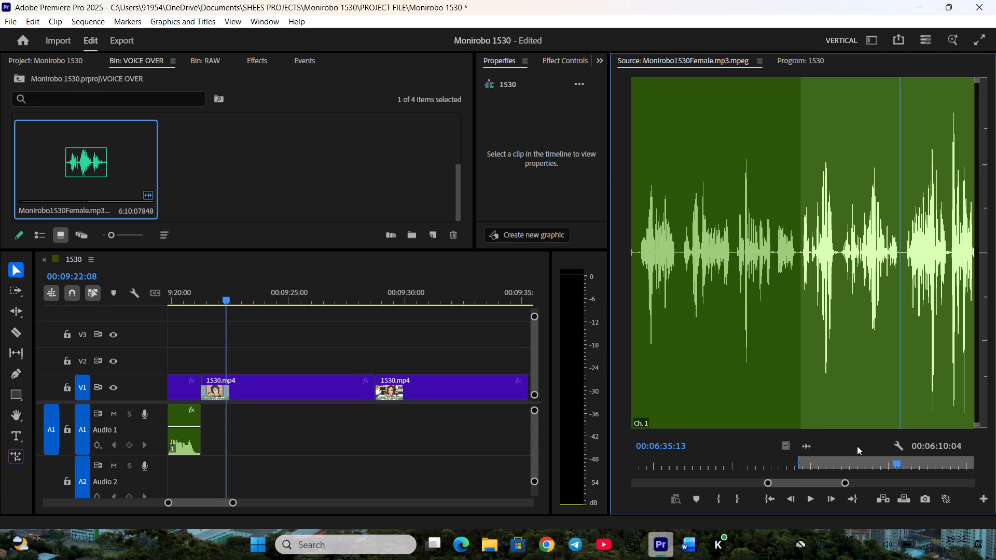
key(o)
Place the mother's marked "Really?" line on track A1 directly after Kanami's "Got it" voice clip and extend its end slightly.
drag(809, 444, 248, 424)
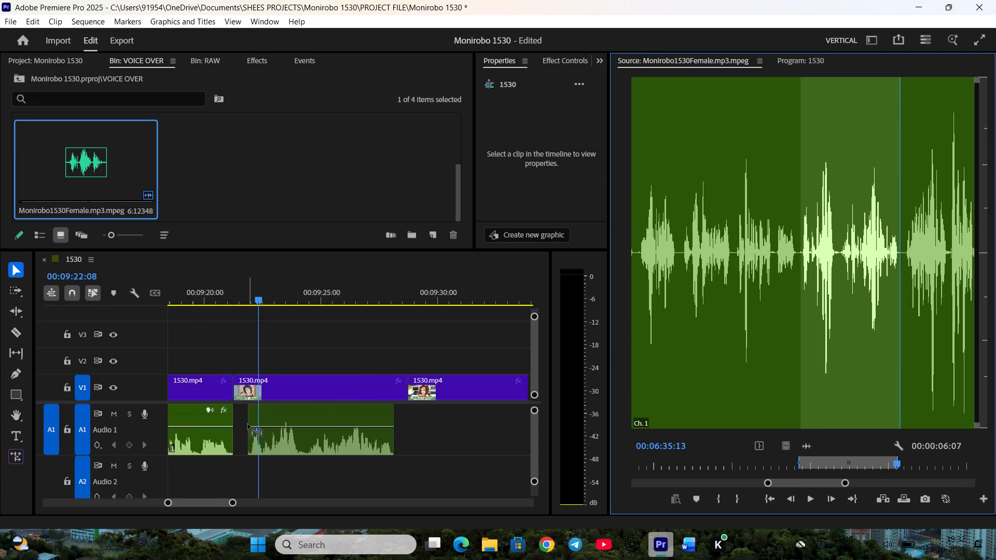
drag(248, 424, 237, 423)
key(space)
click(380, 434)
key(space)
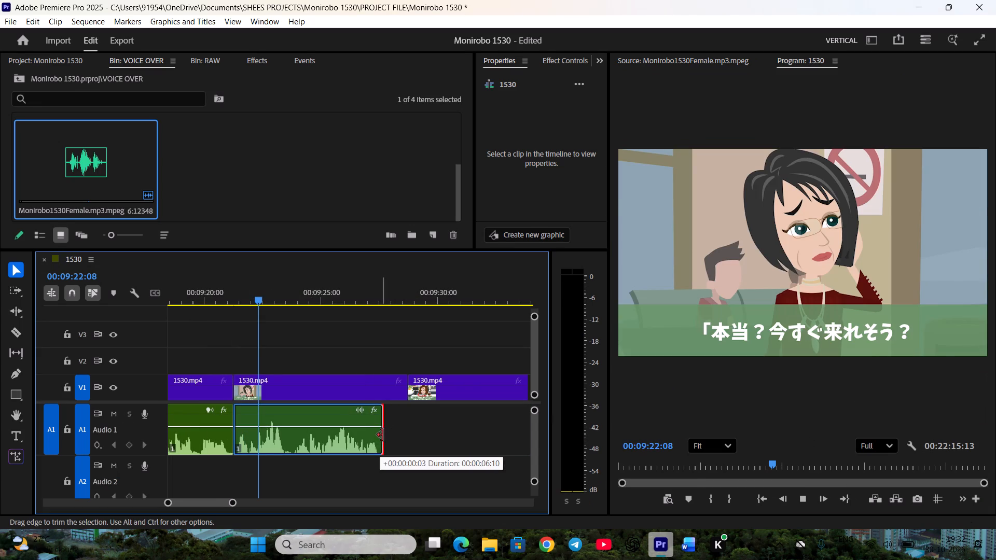
Trim the end of the mother's V1 clip to match her "Really?" voice clip, ripple delete the gap and save the project.
drag(405, 399, 381, 398)
scroll(378, 400, down, 4)
key(space)
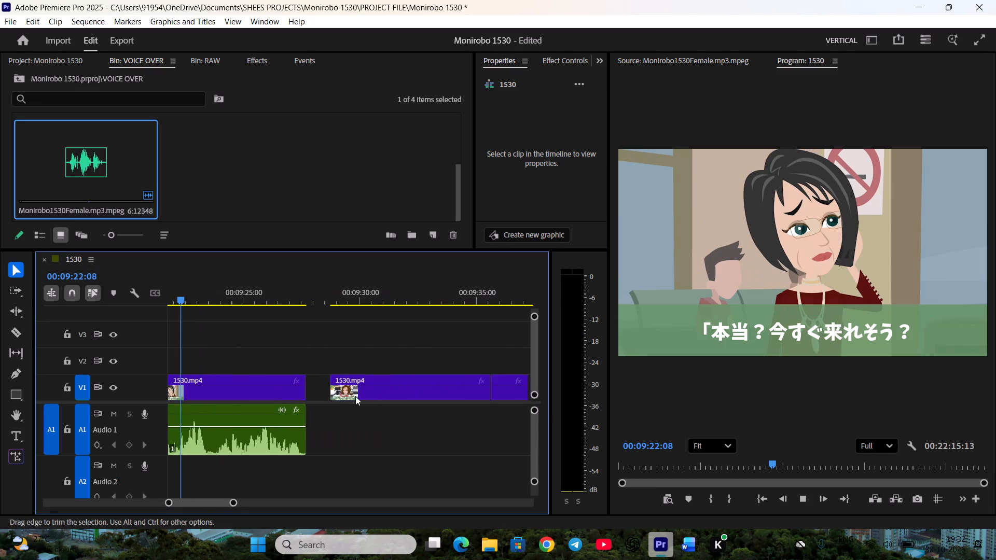
key(space)
right_click(307, 389)
click(323, 393)
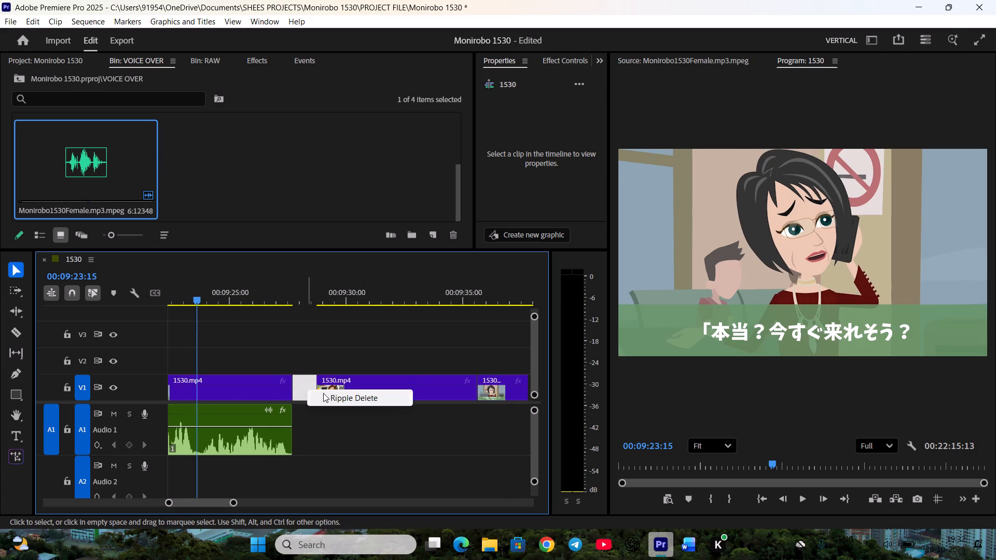
scroll(319, 402, down, 5)
key(space)
key(ctrl+s)
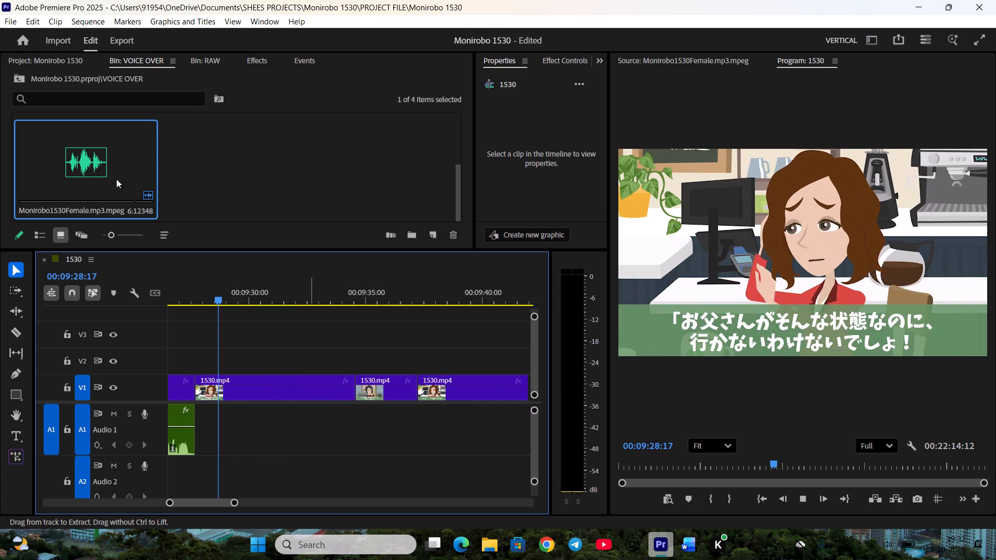
Mark Kanami's "With Dad in that state" line in the female voice-over from 00:06:35:19 to 00:06:41:15, checking the script.
double_click(100, 162)
key(space)
key(space)
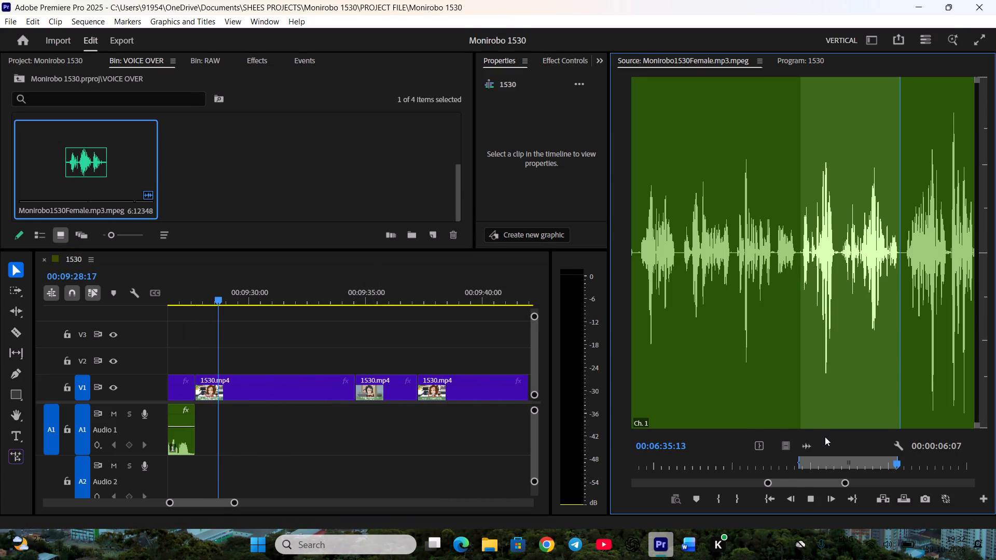
scroll(829, 448, down, 7)
scroll(835, 456, up, 1)
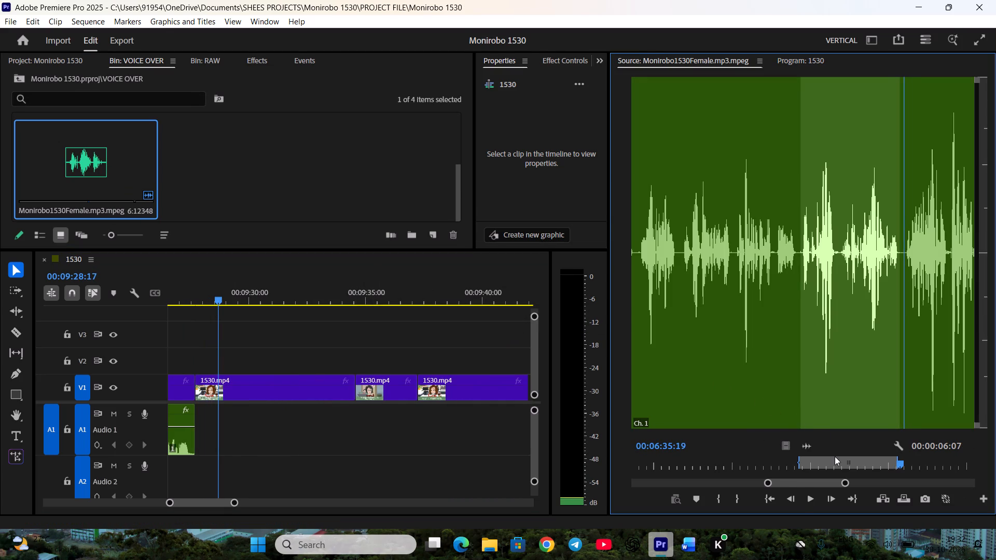
key(i)
key(space)
click(697, 548)
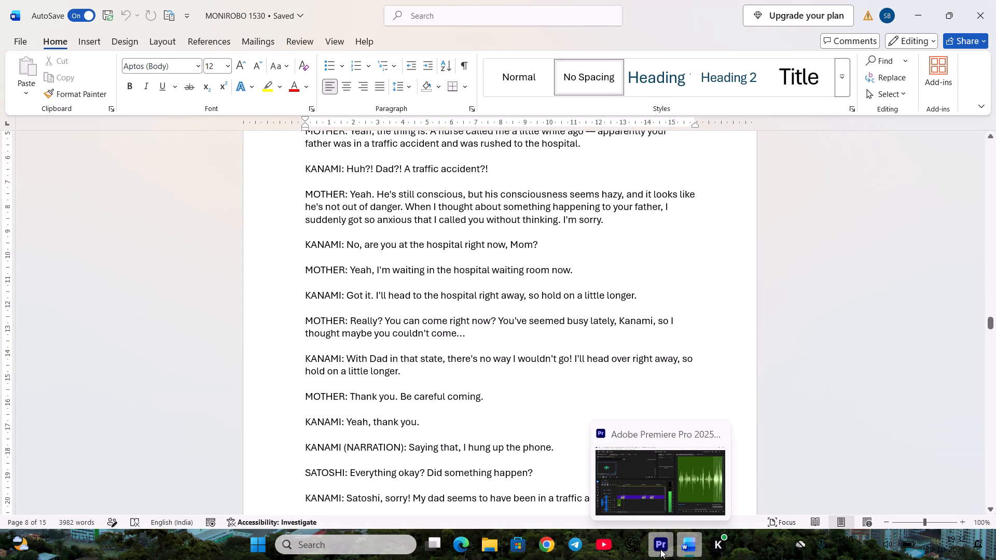
click(660, 549)
key(space)
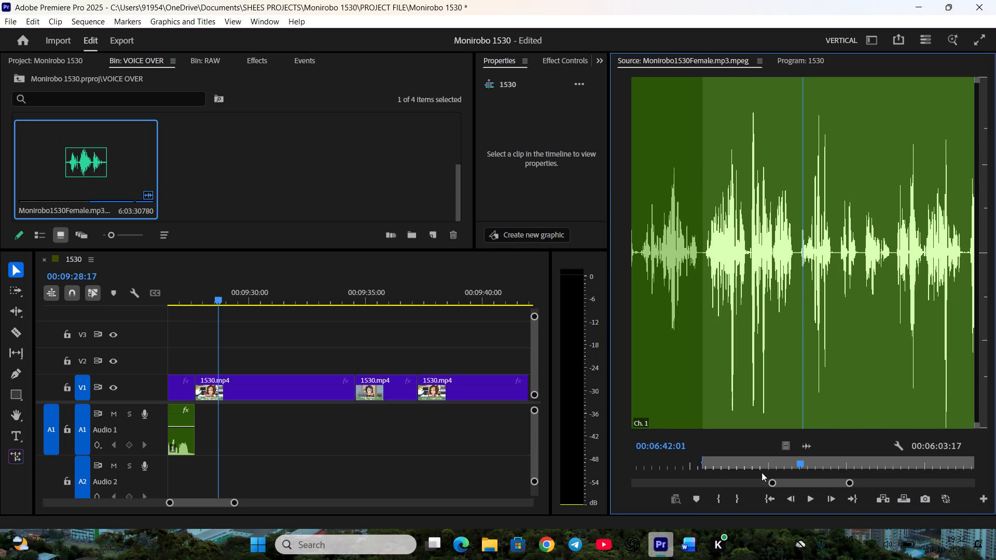
scroll(762, 474, up, 13)
scroll(764, 468, down, 1)
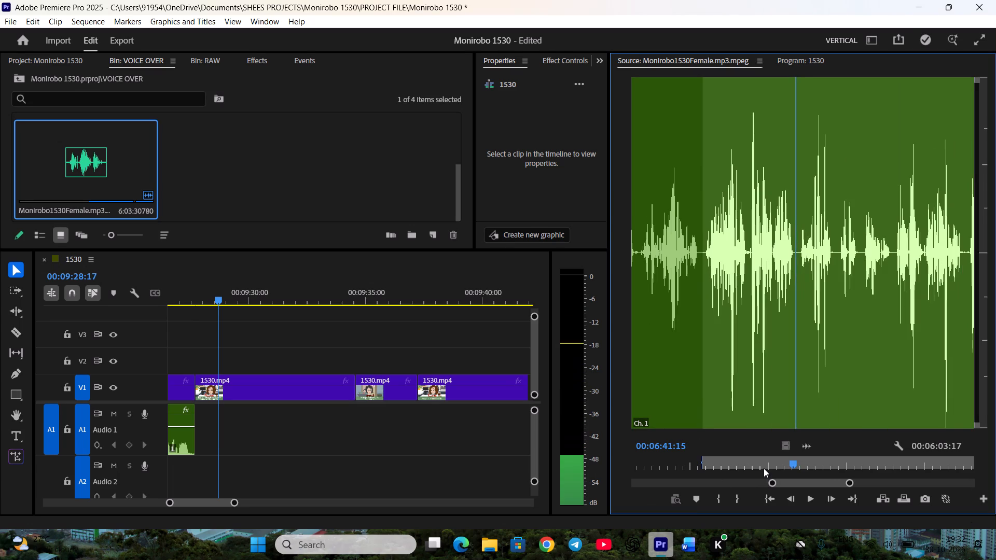
key(o)
Place Kanami's marked "With Dad in that state" line on track A1 directly after the mother's "Really?" voice clip.
drag(805, 442, 242, 414)
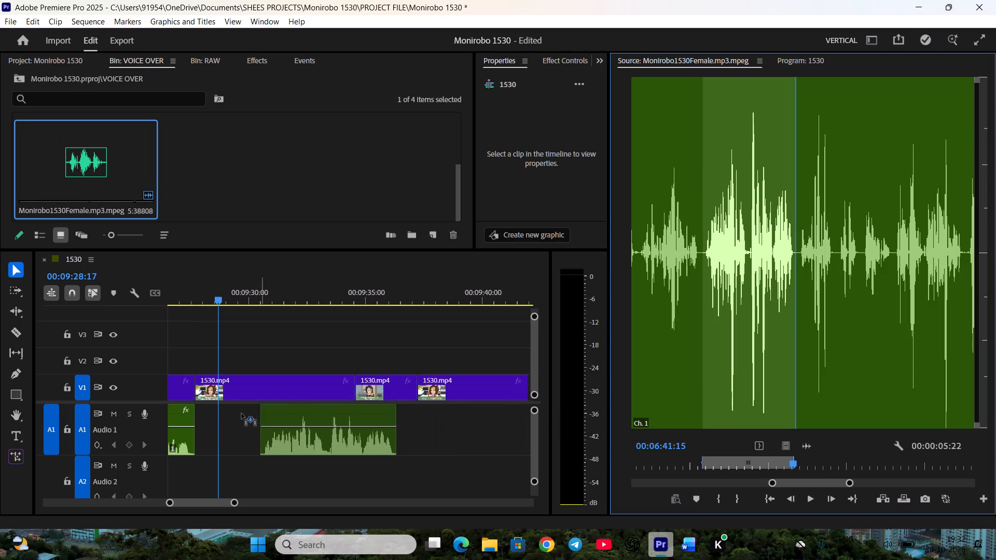
drag(242, 414, 196, 410)
key(space)
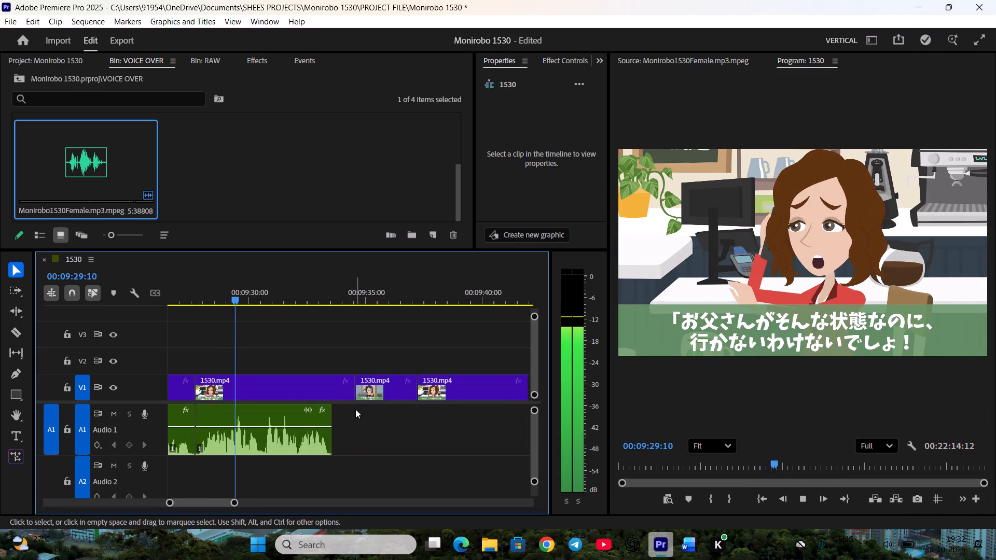
Trim the end of Kanami's V1 clip to match her "With Dad" voice clip, ripple delete the gap and save the project.
drag(350, 394, 345, 394)
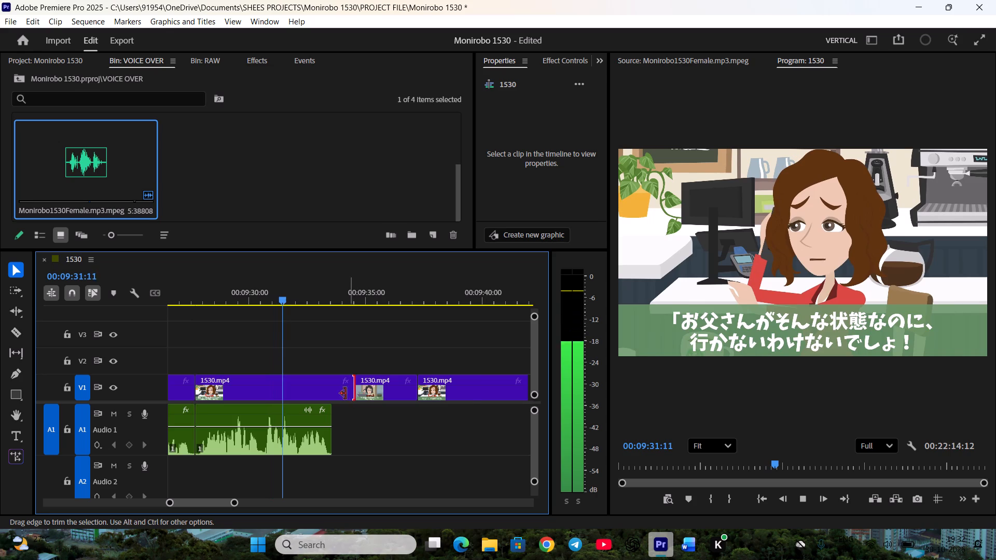
drag(345, 394, 323, 394)
right_click(344, 385)
click(374, 389)
scroll(372, 395, down, 4)
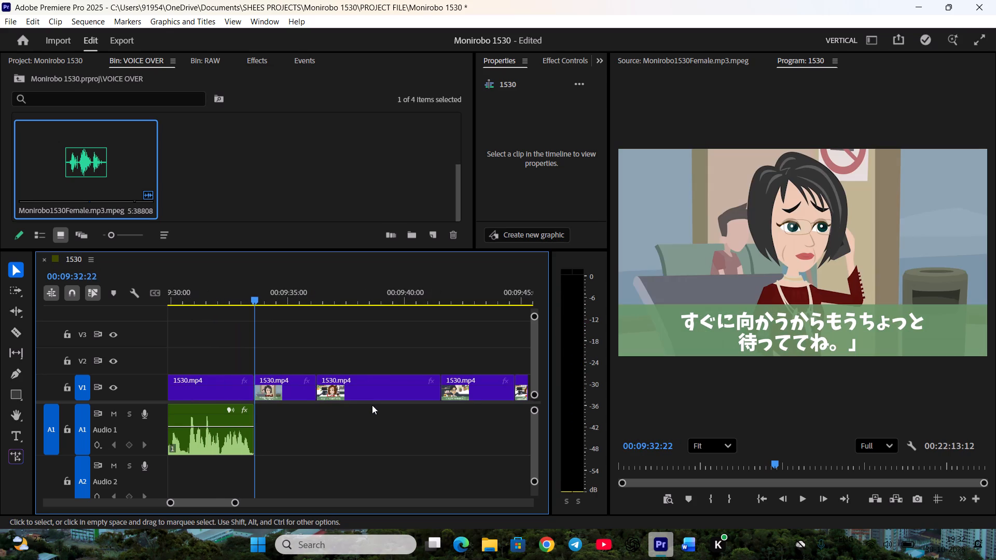
key(space)
key(space)
key(ctrl+s)
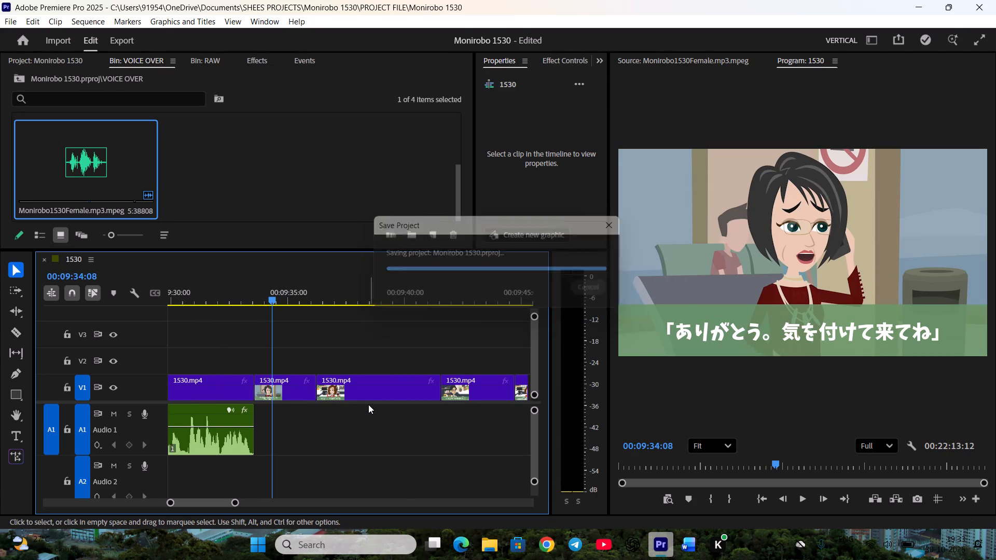
Mark the mother's "Thank you. Be careful coming" line in the female voice-over from 00:06:41:20 to 00:06:43:24, checking the script.
double_click(95, 164)
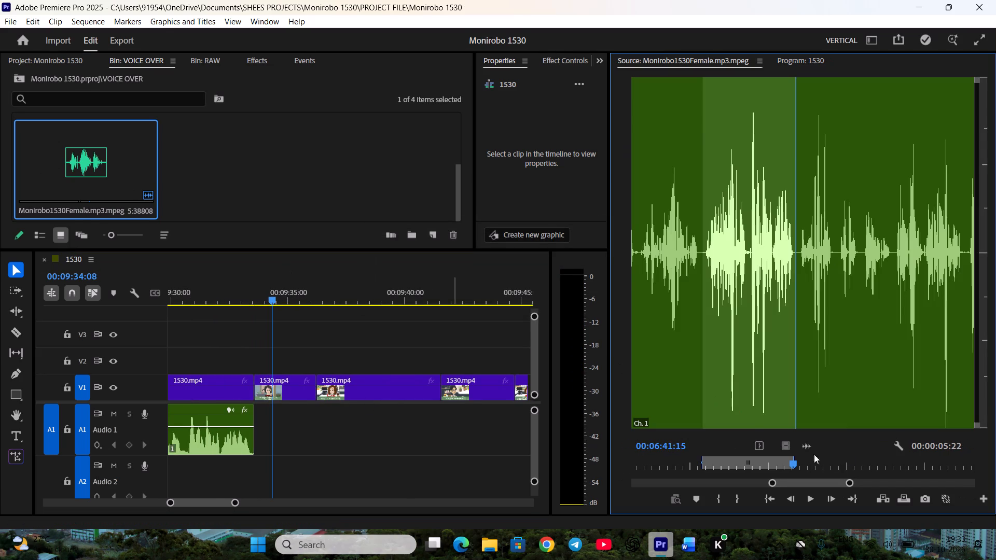
scroll(853, 452, down, 5)
key(i)
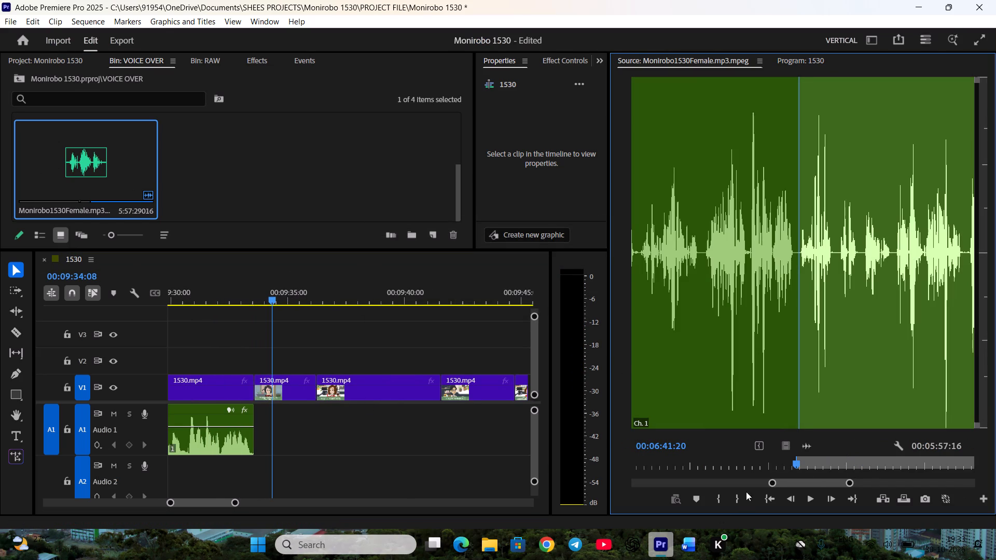
key(space)
click(694, 539)
click(664, 543)
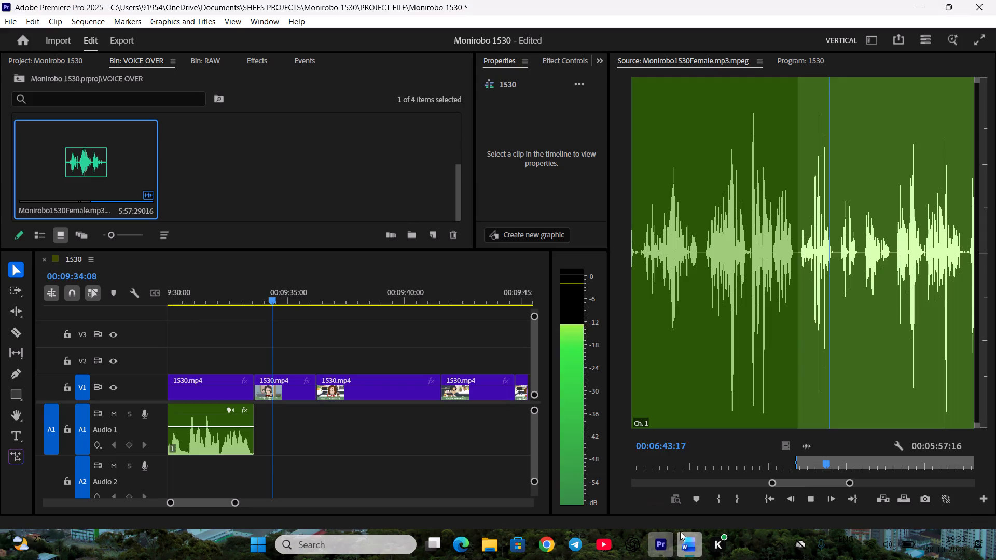
key(space)
scroll(842, 452, up, 5)
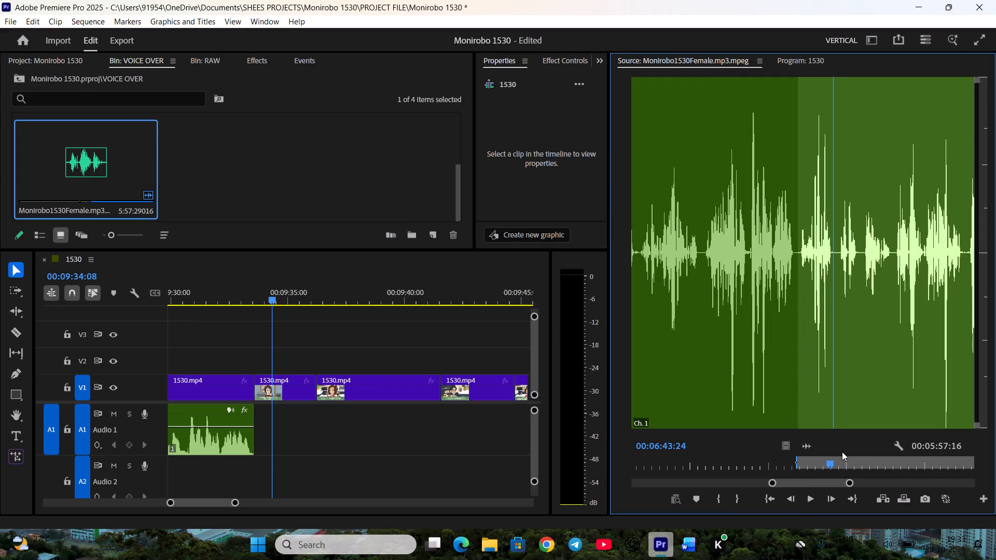
key(o)
Place the mother's marked "Thank you" line on track A1 directly after Kanami's "With Dad" voice clip and extend its end slightly.
drag(808, 445, 255, 417)
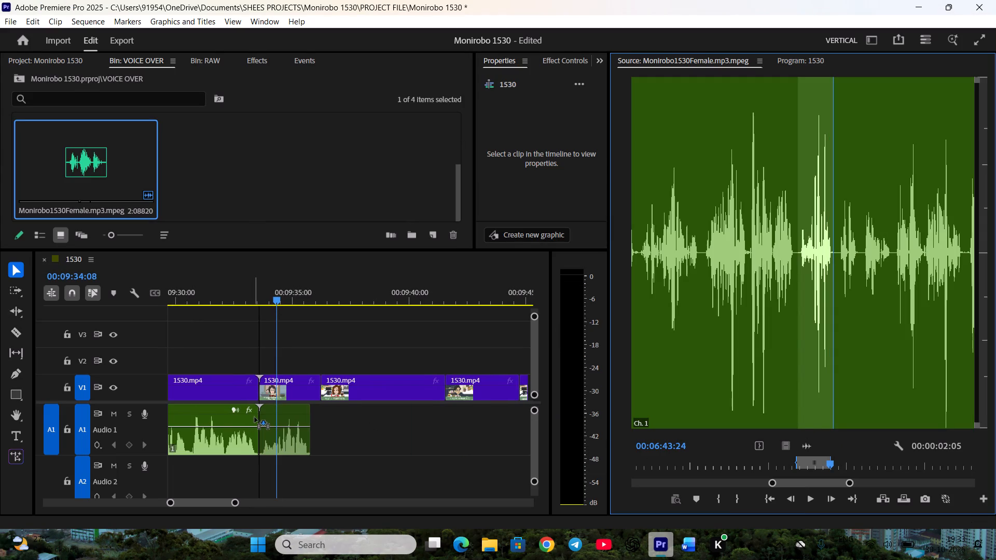
drag(255, 417, 261, 417)
key(space)
key(space)
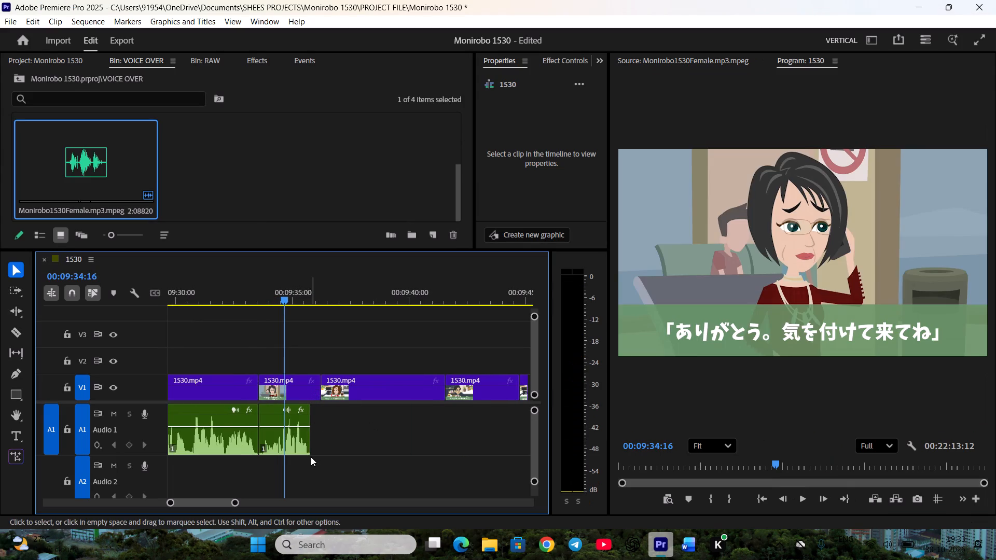
click(309, 441)
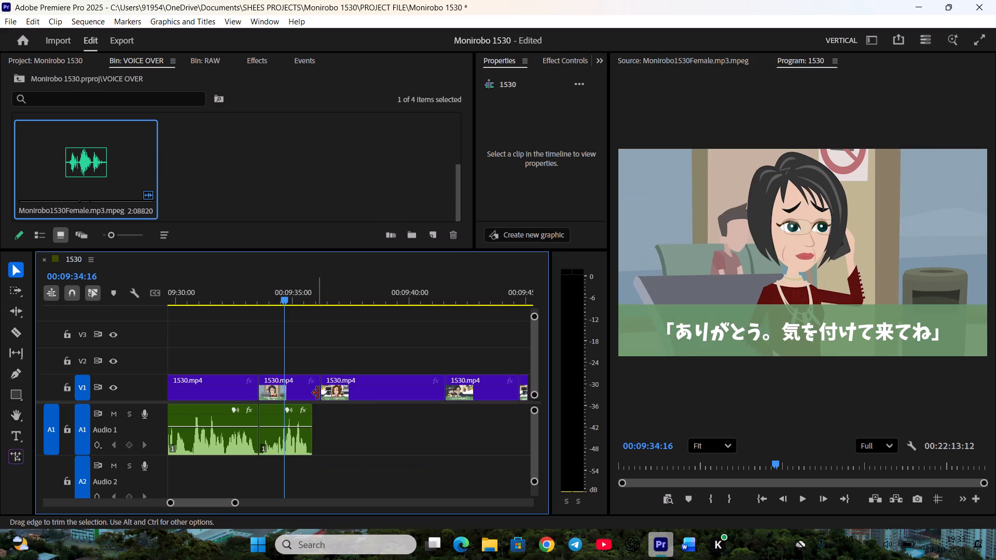
Trim the end of the mother's V1 clip to match her "Thank you" voice clip and ripple delete the gap.
drag(318, 393, 310, 393)
right_click(319, 387)
click(329, 394)
Preview Kanami's next V1 shot and the start of Satoshi's shot, around 00:09:35 to 00:09:42 in the sequence, and save the project.
scroll(330, 402, down, 4)
key(space)
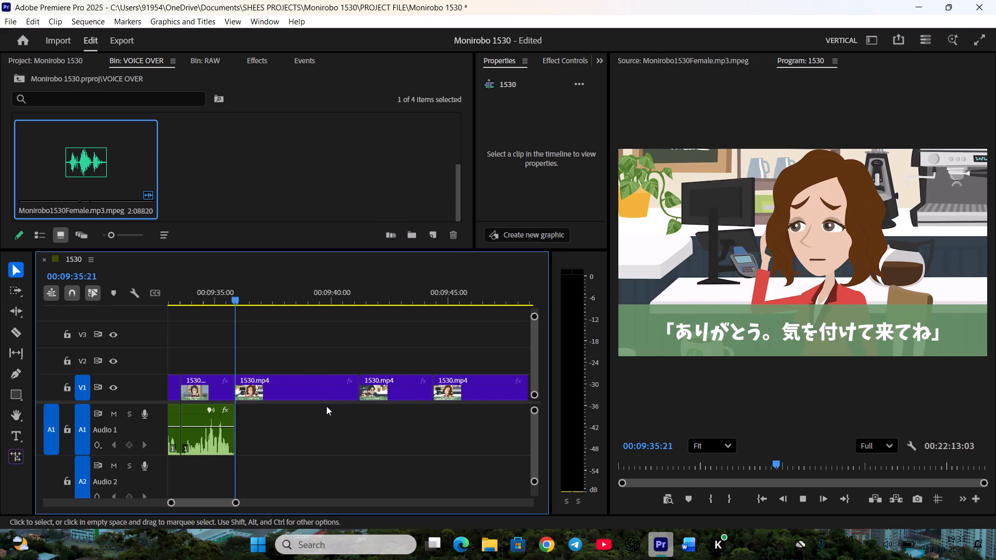
key(space)
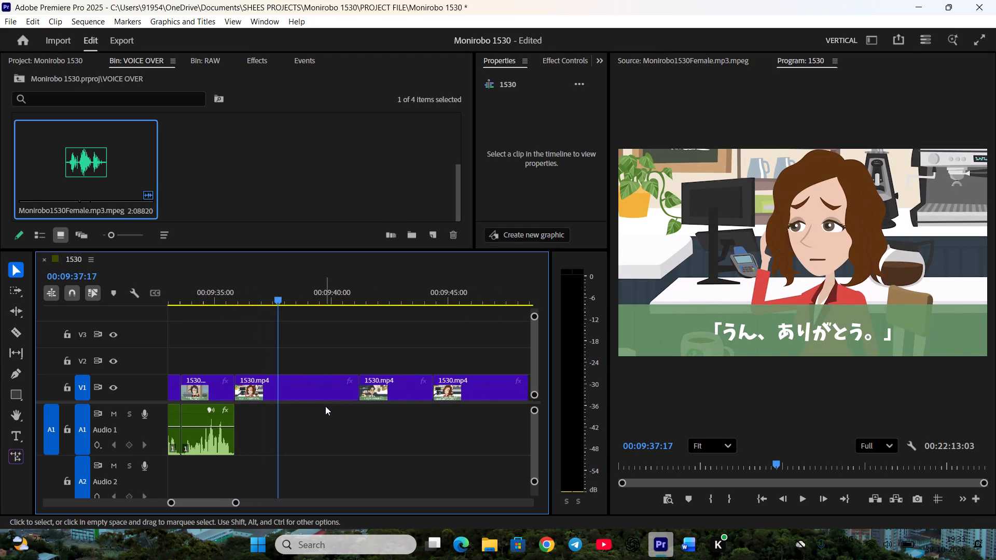
key(ctrl+s)
key(space)
drag(313, 300, 372, 320)
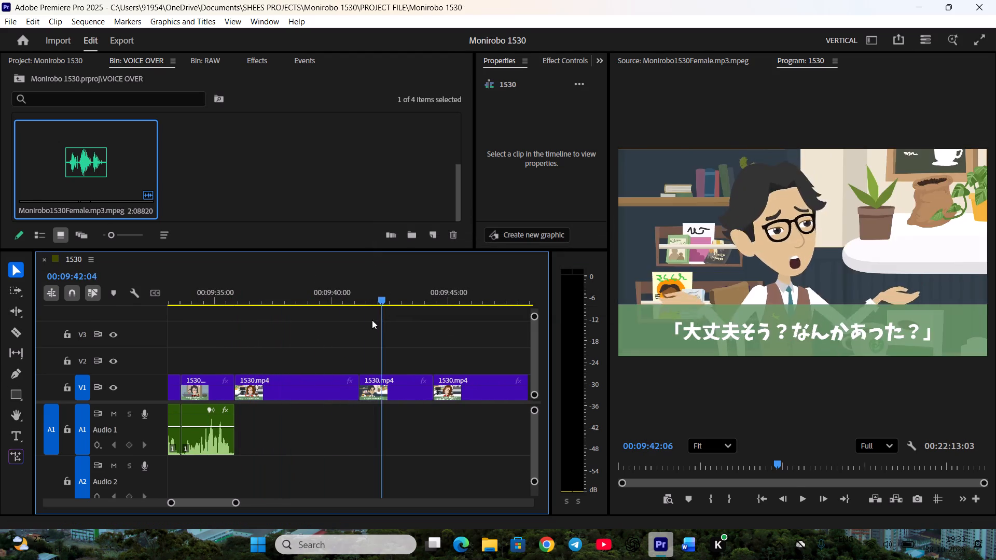
drag(372, 320, 344, 319)
key(ctrl+s)
Mark Kanami's "Yeah, thank you" line in the female voice-over from 00:06:44:09 to 00:06:45:13, checking the script.
double_click(102, 170)
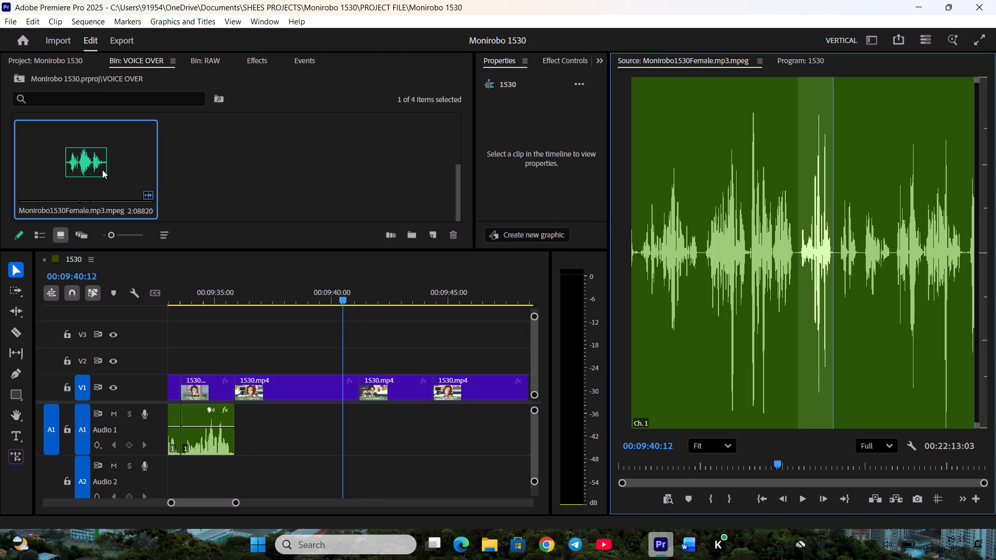
scroll(796, 449, down, 9)
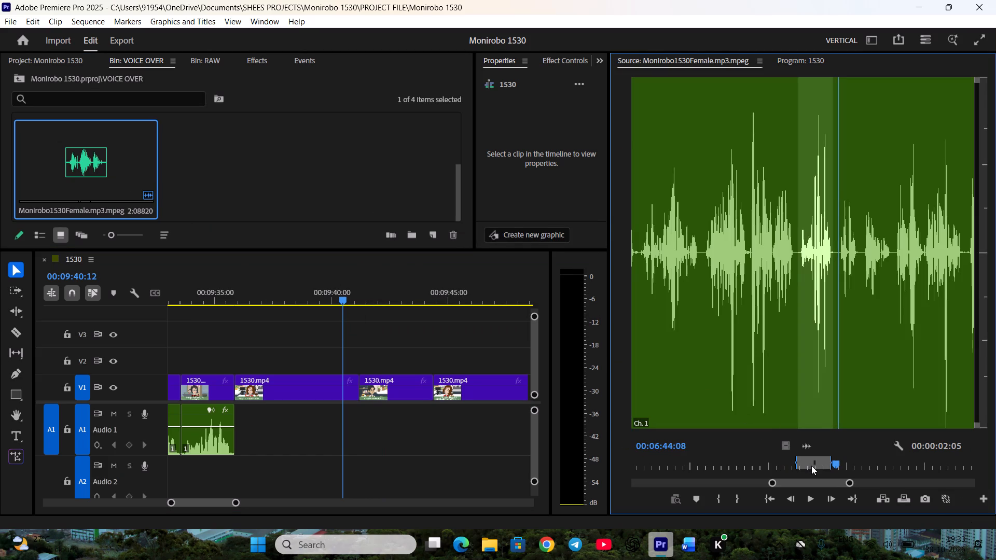
scroll(811, 465, down, 1)
key(i)
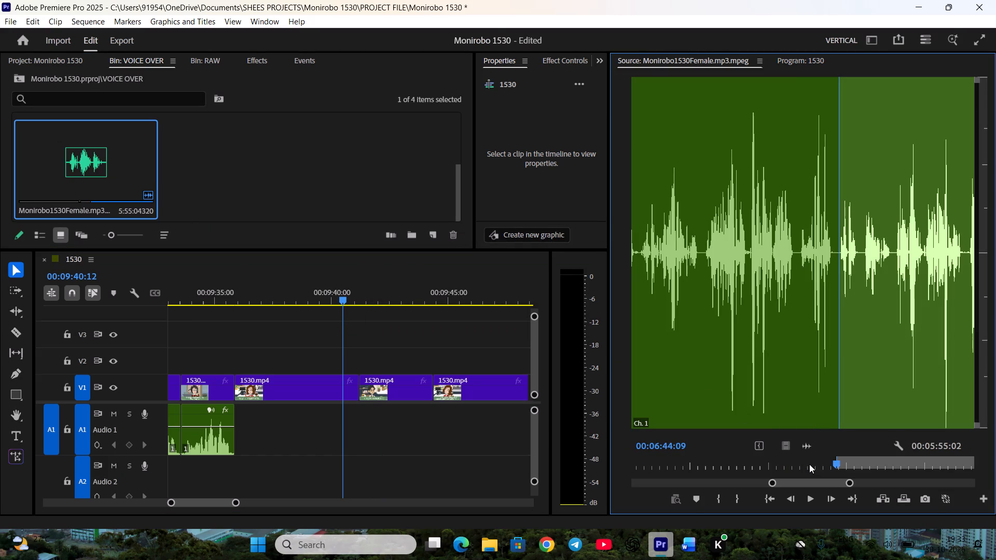
key(space)
click(685, 542)
click(661, 542)
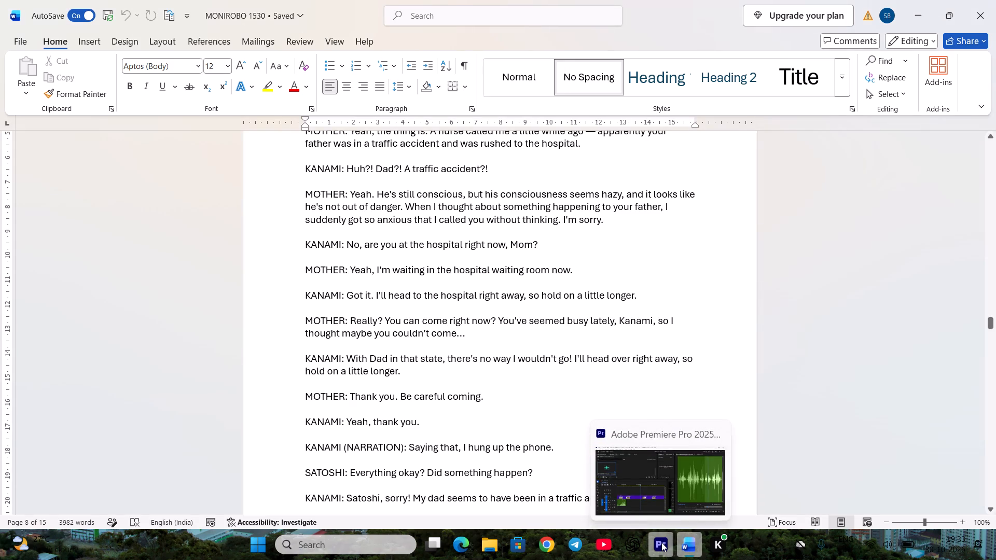
key(space)
scroll(863, 458, up, 16)
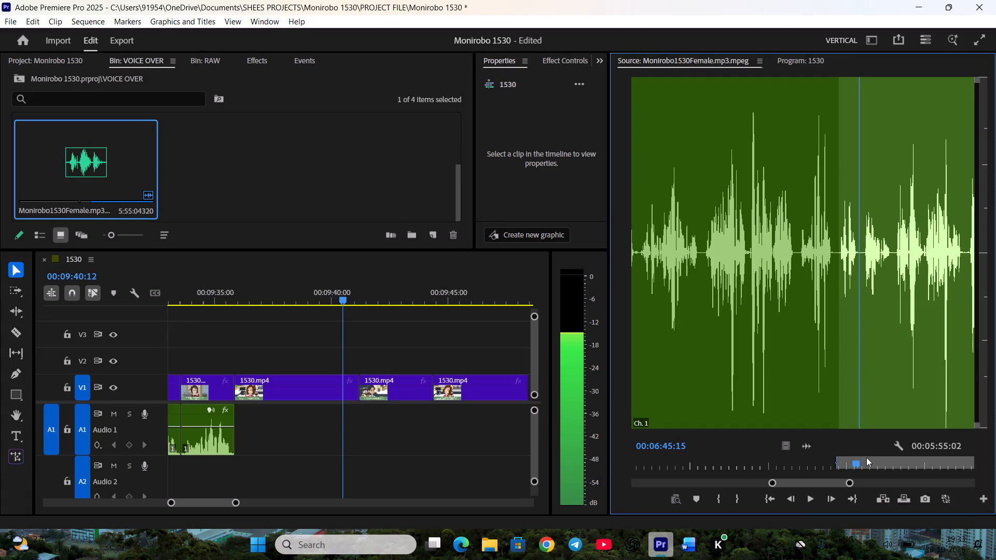
scroll(866, 457, up, 2)
key(o)
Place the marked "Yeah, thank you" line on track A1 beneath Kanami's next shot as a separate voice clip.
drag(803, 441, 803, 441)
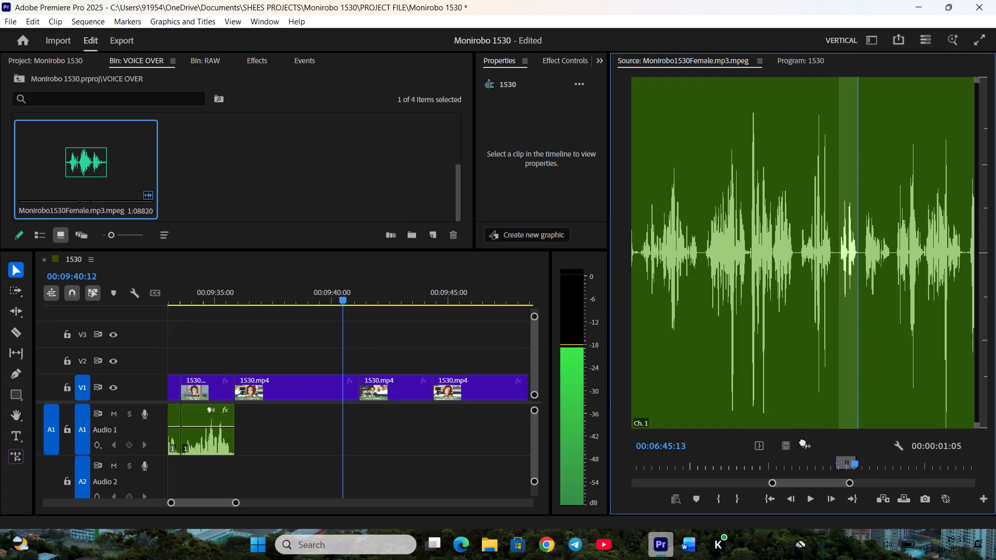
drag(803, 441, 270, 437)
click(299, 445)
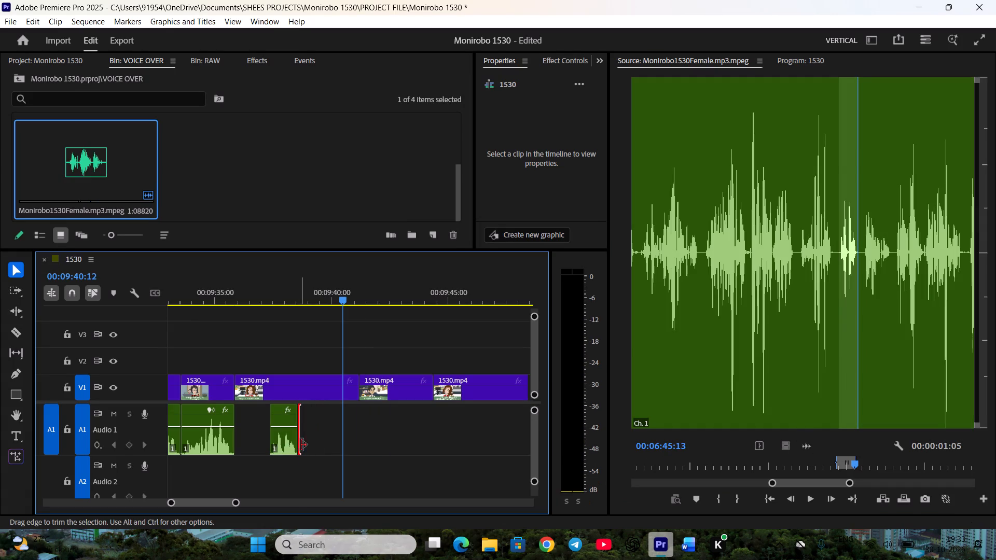
Check the script and extend the marked voice-over range to 00:06:47:18 to include Kanami's narration "Saying that, I hung up the phone.".
click(690, 543)
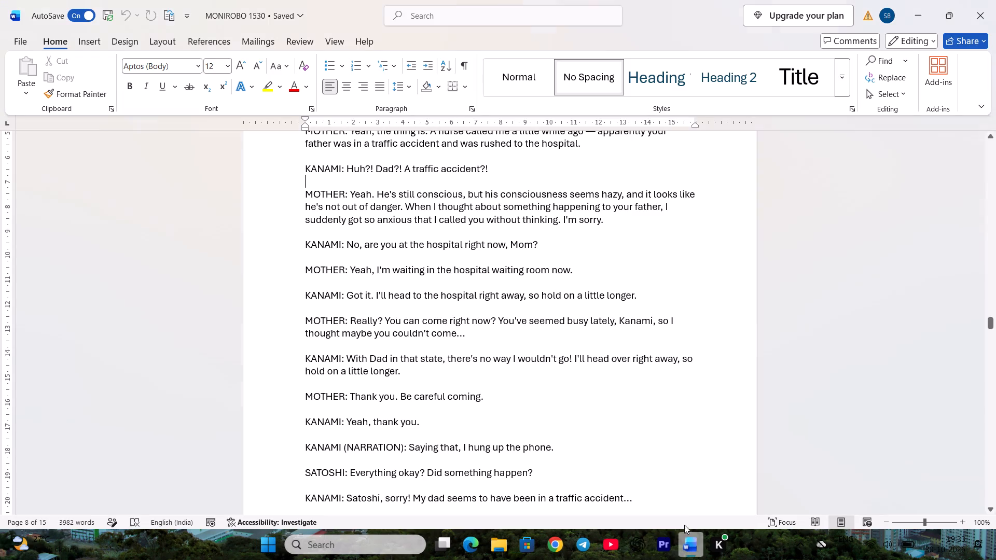
scroll(610, 432, down, 2)
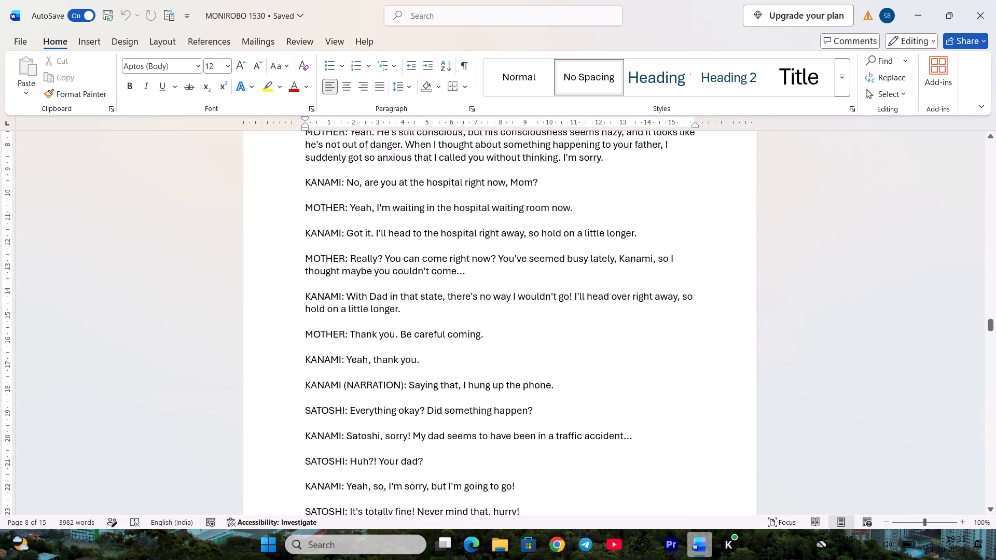
click(677, 550)
key(space)
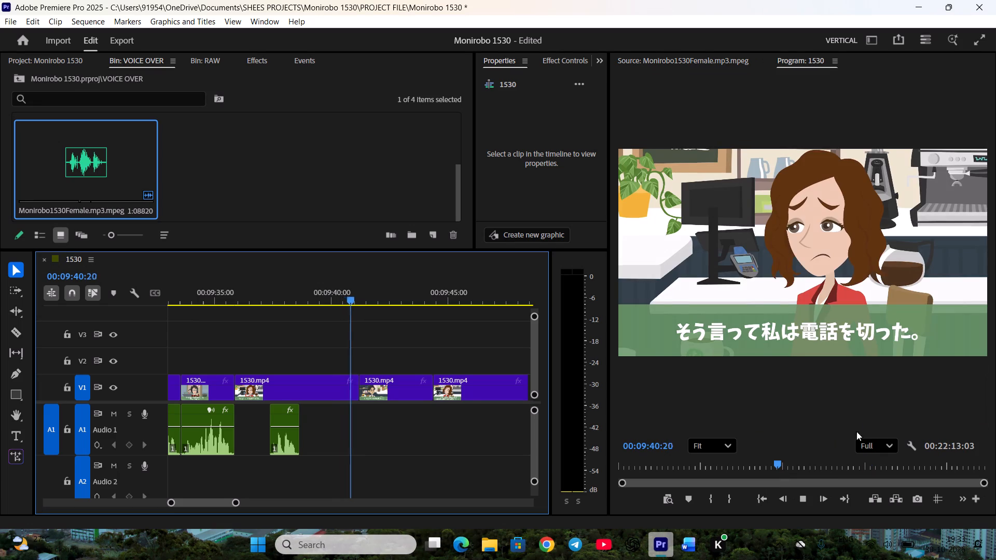
key(space)
double_click(114, 154)
key(space)
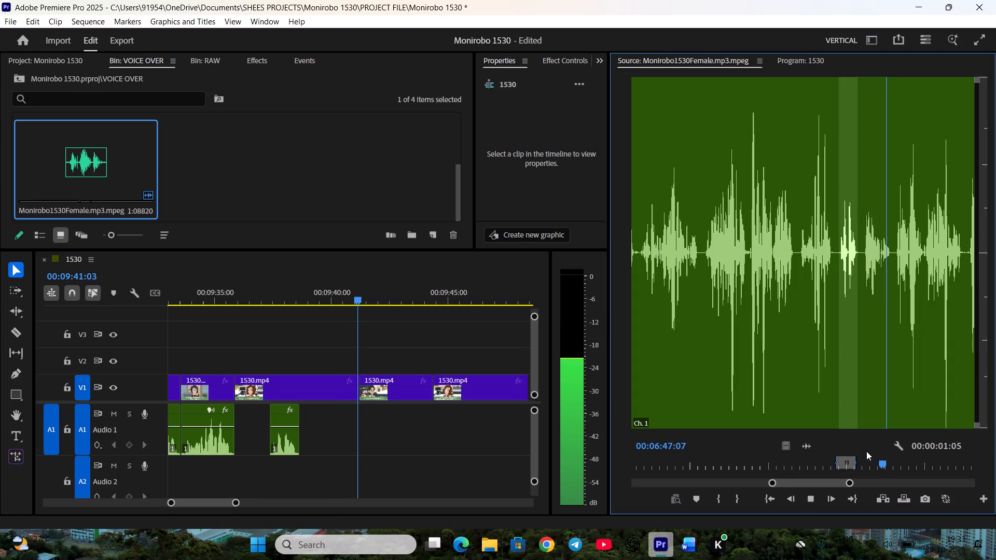
key(space)
key(o)
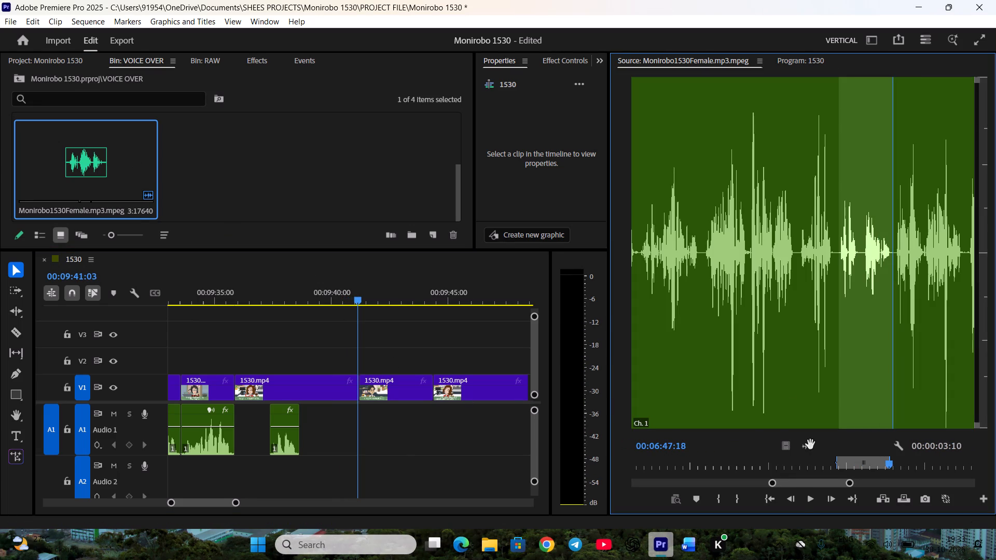
Replace the short "Yeah, thank you" clip on track A1 with the extended range, placed directly after the mother's "Thank you" clip.
drag(810, 444, 374, 422)
click(290, 432)
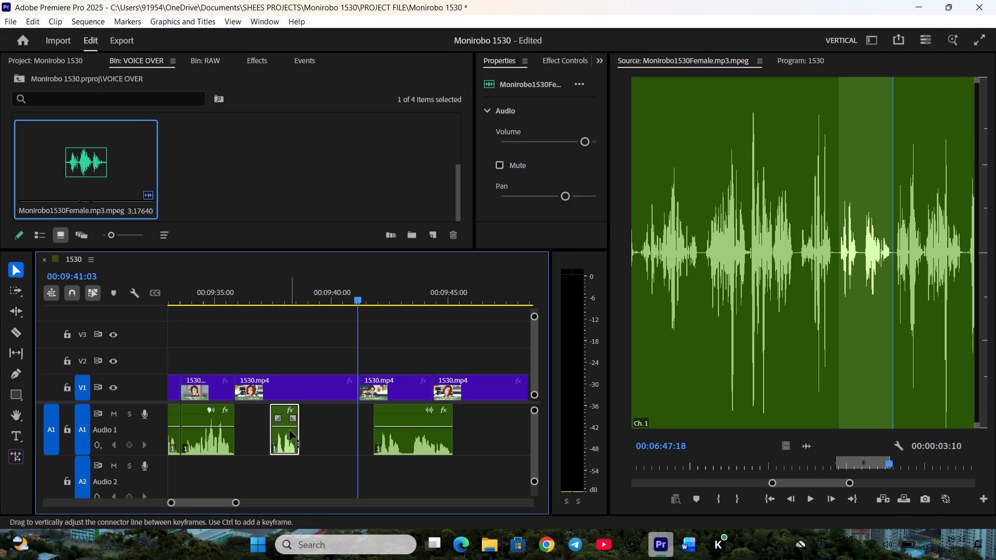
key(BackSpace)
drag(411, 448, 341, 446)
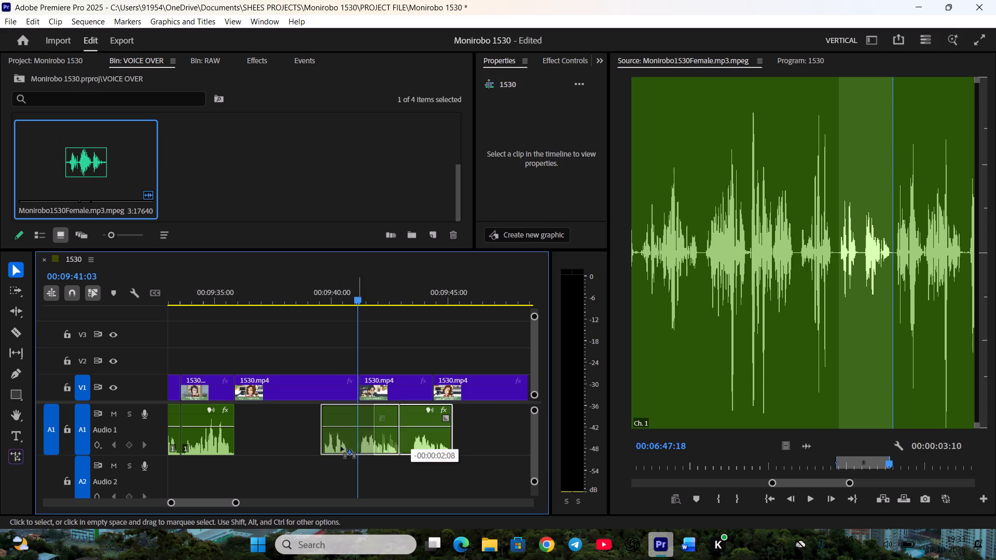
drag(341, 446, 278, 441)
click(306, 489)
click(317, 450)
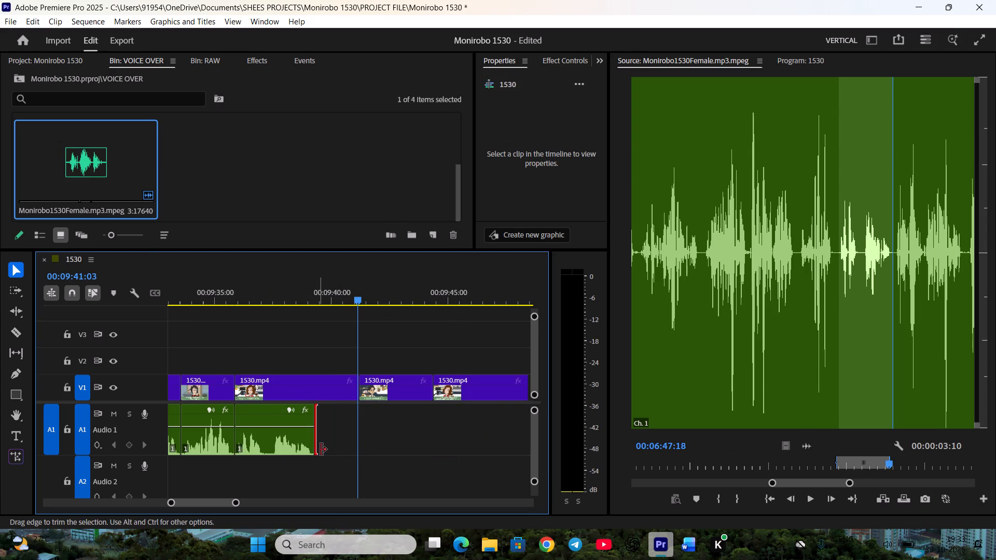
click(326, 466)
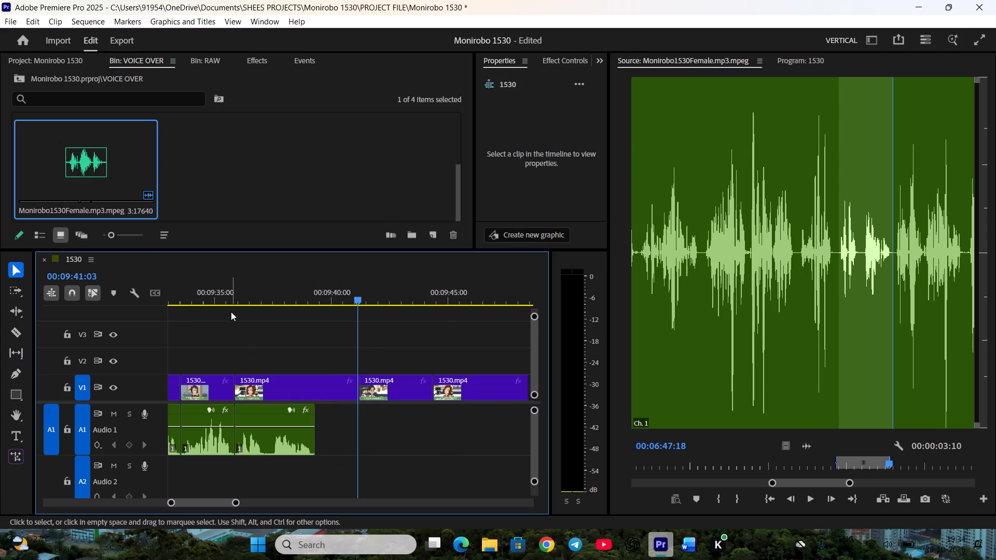
Split Kanami's new voice clip at 00:09:37:09 between "Yeah, thank you" and the narration, and shift the narration part slightly later.
click(237, 297)
key(space)
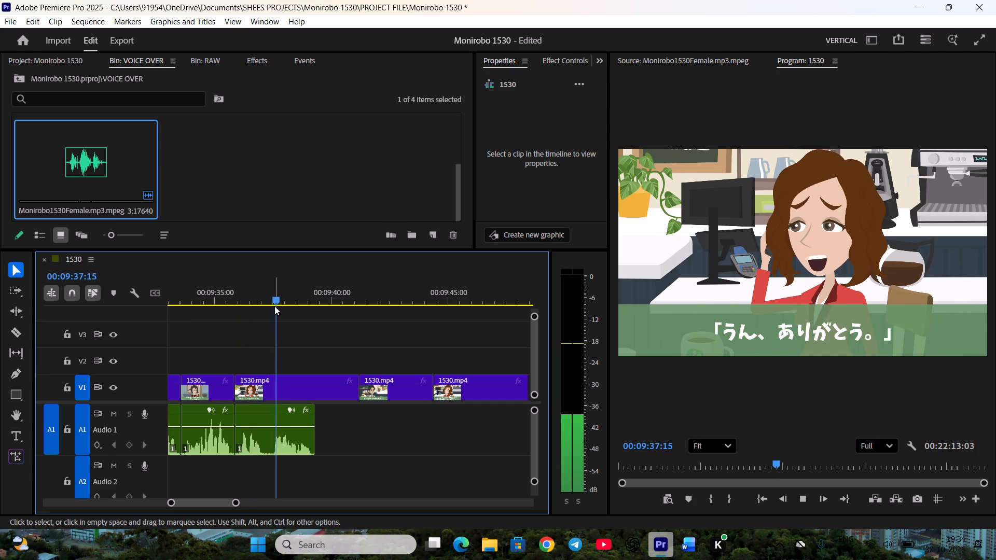
key(space)
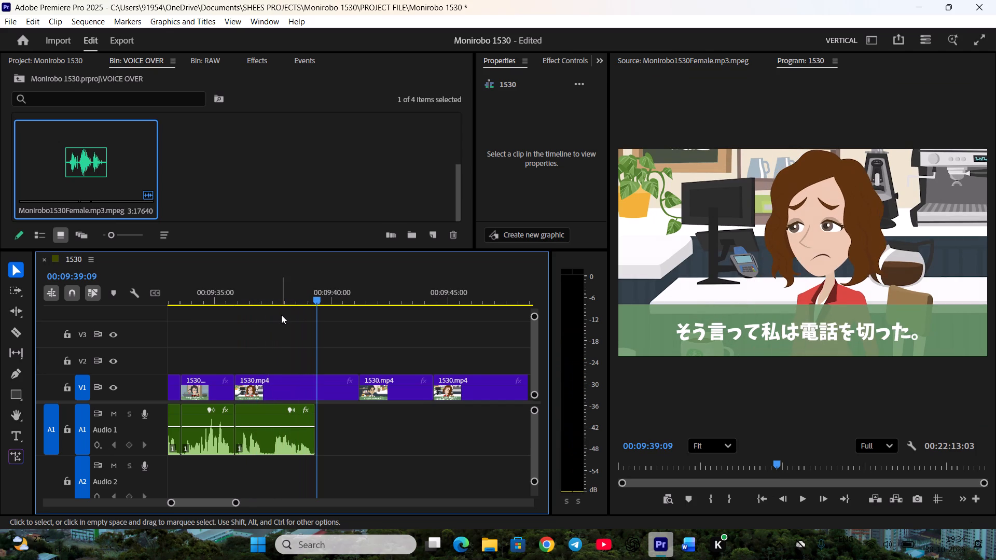
click(244, 298)
key(space)
key(space)
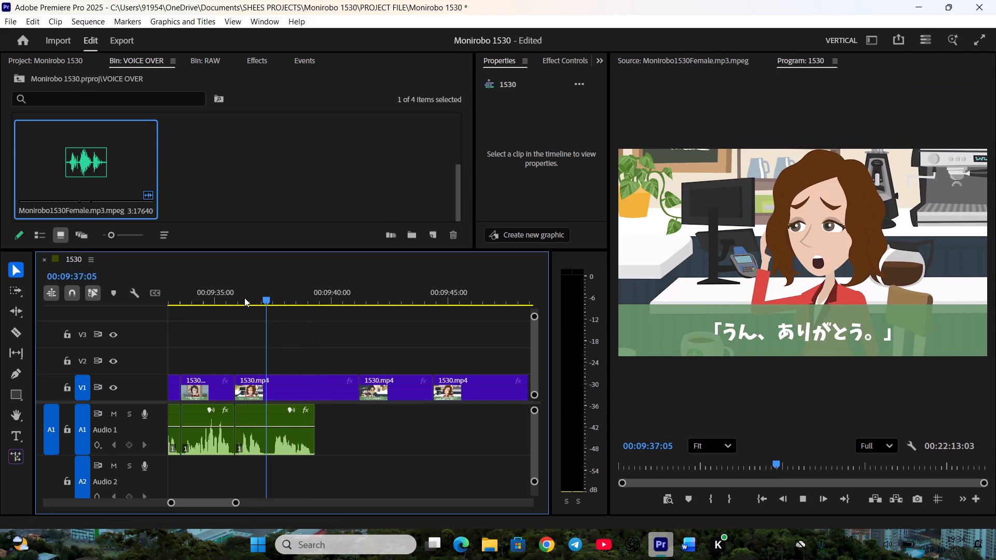
key(space)
key(space)
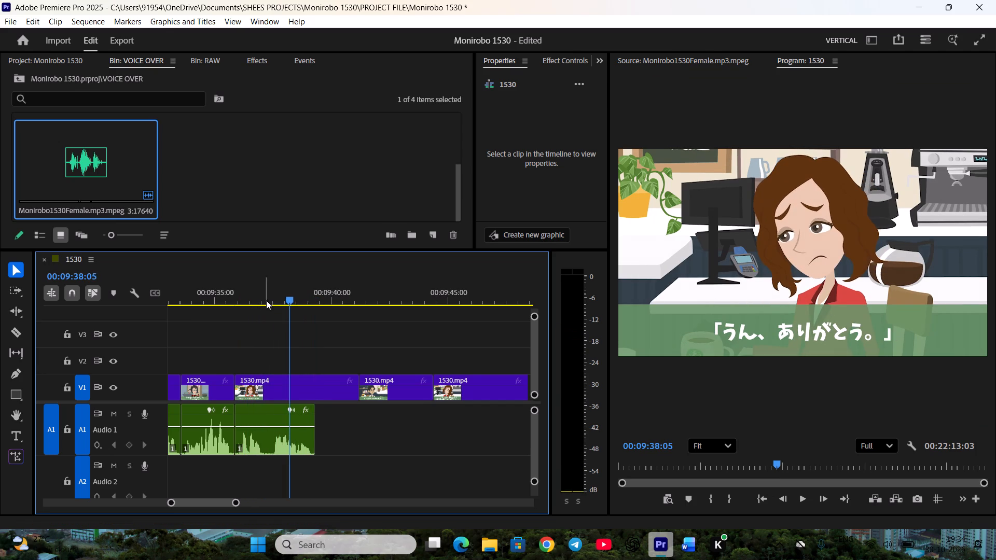
drag(285, 301, 271, 303)
click(293, 387)
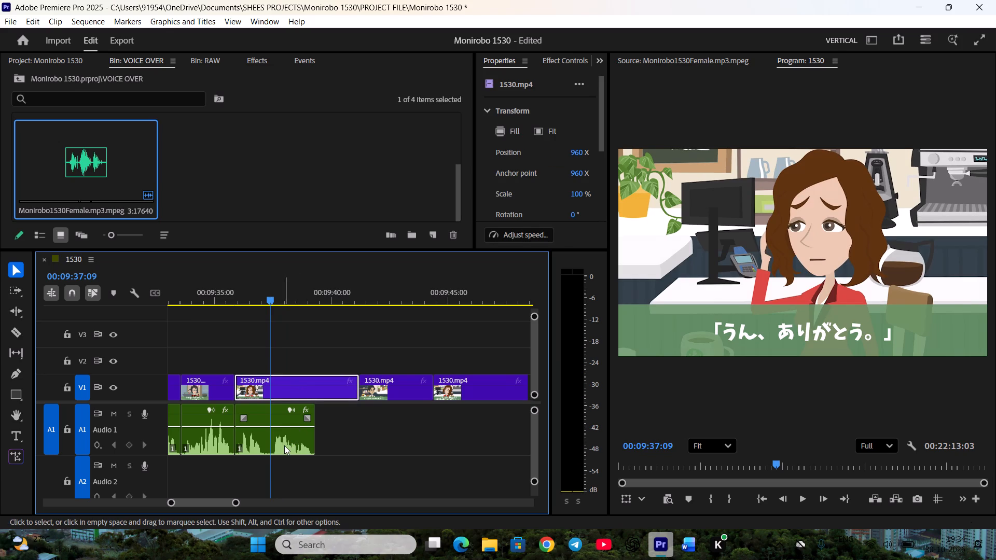
click(284, 445)
key(c)
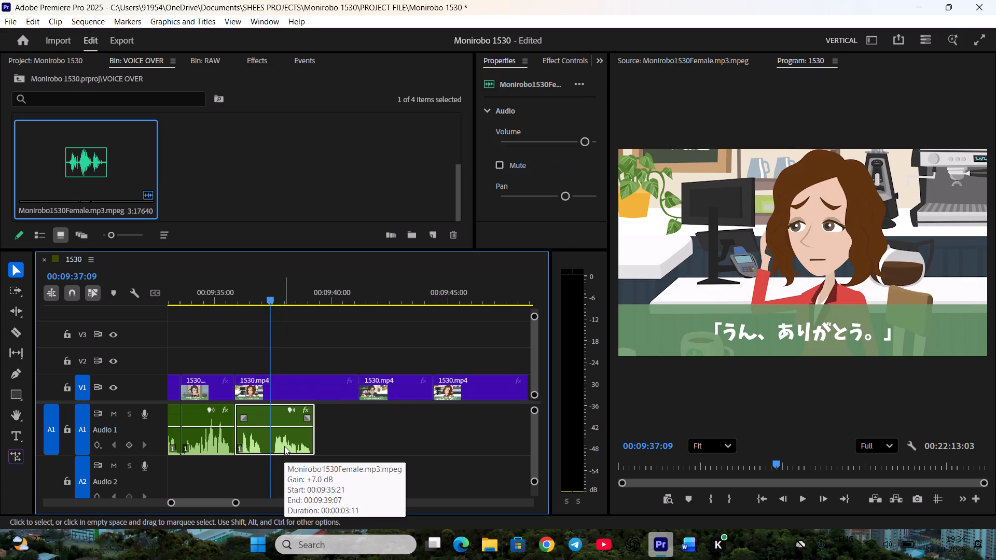
drag(284, 446, 293, 445)
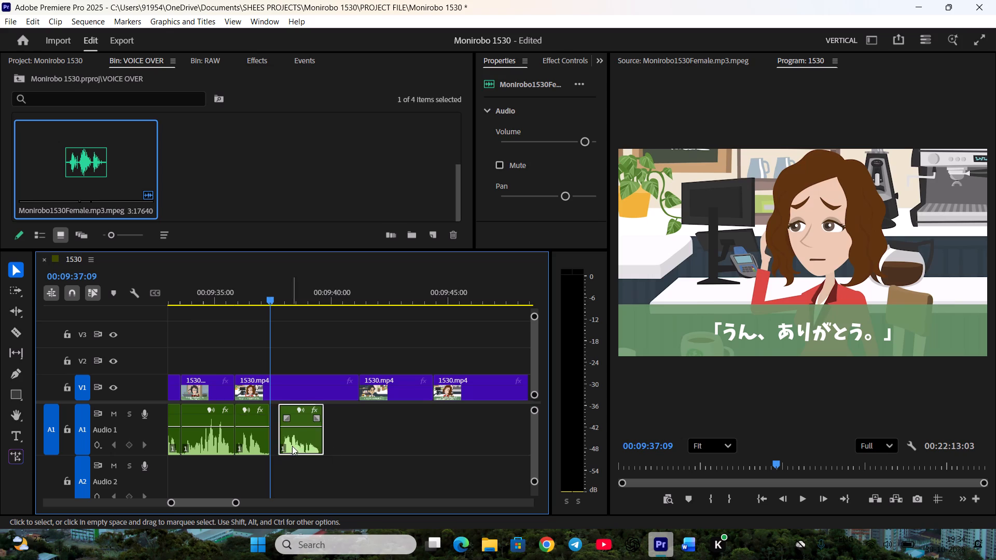
click(299, 462)
Split Kanami's V1 shot at 00:09:37:17, between the "Yeah, thank you" part and the narration part.
key(space)
key(space)
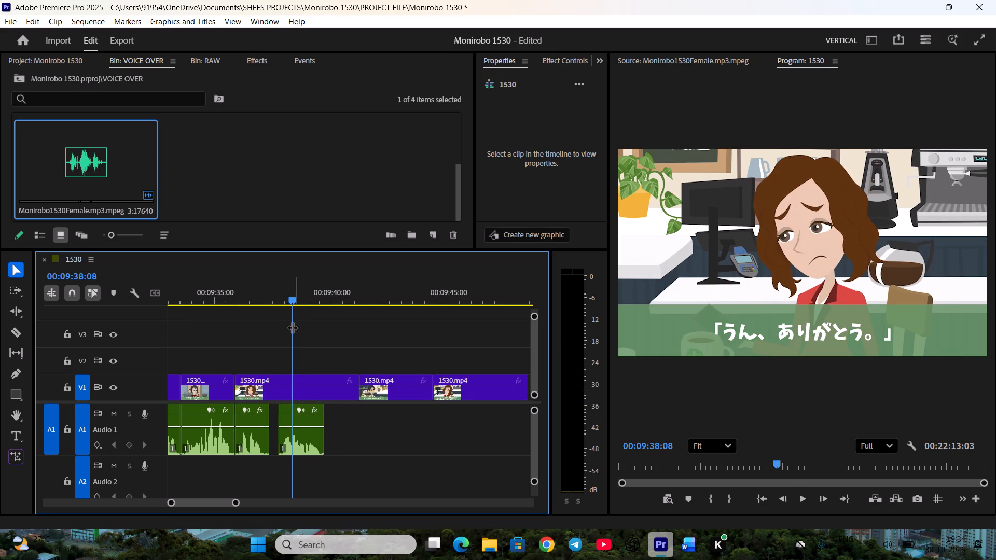
click(294, 301)
click(307, 385)
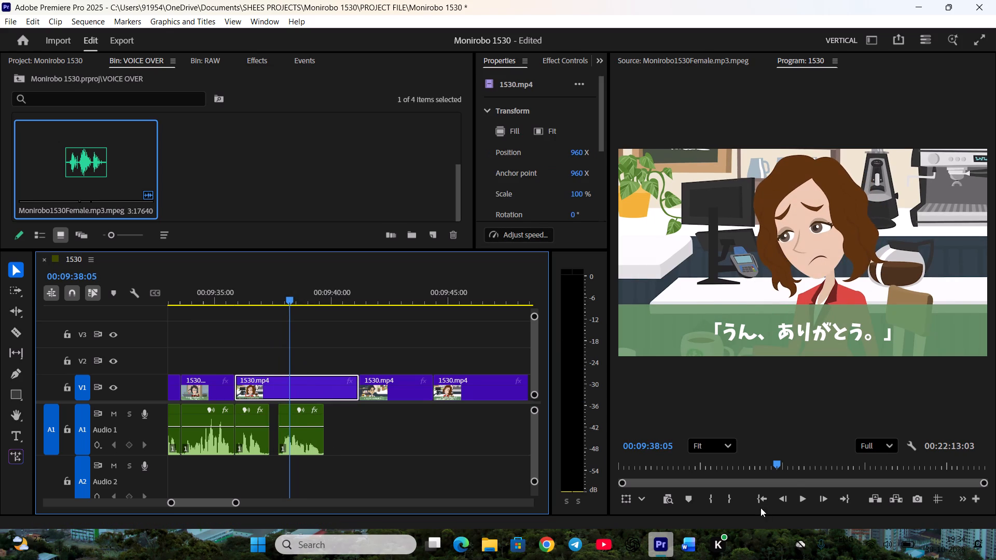
scroll(738, 470, up, 12)
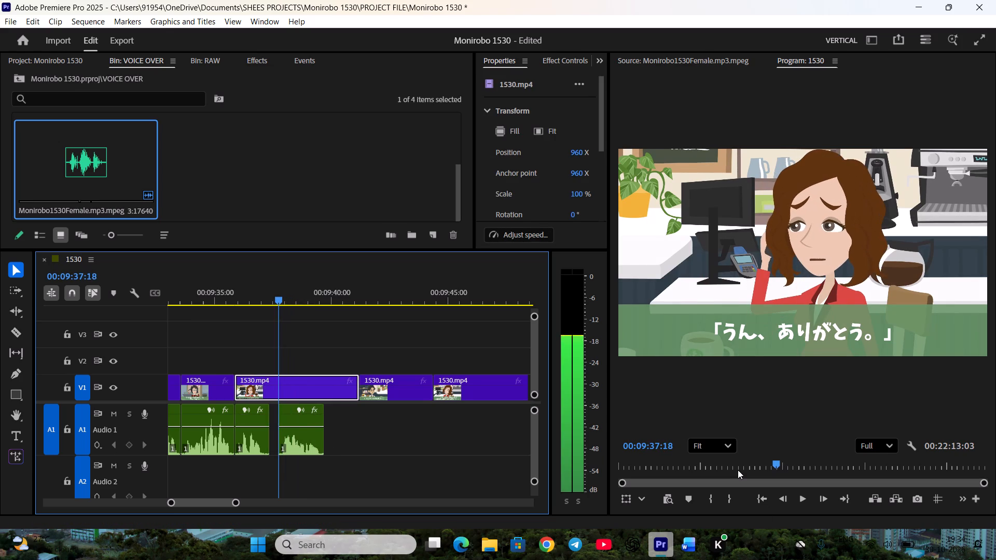
key(c)
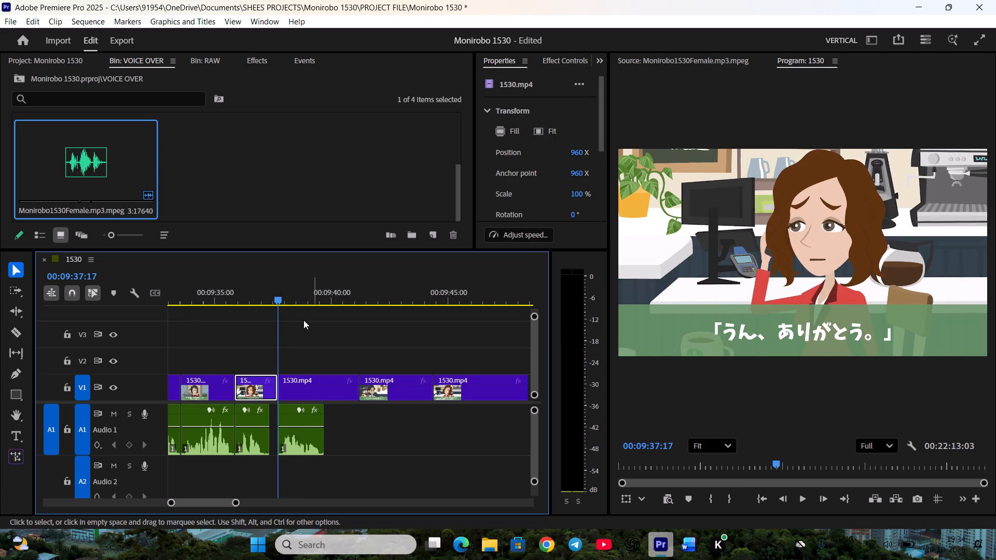
Move the narration part of Kanami's V1 shot and its voice clip earlier to start directly after the "Yeah, thank you" voice clip.
drag(266, 297, 258, 305)
drag(305, 387, 300, 387)
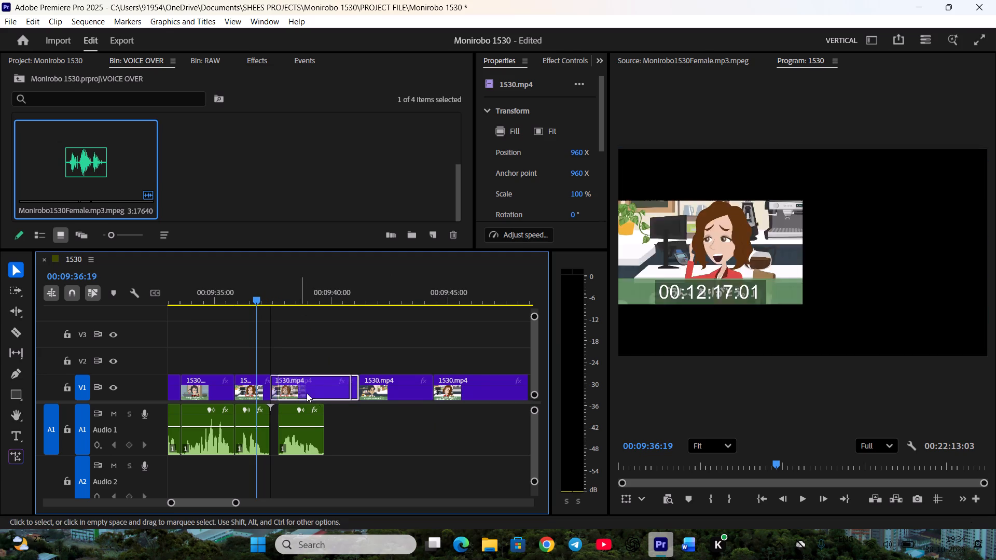
key(space)
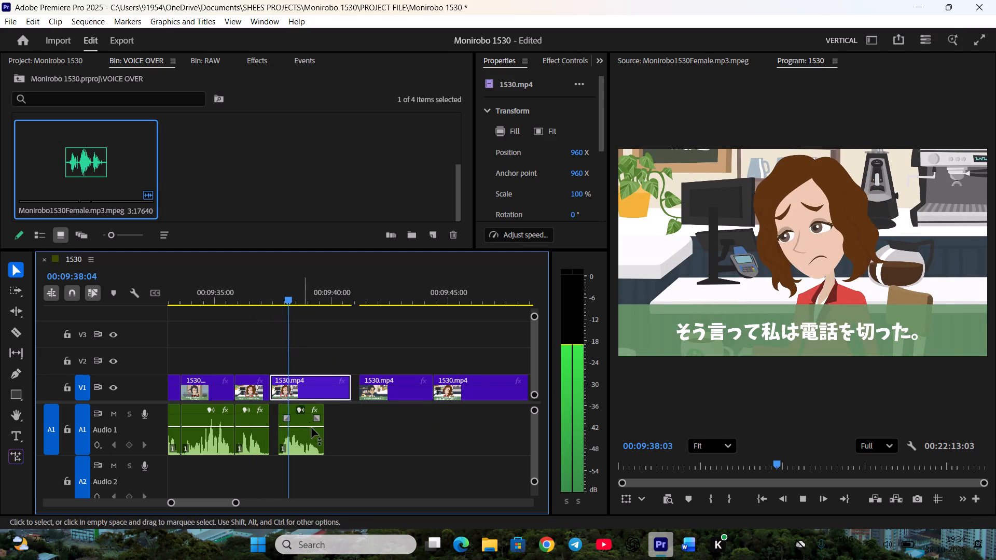
key(space)
drag(309, 445, 300, 445)
click(300, 445)
click(330, 477)
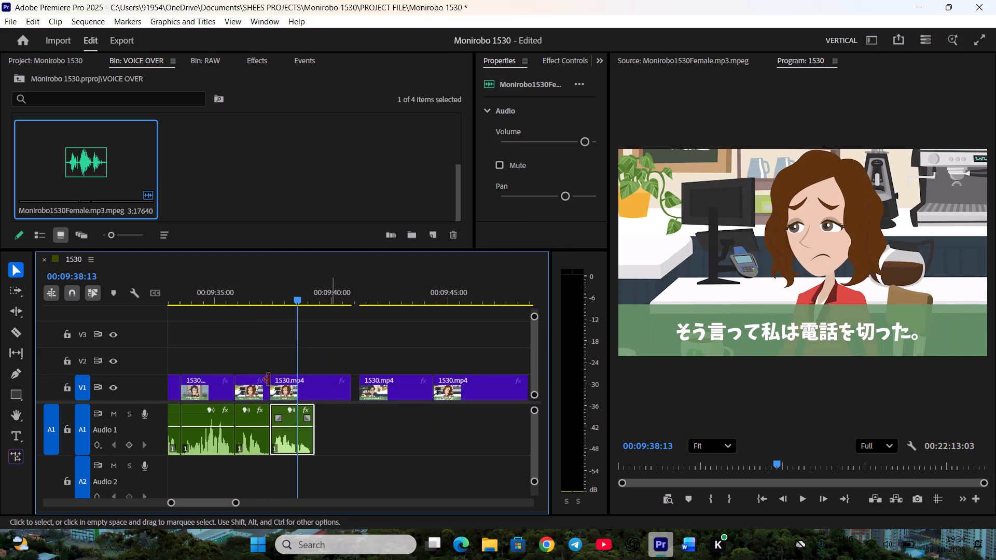
click(251, 300)
key(space)
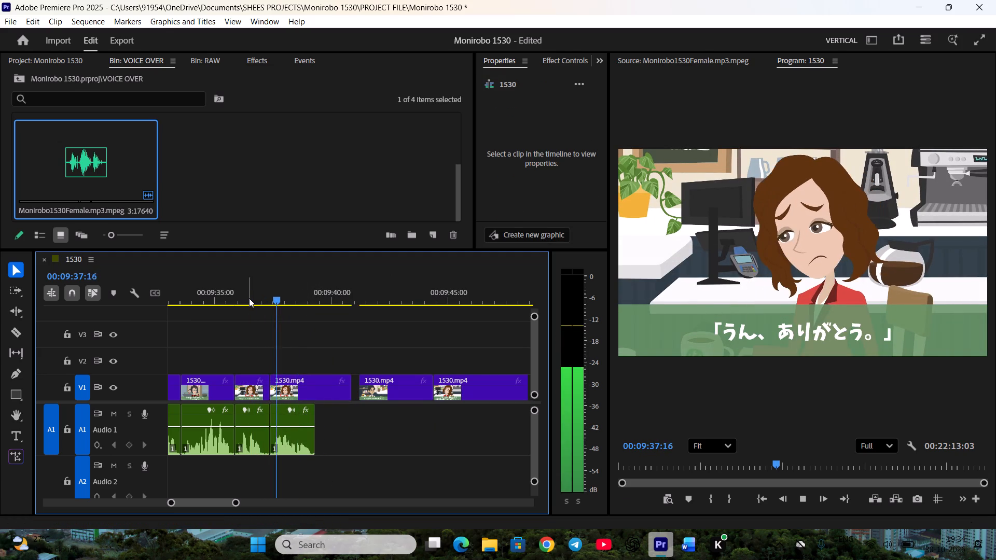
key(space)
Trim the end of Kanami's narration shot on V1 to match her voice clip and ripple delete the gap.
drag(348, 386, 349, 386)
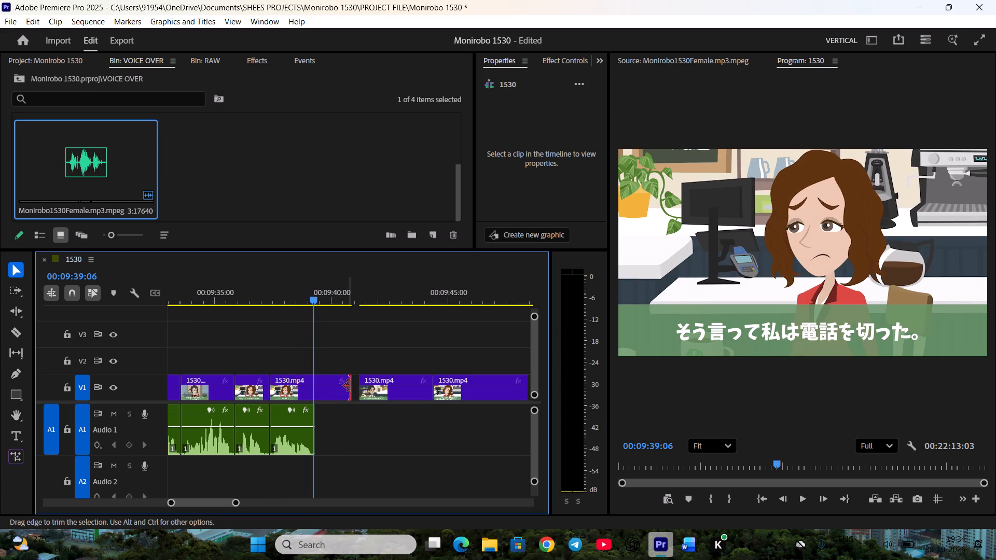
drag(349, 386, 316, 385)
right_click(344, 380)
click(363, 385)
Preview the start of Satoshi's shot, up to about 00:09:40 in the sequence, and save the project.
scroll(364, 393, down, 4)
key(space)
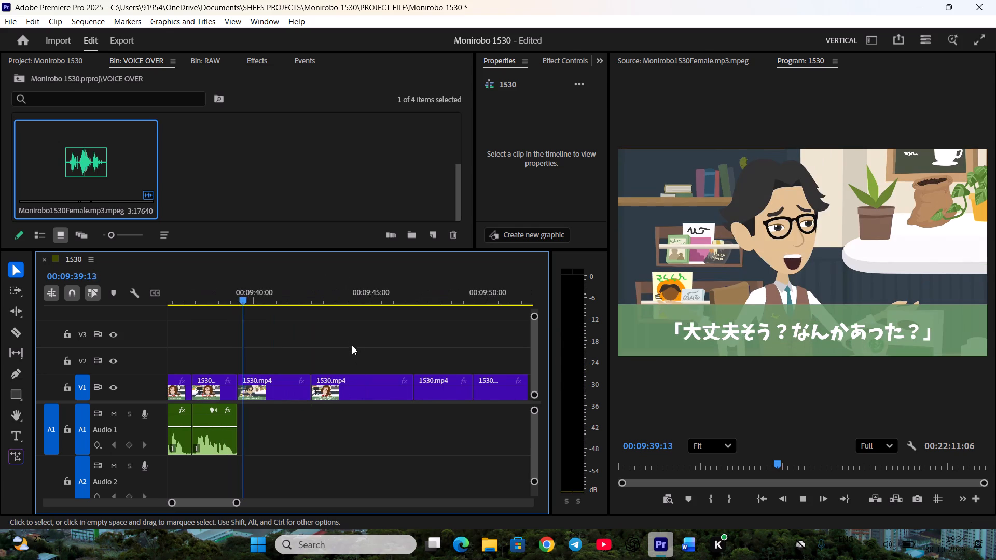
key(ctrl+s)
Mark Satoshi's "Everything okay? Did something happen?" line in Monirobo1530-SATOSHI.aac from 00:00:52:00 to 00:00:54:16 and place it on Audio 1 directly after Kanami's narration clip.
scroll(232, 175, up, 2)
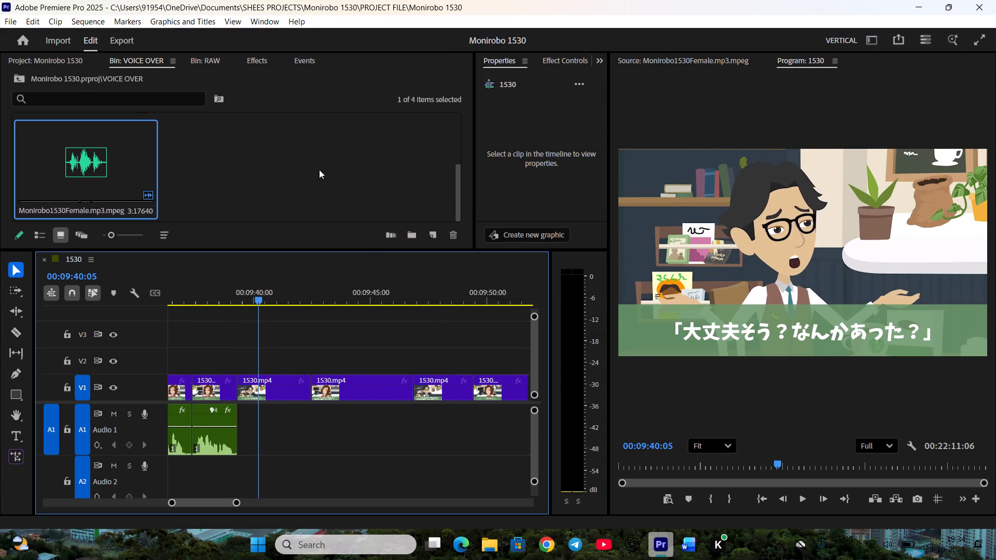
double_click(221, 166)
key(space)
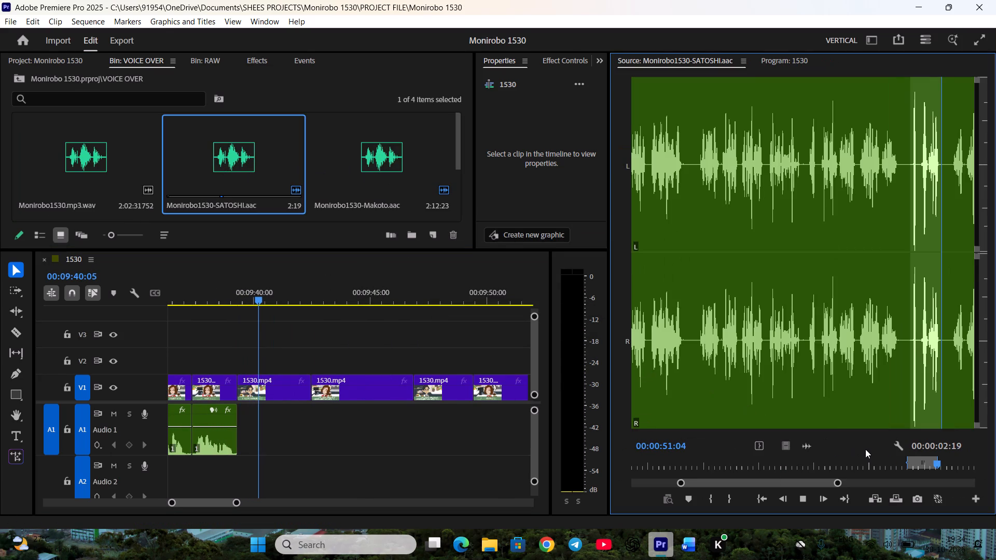
key(space)
scroll(865, 449, up, 2)
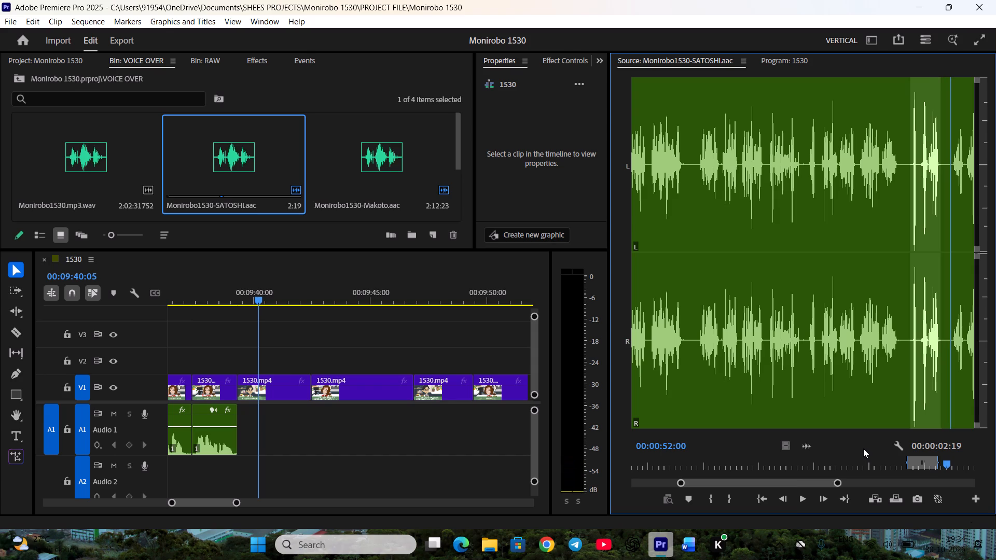
key(i)
key(space)
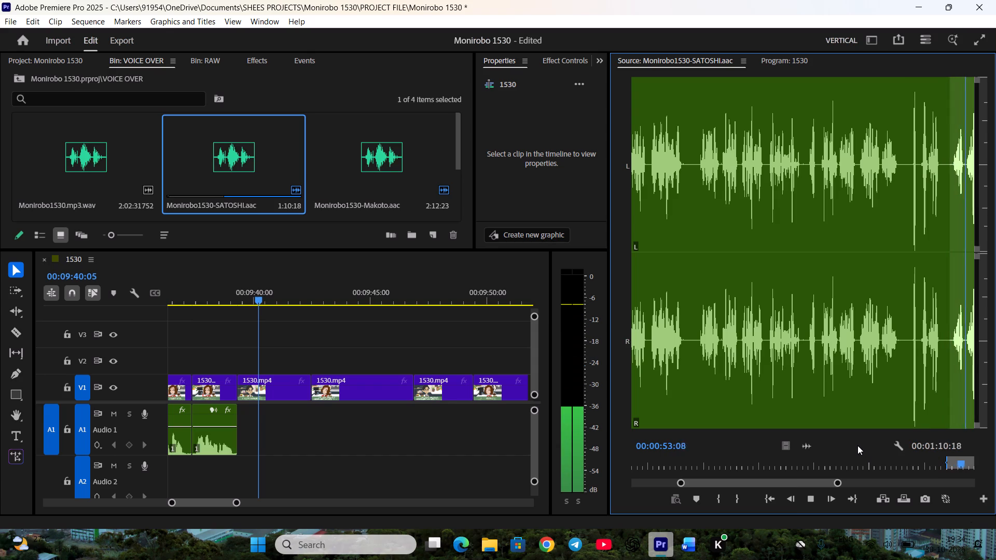
key(space)
key(space)
key(space)
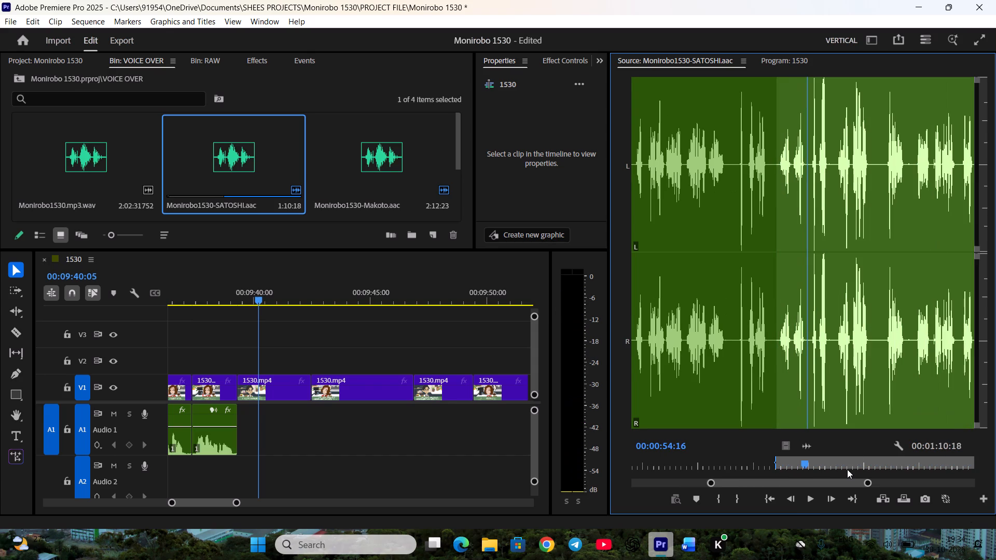
scroll(847, 471, up, 2)
scroll(846, 465, down, 1)
key(o)
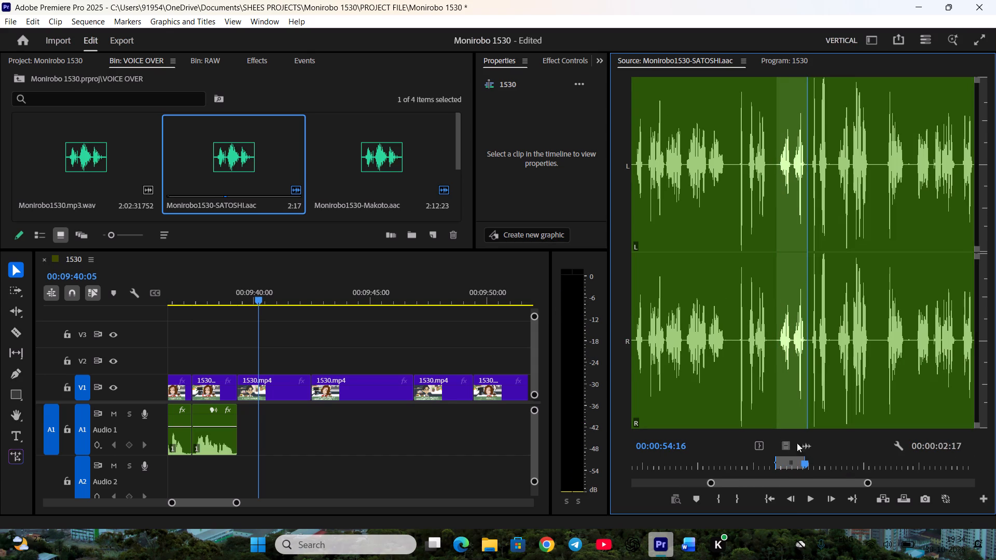
drag(805, 442, 238, 421)
Trim the end of Satoshi's V1 shot to match his voice clip, ripple delete the gap, and save the project.
key(space)
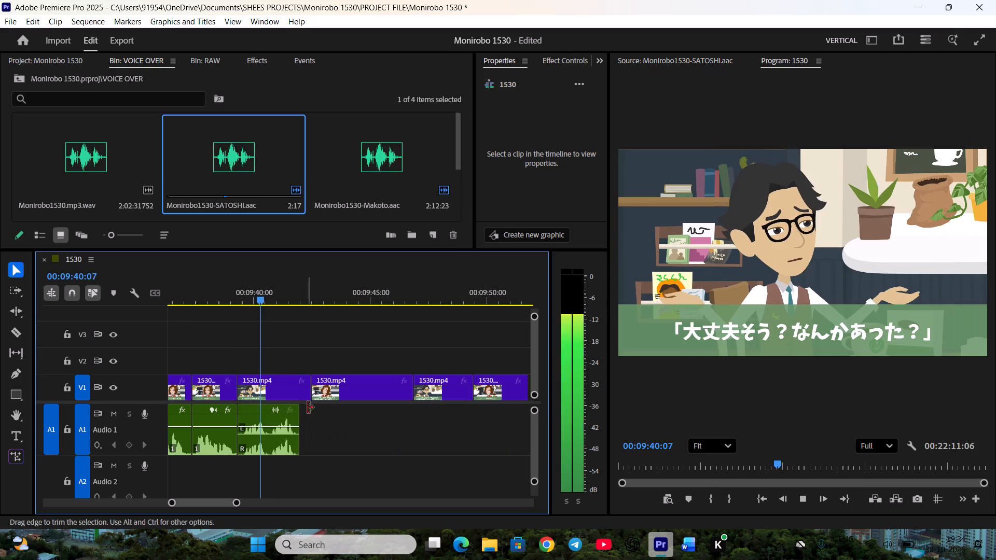
drag(309, 392, 295, 391)
key(space)
right_click(307, 390)
click(317, 395)
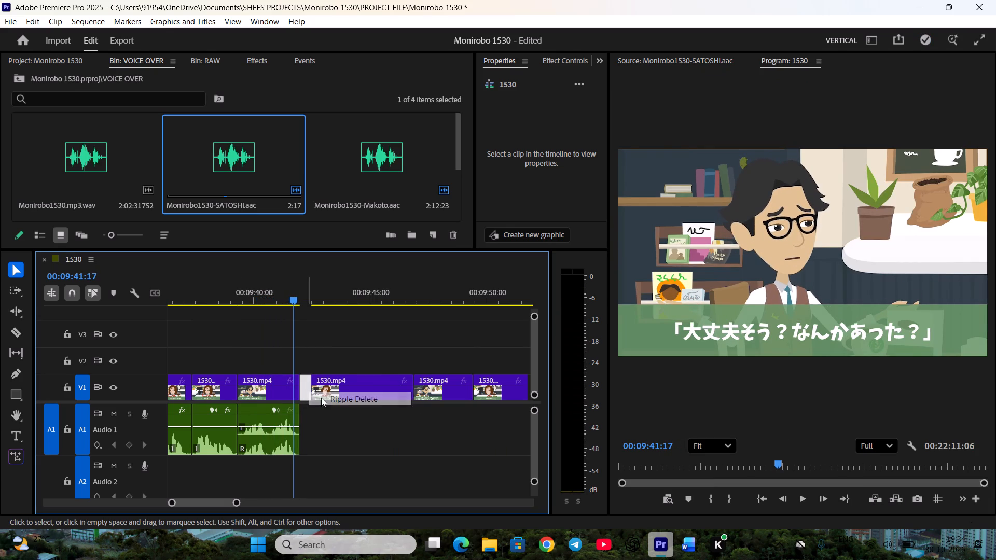
scroll(322, 398, down, 3)
key(space)
key(space)
key(ctrl+s)
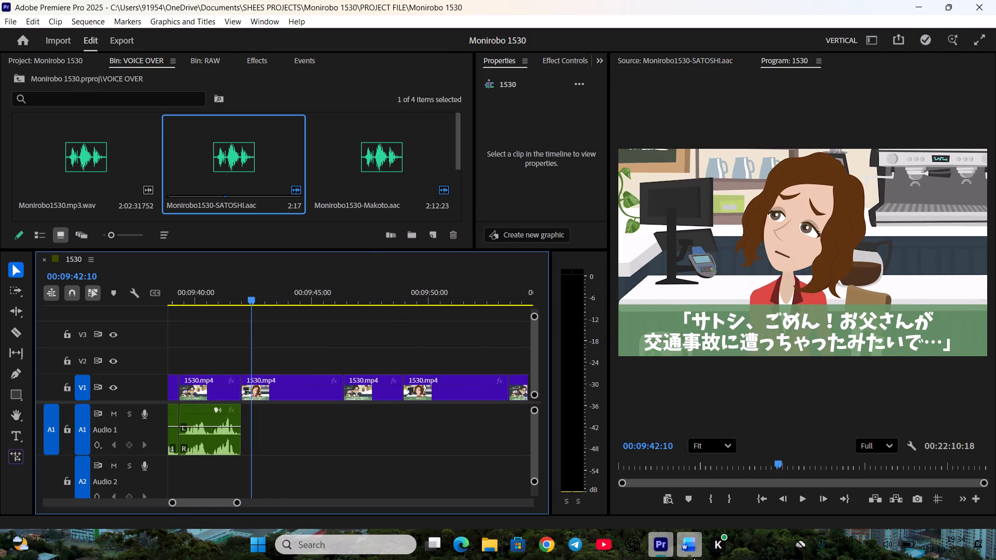
Check the Word script for Kanami's next line and mark its start at 00:06:47:22 in Monirobo1530Female.mp3.mpeg.
click(694, 558)
scroll(653, 432, down, 3)
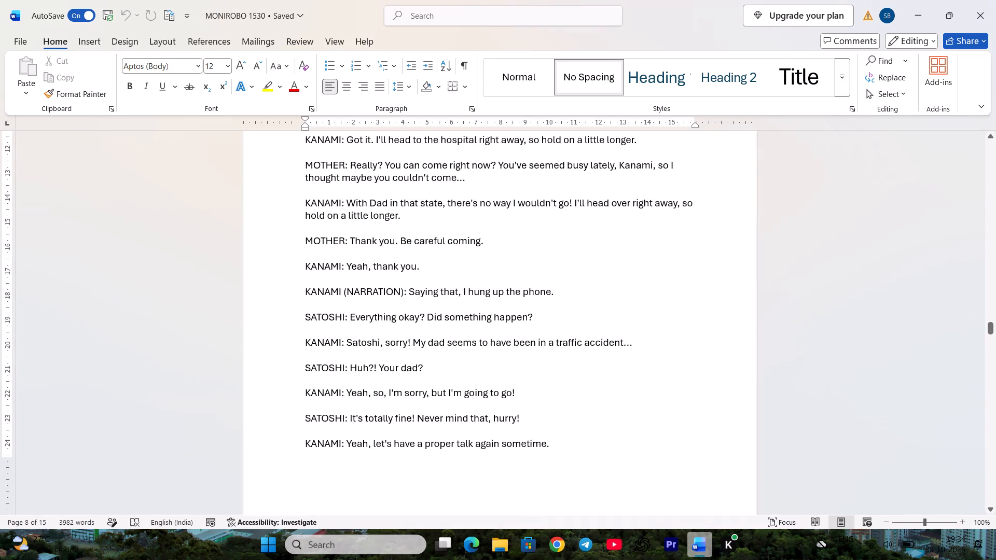
scroll(654, 413, down, 2)
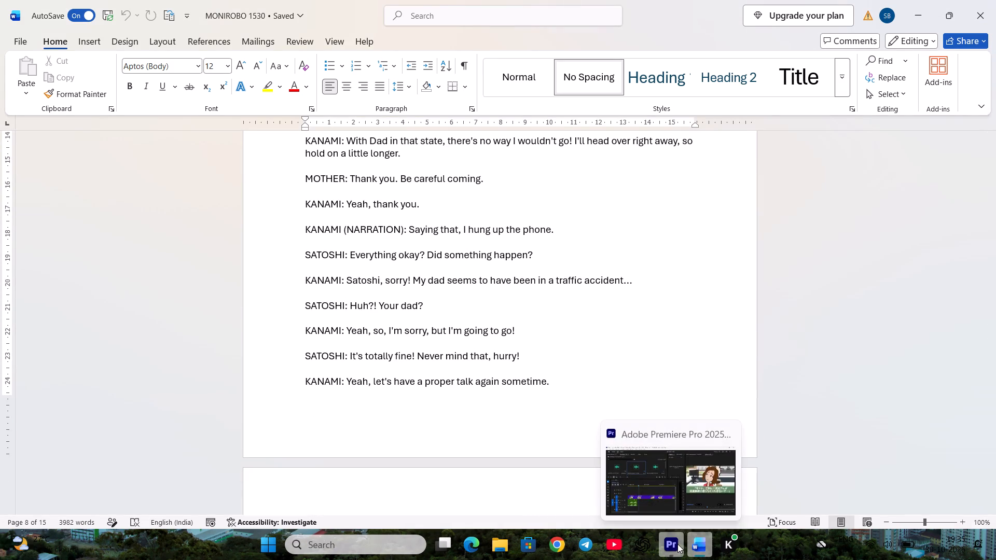
click(677, 544)
scroll(376, 141, down, 1)
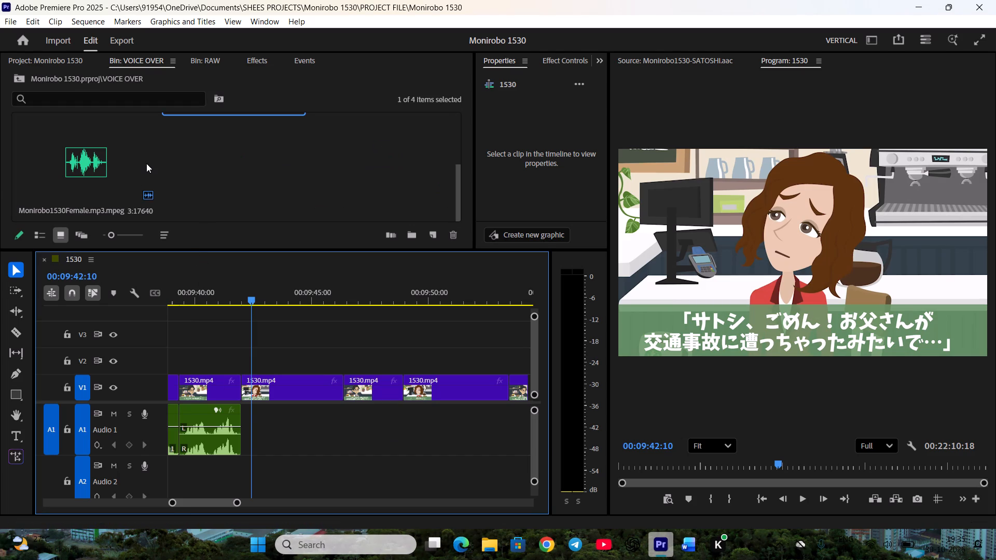
double_click(146, 163)
scroll(794, 460, down, 4)
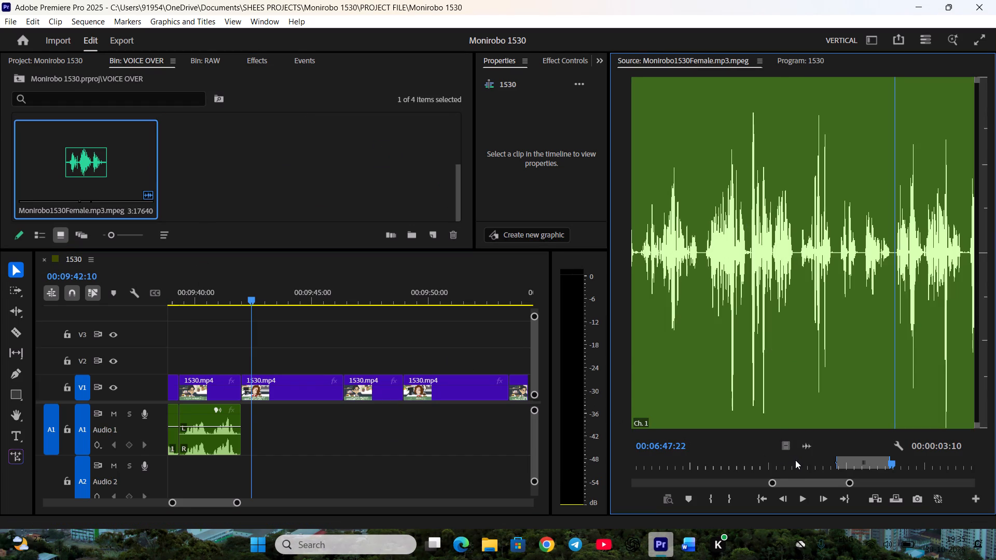
key(i)
key(space)
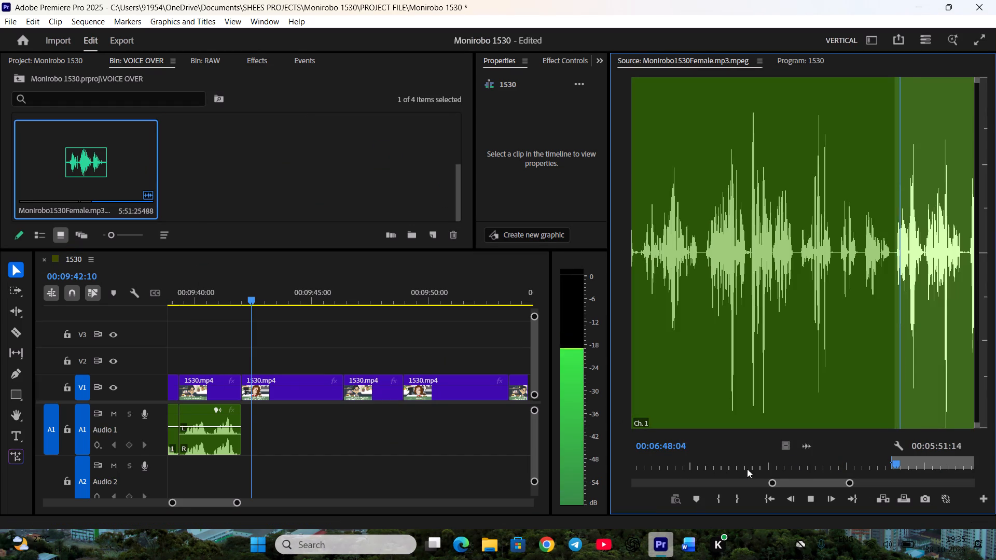
Mark the end of Kanami's "Satoshi, sorry!" traffic accident line at 00:06:52:03 and place it on Audio 1 directly after Satoshi's voice clip.
click(701, 553)
click(690, 550)
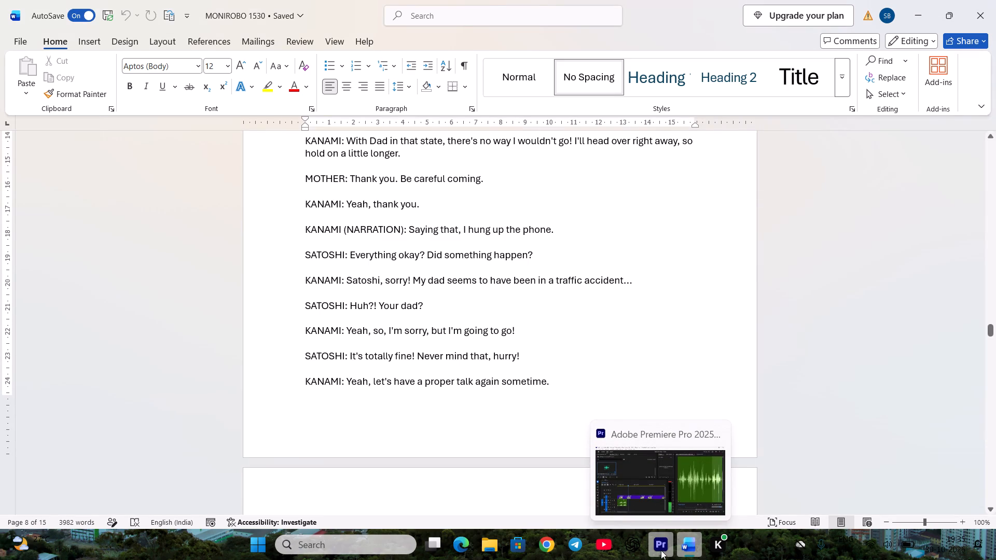
click(661, 550)
key(space)
scroll(812, 482, up, 13)
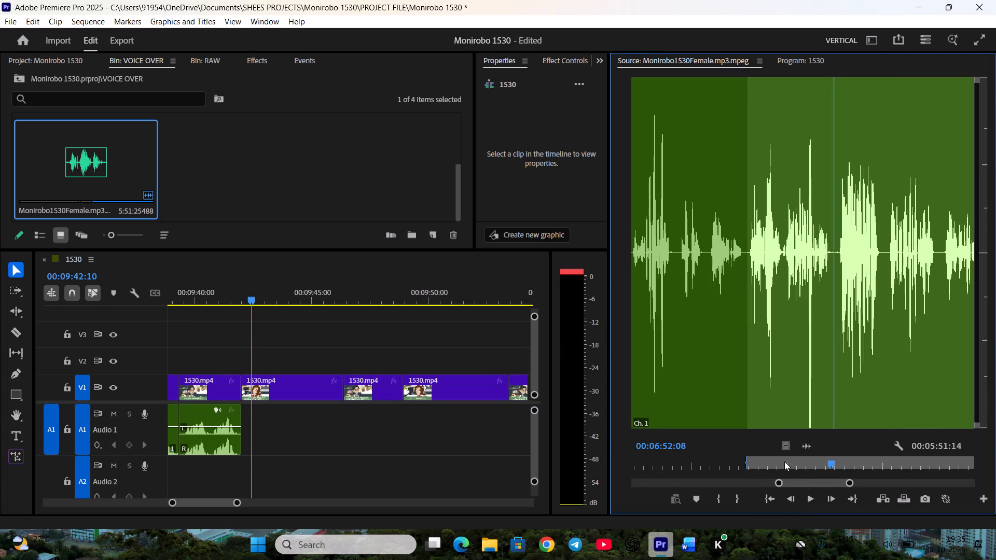
scroll(784, 461, up, 4)
key(o)
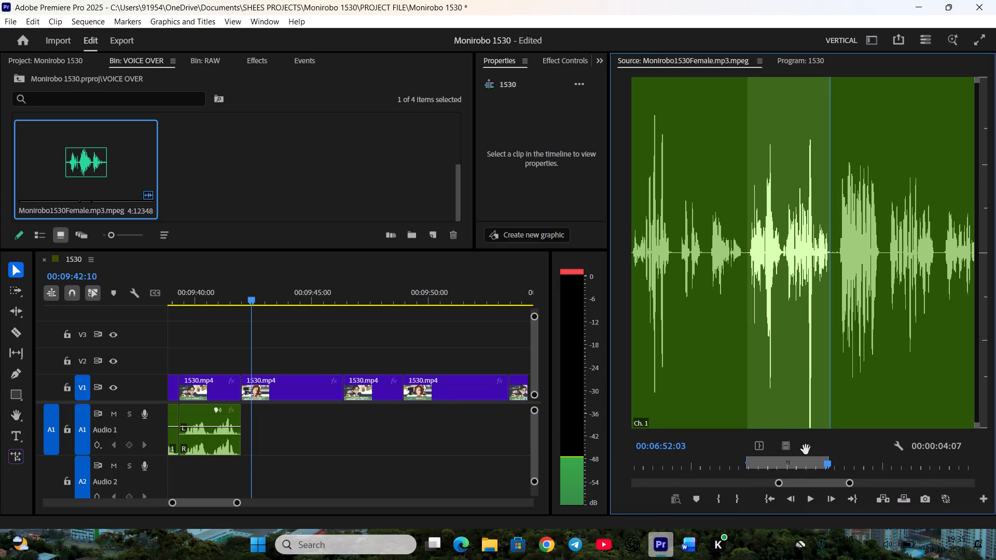
drag(806, 447, 241, 422)
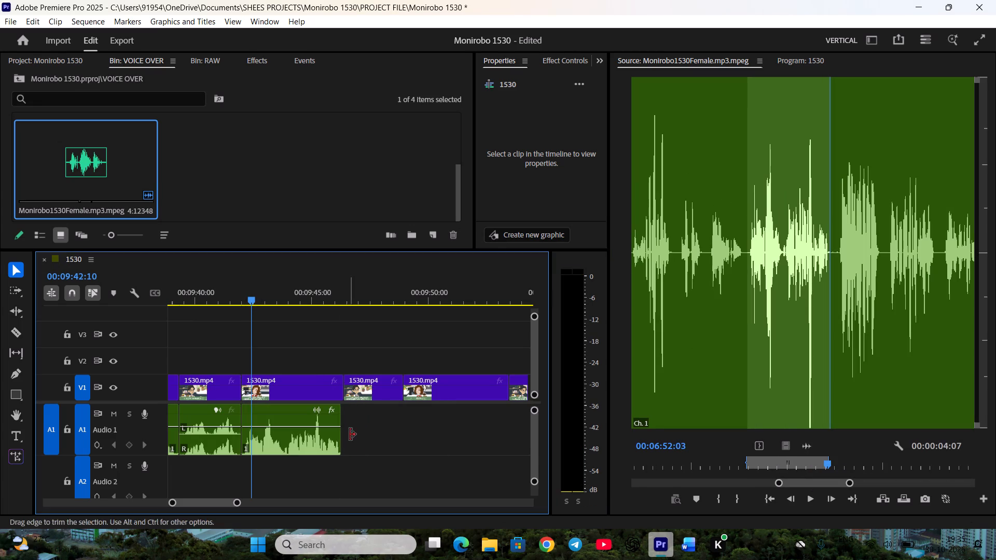
Extend the end of Kanami's voice clip to the end of her V1 shot, preview up to 00:09:48:00, and save the project.
click(341, 435)
key(space)
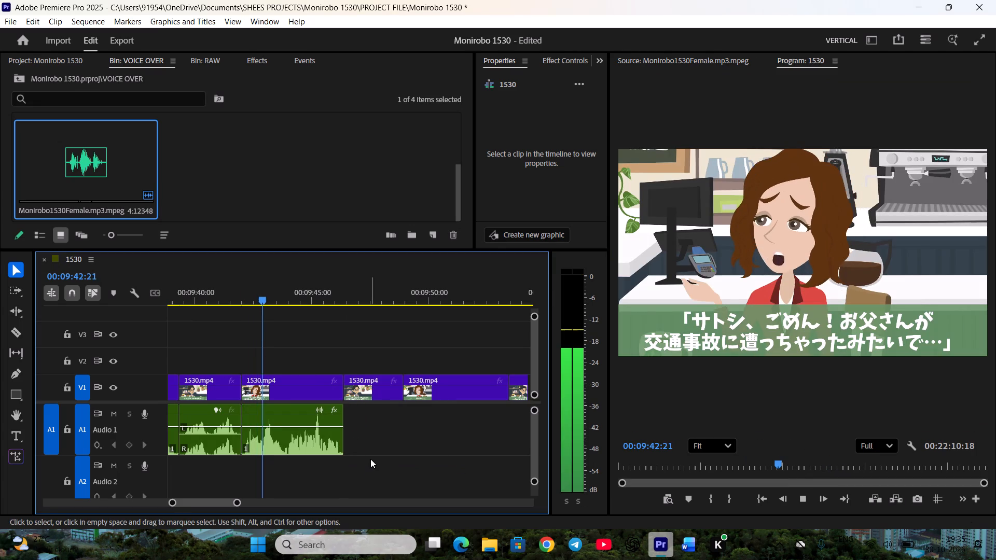
scroll(368, 452, down, 2)
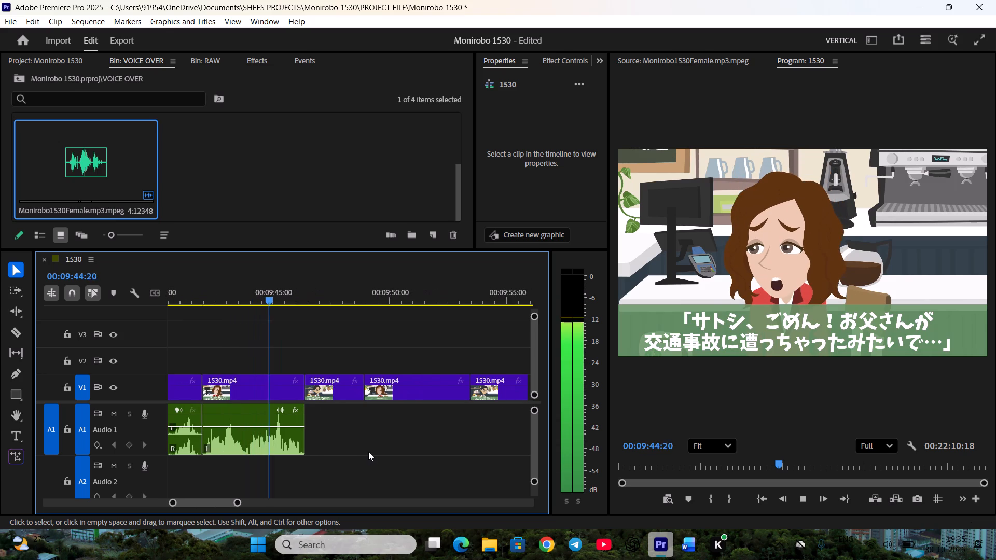
scroll(366, 451, down, 2)
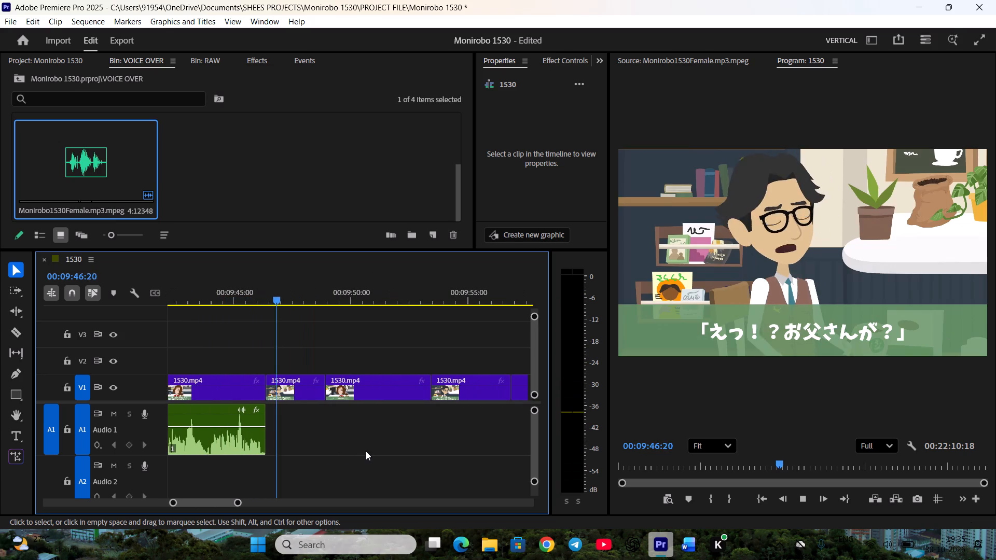
key(space)
key(ctrl+s)
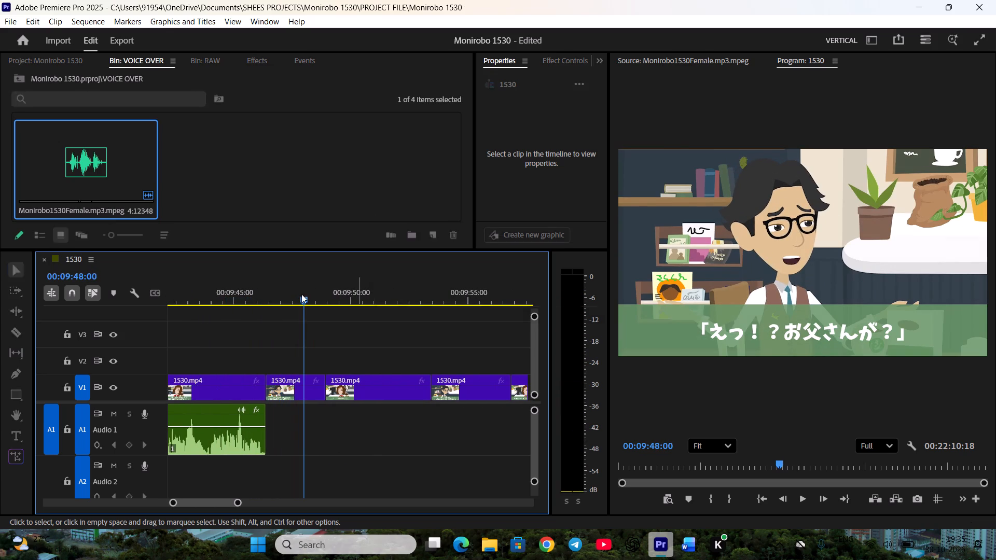
Mark Satoshi's "Huh?! Your dad?" line in Monirobo1530-SATOSHI.aac, ending at 00:00:56:15, and place it on Audio 1 directly after Kanami's voice clip.
scroll(286, 173, up, 2)
double_click(230, 151)
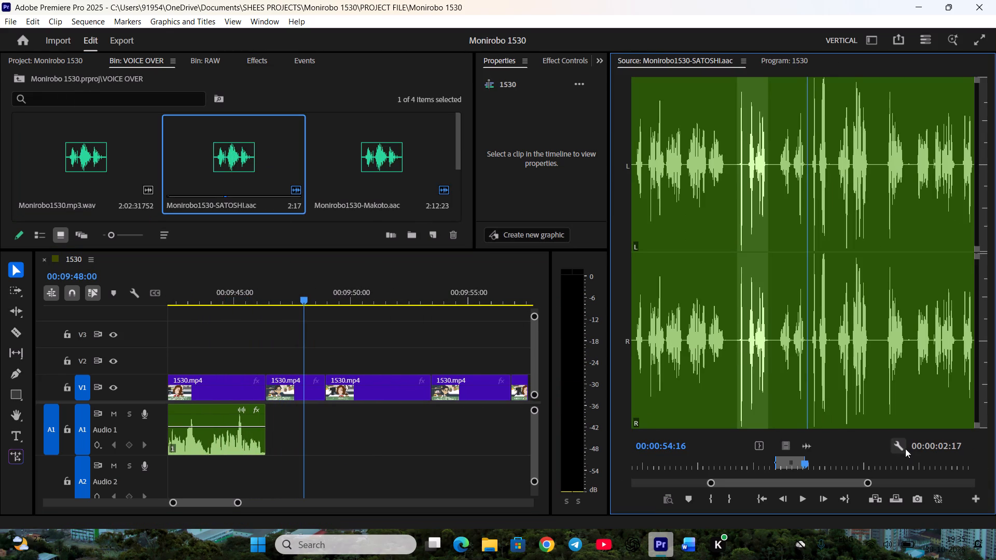
key(space)
key(space)
key(i)
key(space)
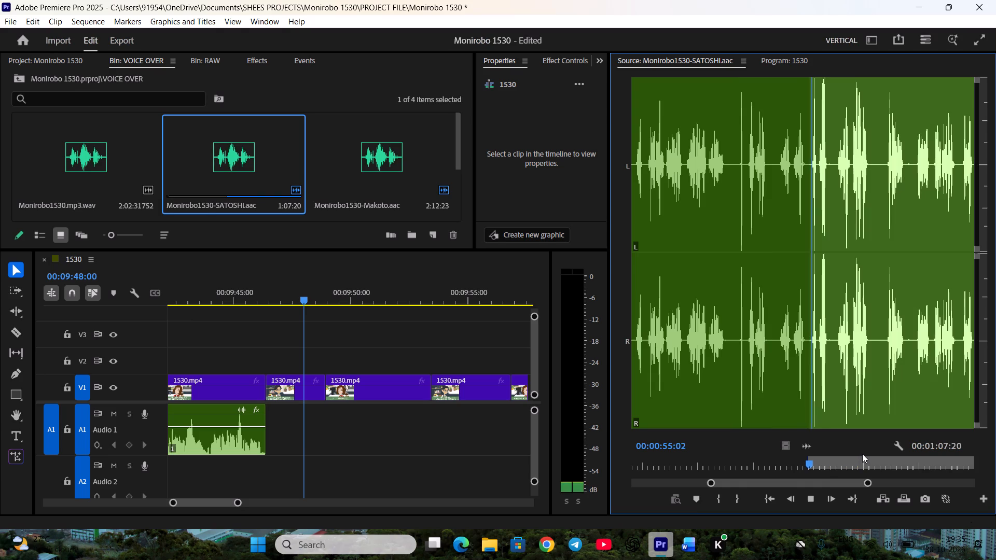
key(space)
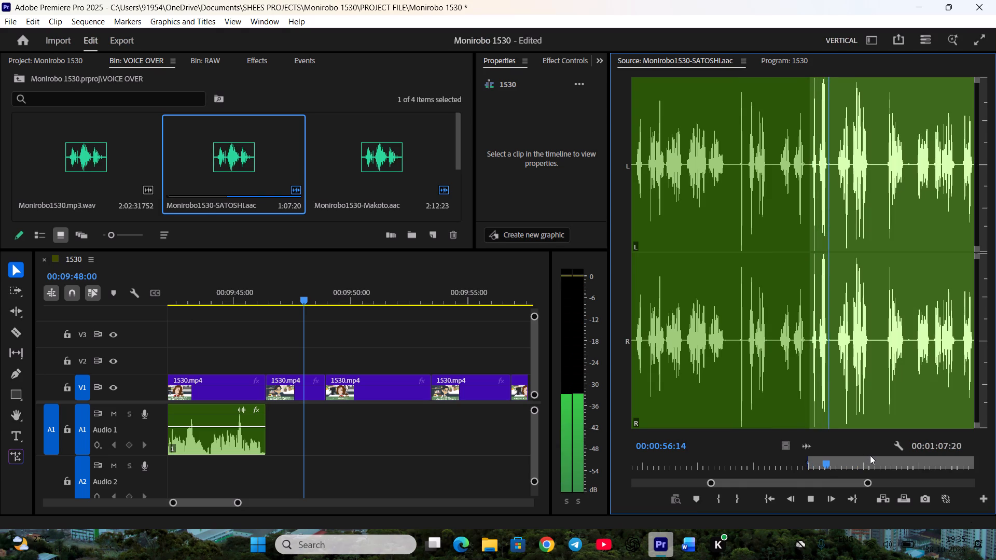
scroll(870, 457, down, 1)
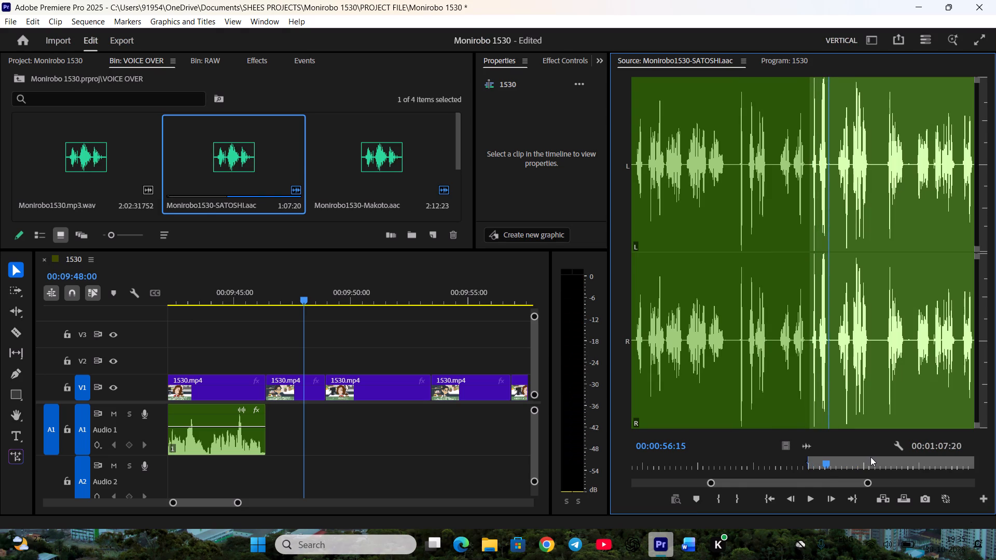
key(o)
drag(808, 445, 591, 425)
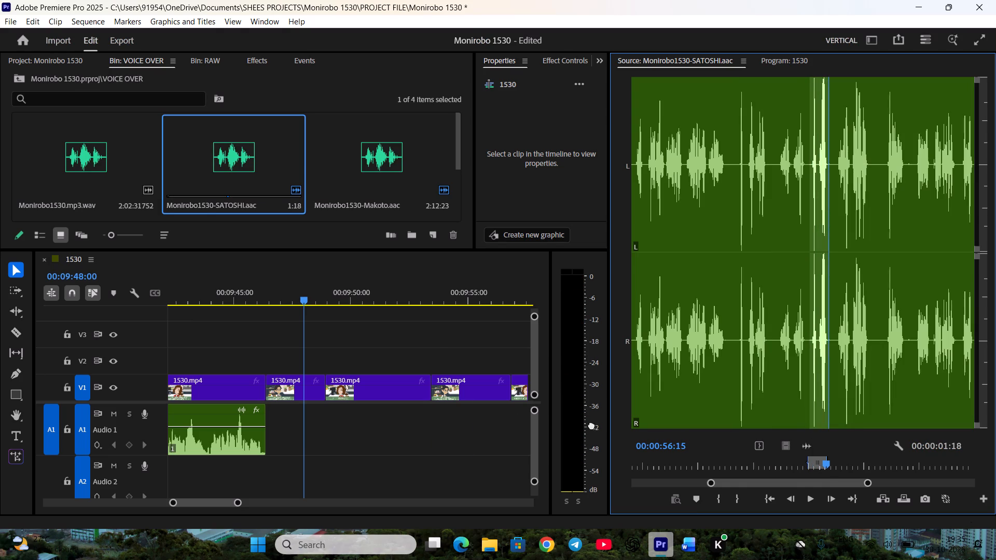
drag(591, 425, 271, 412)
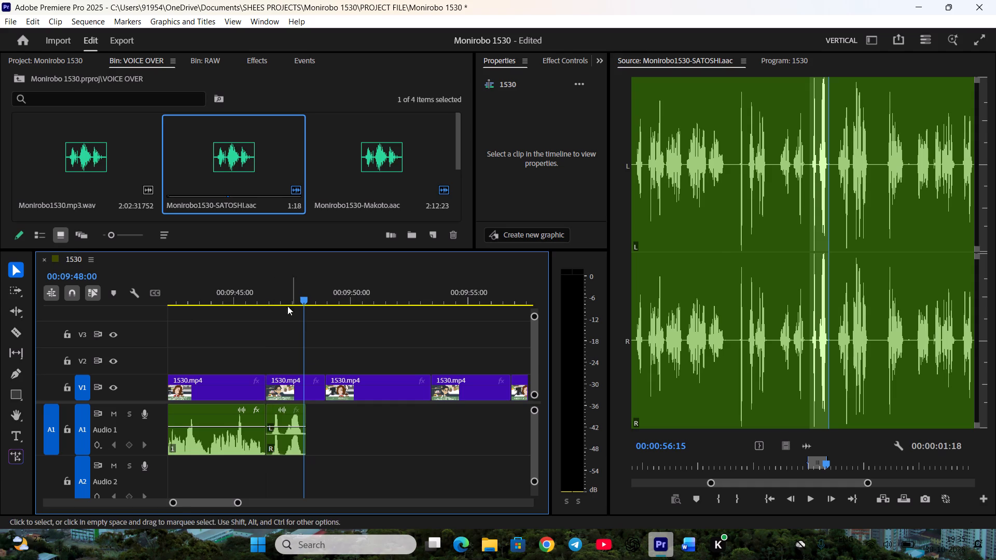
Trim the end of Satoshi's "Huh?! Your dad?" shot on V1 to match his voice clip, ripple delete the gap, and save the project.
click(262, 291)
key(space)
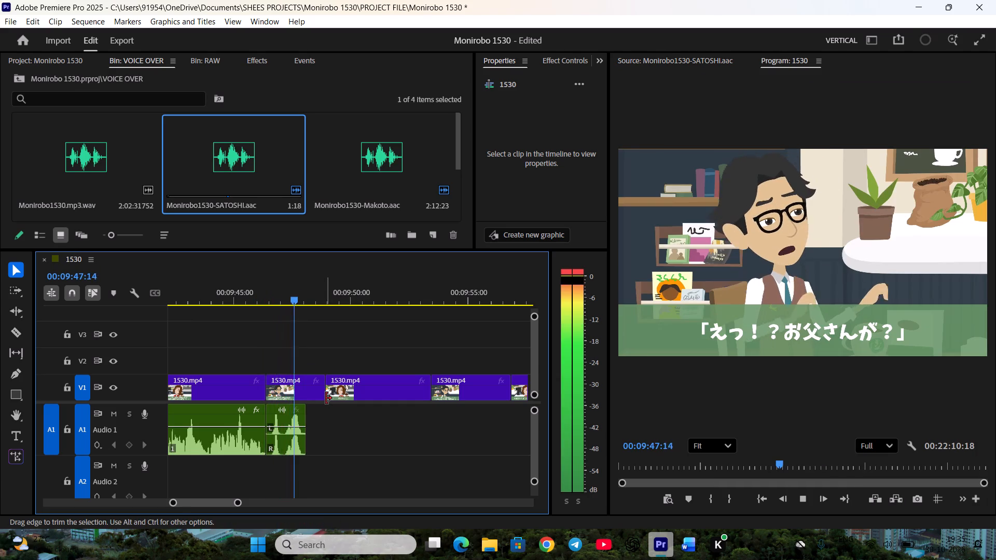
key(space)
drag(322, 393, 308, 393)
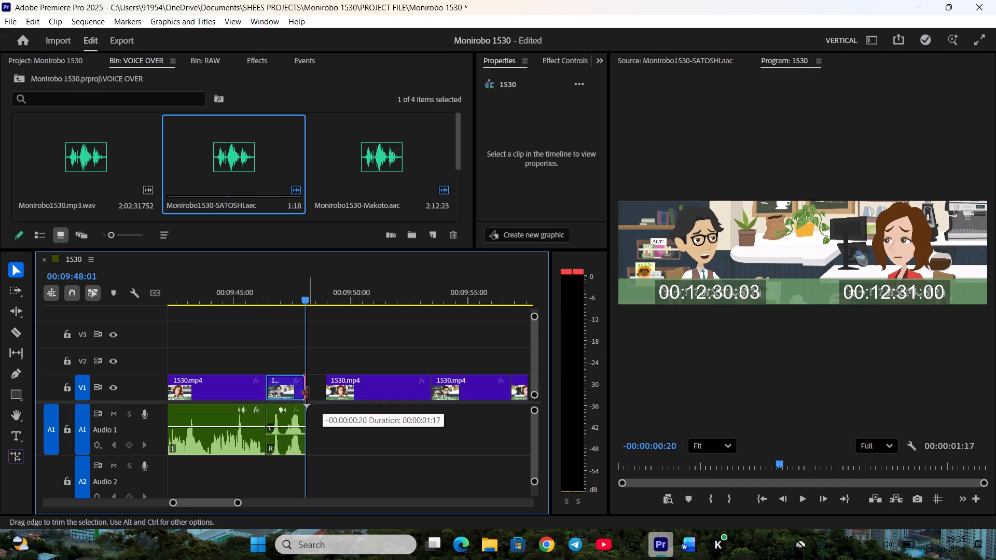
drag(308, 393, 306, 394)
right_click(314, 385)
click(335, 390)
scroll(341, 399, down, 4)
key(space)
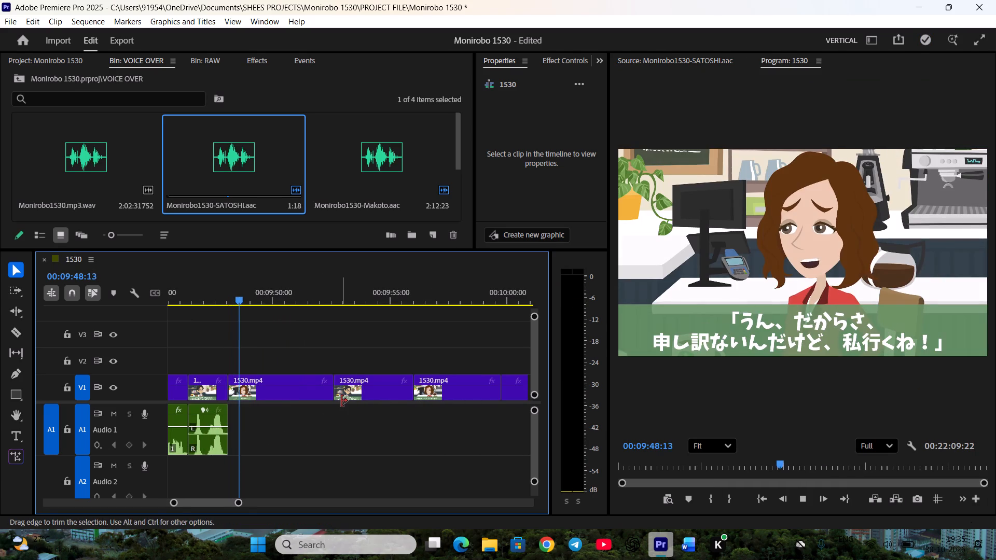
key(ctrl+s)
Mark Kanami's "Yeah, so, I'm sorry, but I'm going to go!" line in Monirobo1530Female.mp3.mpeg from 00:06:52:12 to 00:06:54:21.
scroll(239, 163, down, 1)
double_click(79, 167)
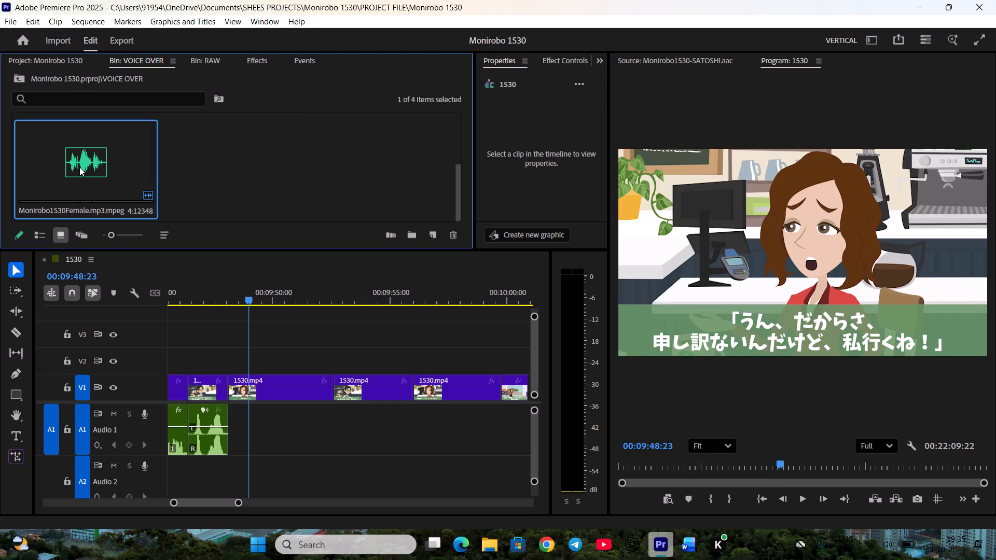
key(space)
key(space)
scroll(865, 471, down, 1)
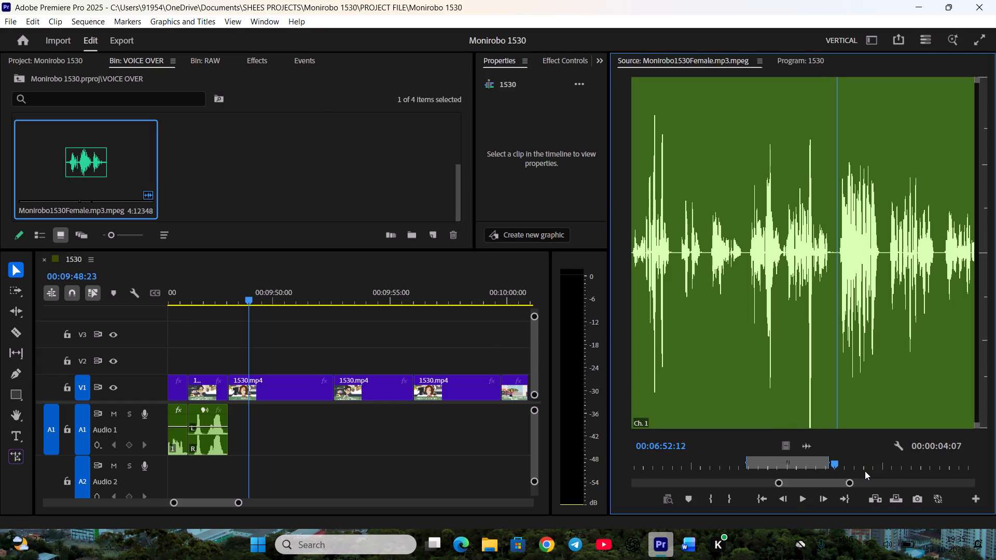
key(i)
key(space)
click(693, 557)
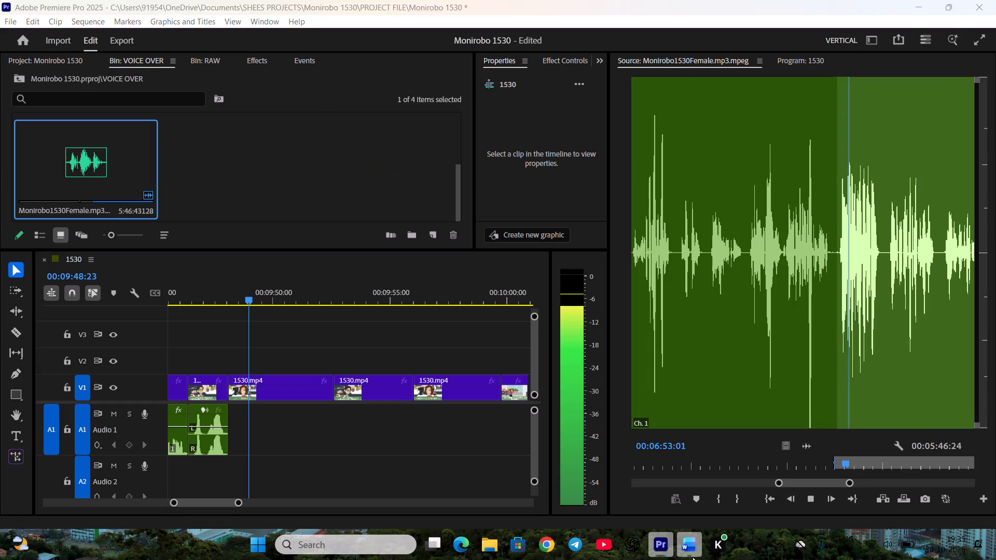
click(662, 550)
key(space)
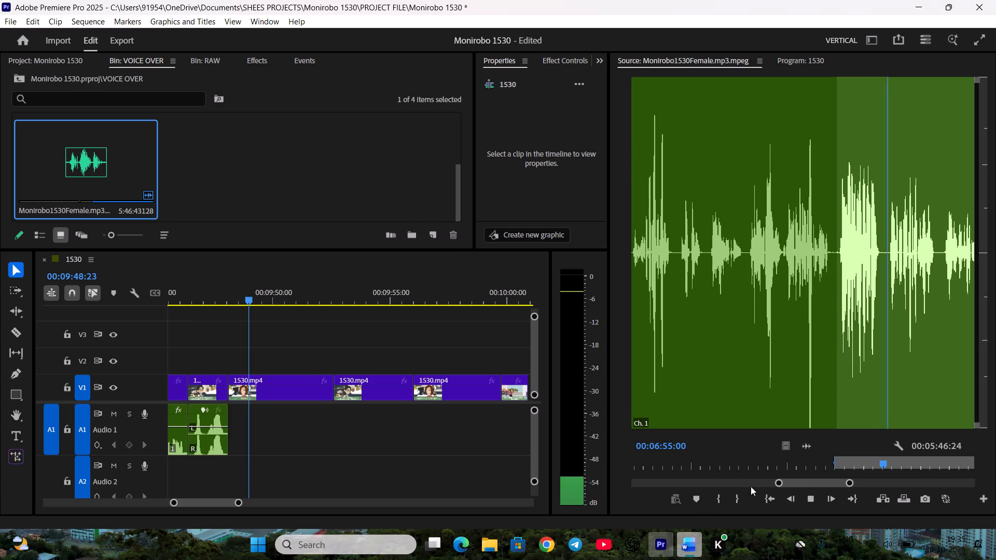
scroll(871, 427, up, 11)
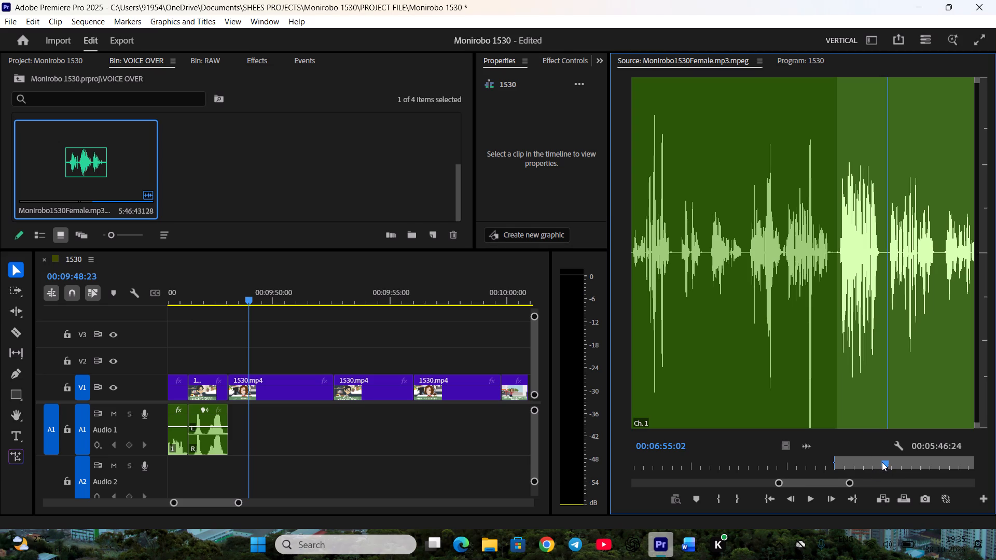
scroll(882, 462, up, 8)
scroll(882, 460, down, 2)
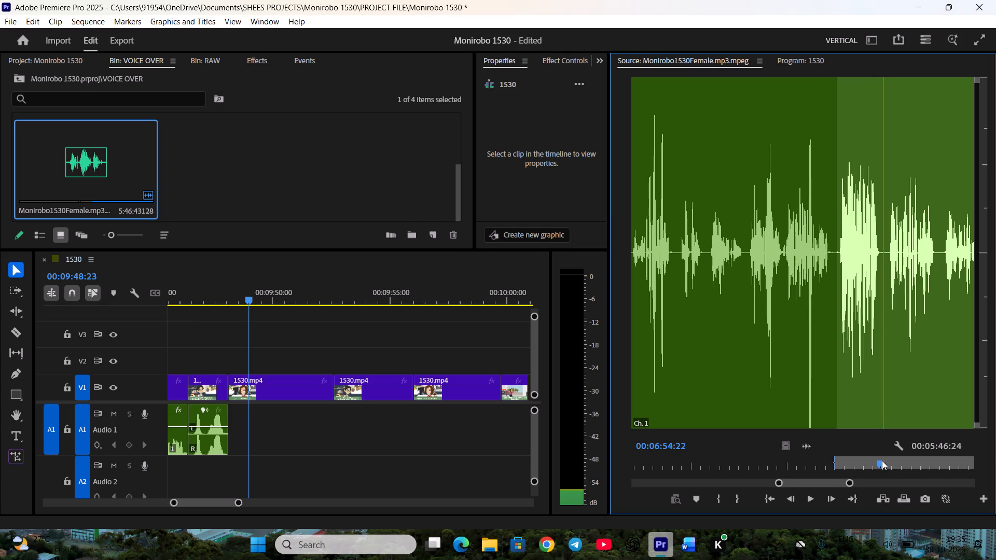
scroll(882, 460, up, 1)
key(o)
Place Kanami's marked line on Audio 1 directly after Satoshi's "Huh?! Your dad?" voice clip.
drag(809, 444, 545, 439)
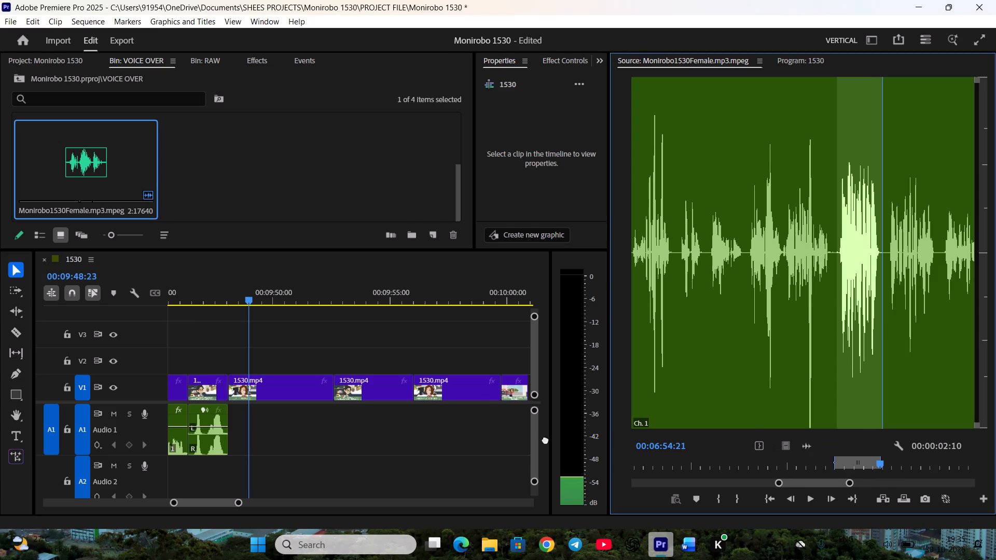
drag(545, 439, 424, 430)
drag(331, 423, 257, 414)
click(256, 414)
drag(461, 445, 305, 432)
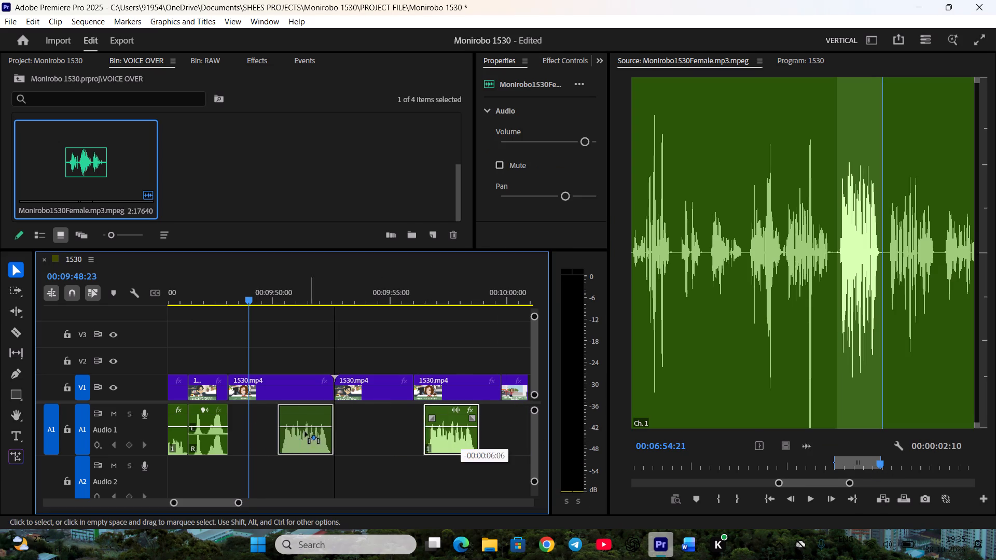
drag(305, 432, 300, 431)
drag(292, 431, 258, 429)
click(325, 489)
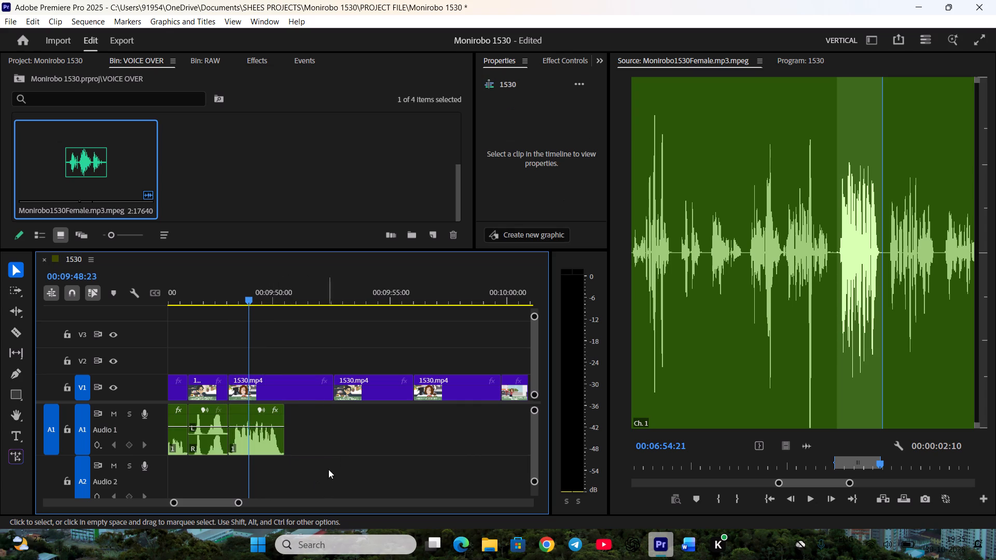
Trim the end of Kanami's shot on V1 to match her voice clip, ripple delete the gap, and save the project.
key(space)
key(space)
drag(329, 395, 282, 394)
right_click(303, 387)
click(325, 393)
scroll(346, 409, down, 3)
key(space)
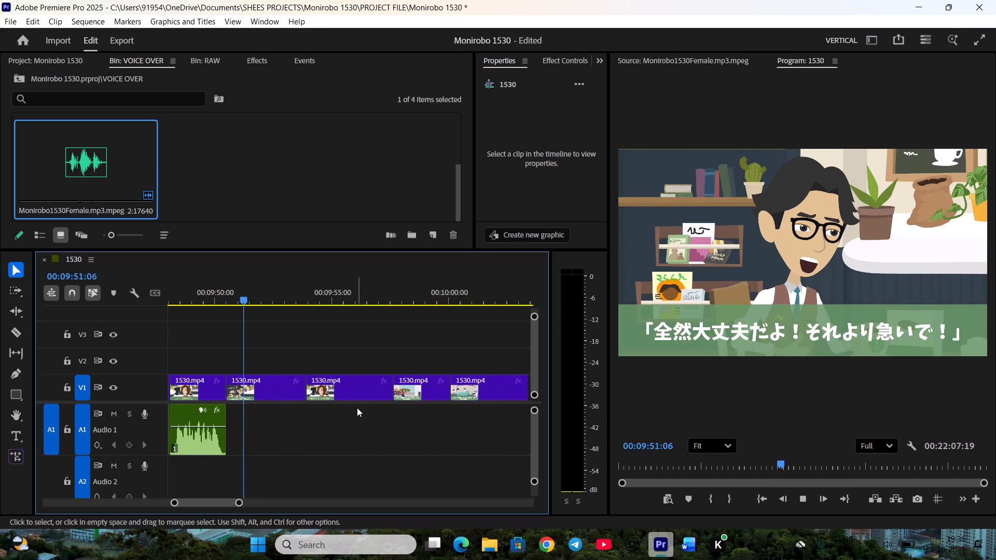
key(ctrl+s)
Mark Satoshi's "It's totally fine!" line in Monirobo1530-SATOSHI.aac from 00:00:57:06 to 00:01:00:09 and place it on Audio 1 directly after Kanami's voice clip.
scroll(279, 201, up, 2)
double_click(222, 171)
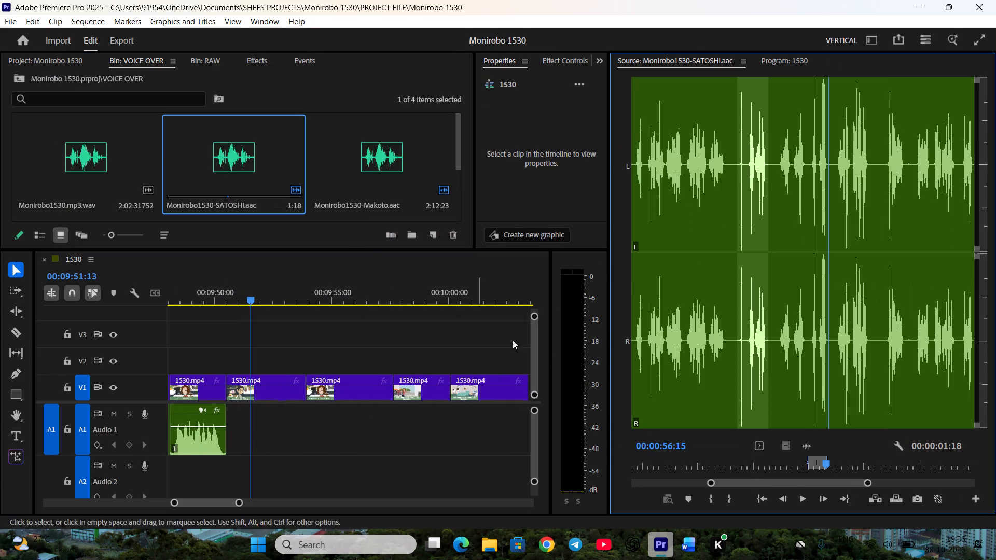
key(space)
key(space)
scroll(877, 460, down, 3)
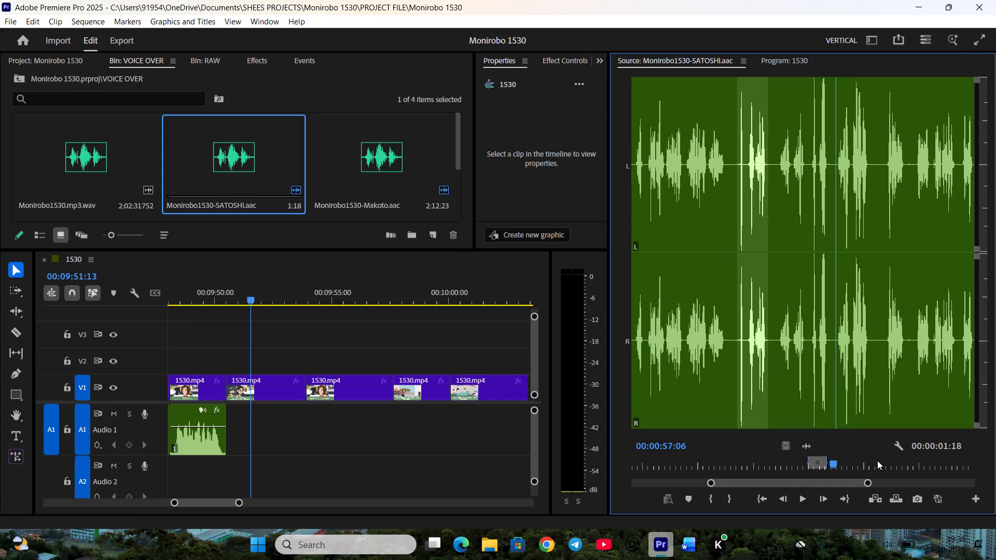
key(i)
key(space)
click(680, 549)
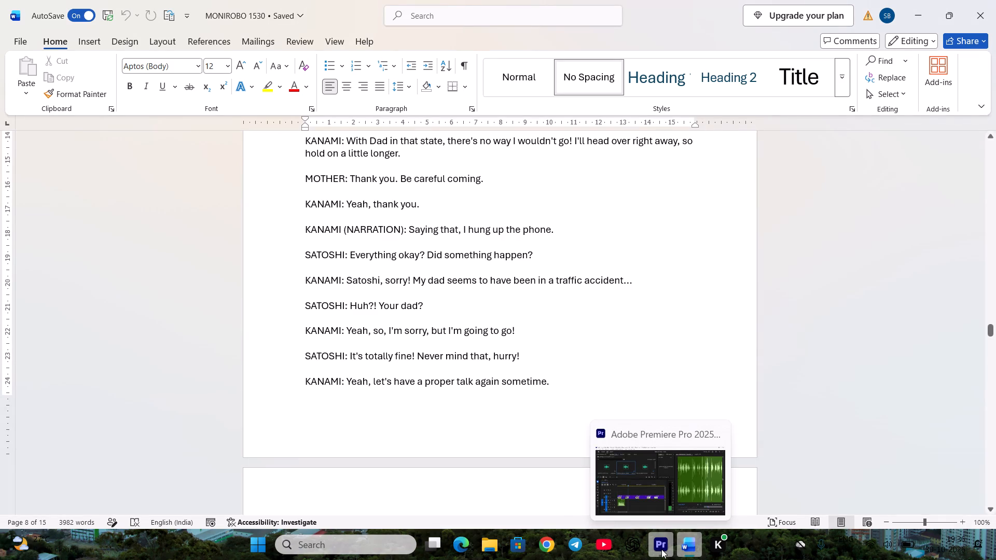
key(space)
scroll(847, 471, up, 9)
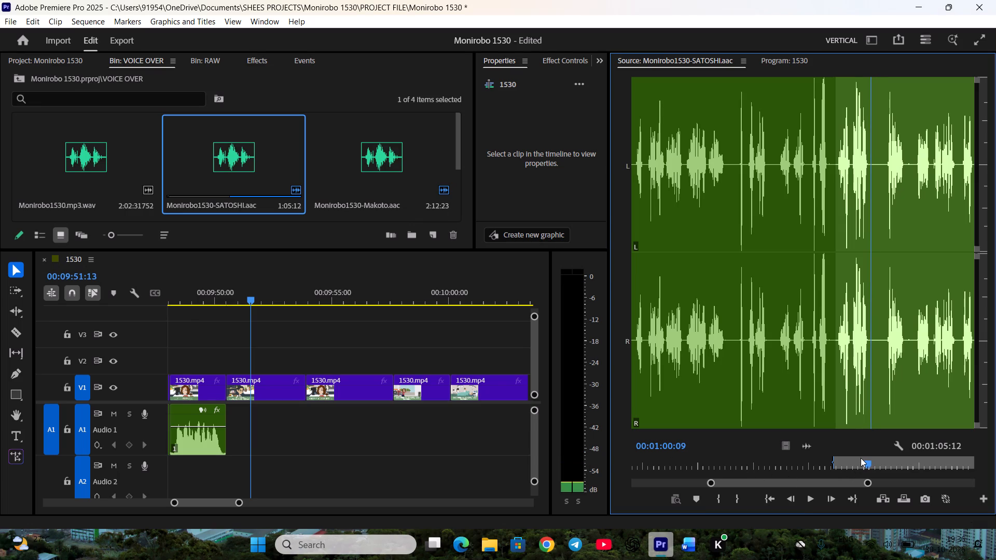
key(o)
drag(805, 442, 497, 427)
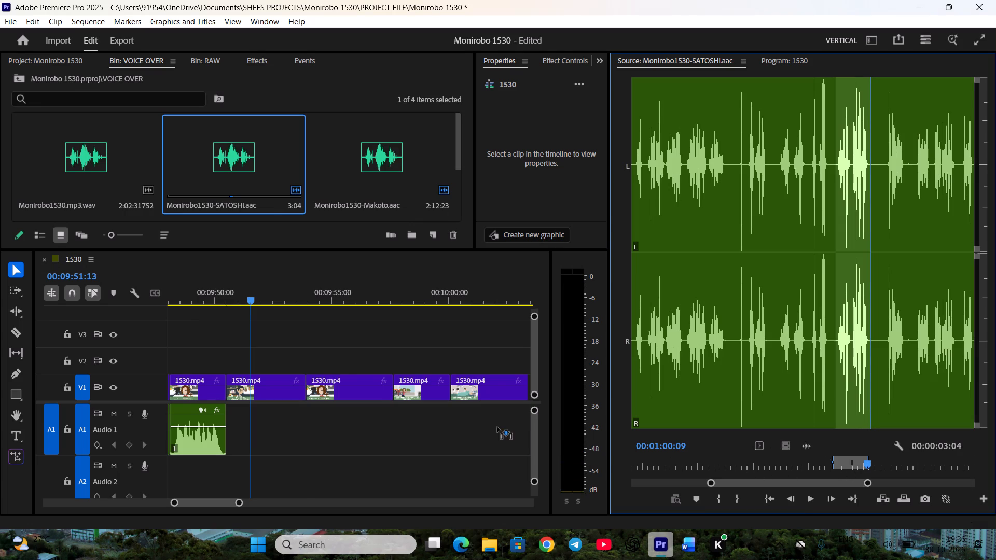
drag(497, 427, 227, 412)
Trim the end of Satoshi's "It's totally fine!" shot on V1 to match his voice clip, ripple delete the gap, and save the project.
key(space)
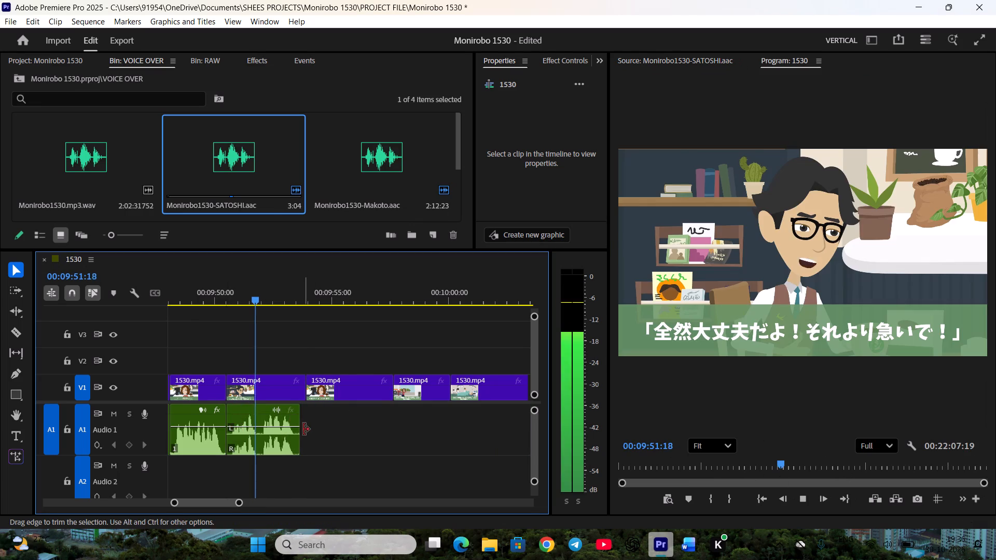
click(303, 429)
key(space)
key(space)
drag(302, 396, 292, 396)
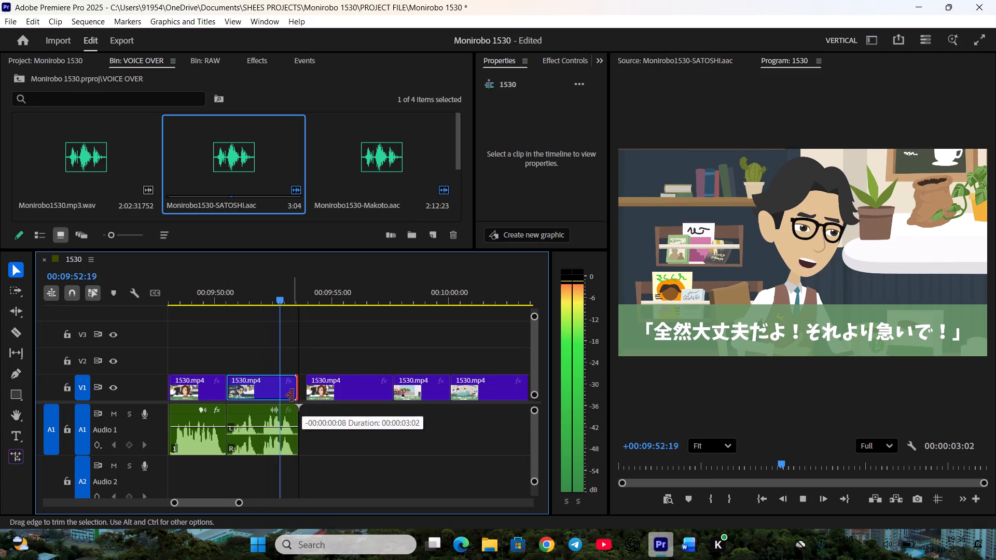
drag(292, 396, 290, 396)
key(space)
right_click(300, 388)
click(315, 393)
scroll(318, 400, down, 4)
key(space)
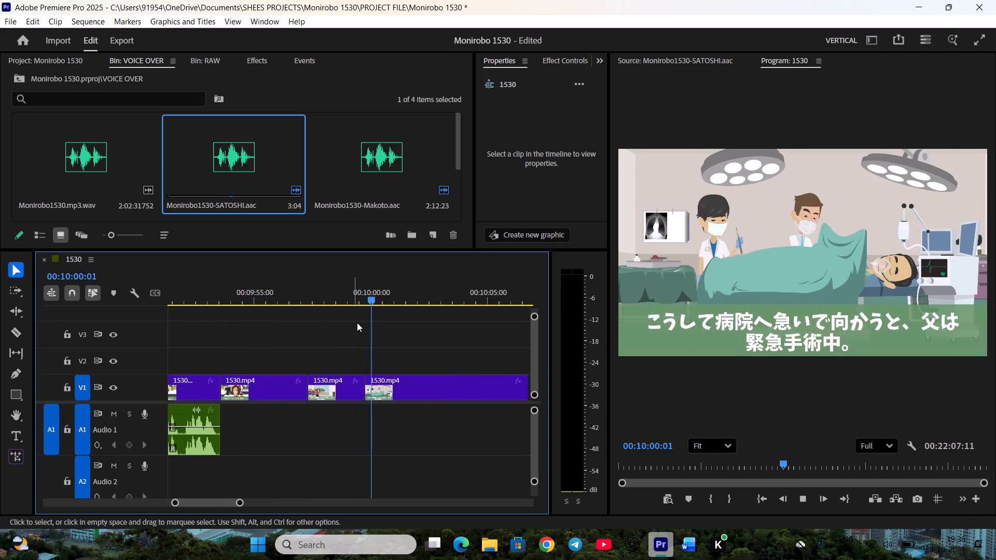
key(space)
key(ctrl+s)
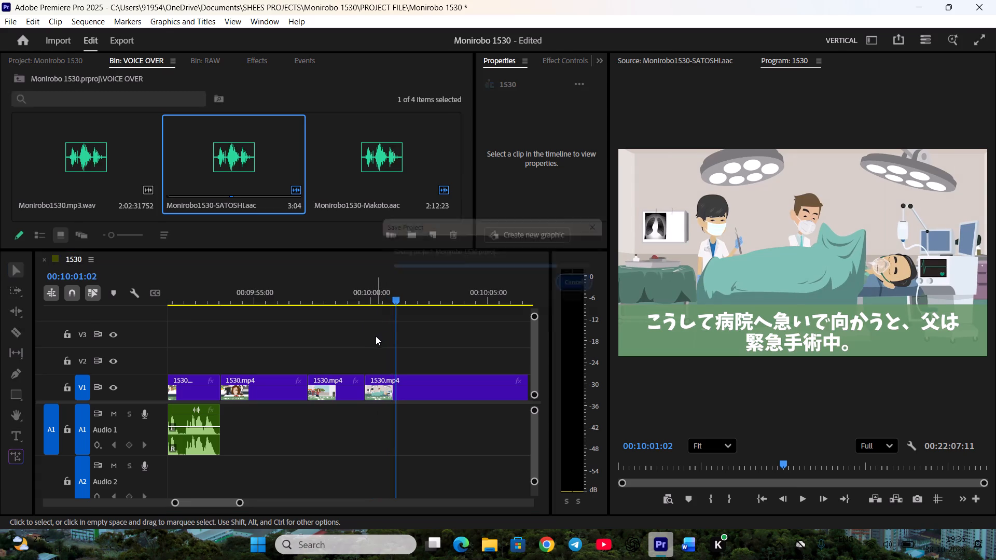
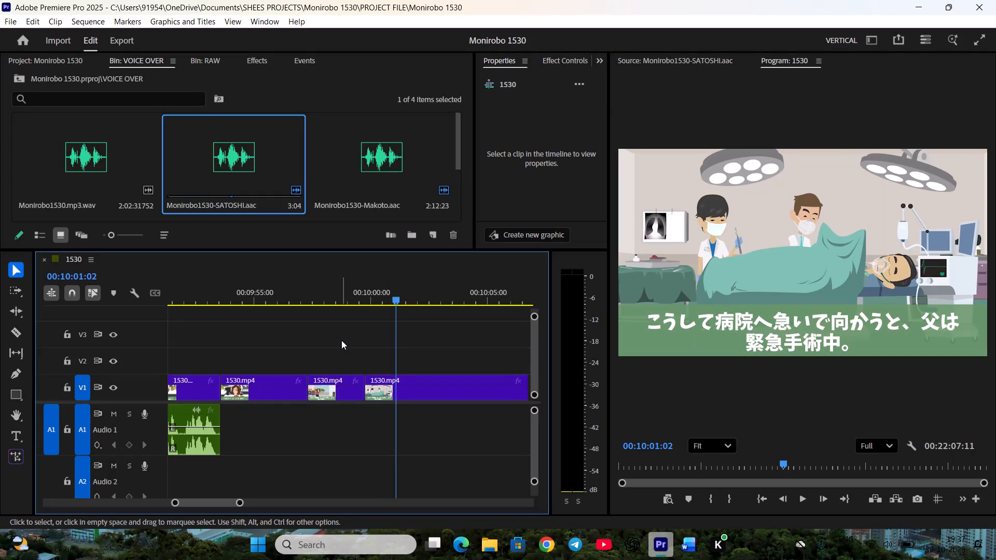
Save the project and review the upcoming surgery and "Dad, are you okay?" shots in the 1530 sequence.
key(ctrl+s)
scroll(391, 335, down, 5)
key(space)
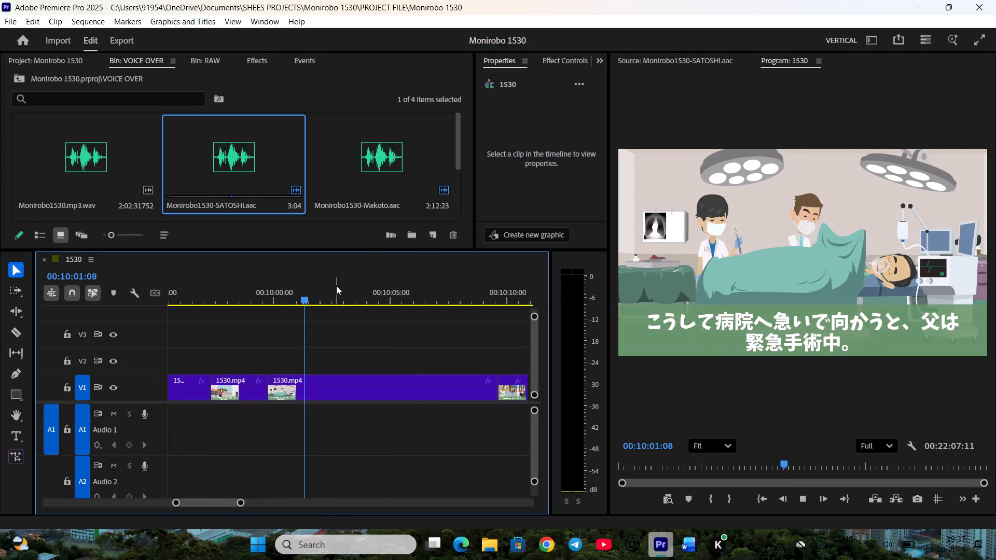
drag(336, 296, 476, 313)
key(space)
scroll(410, 321, down, 7)
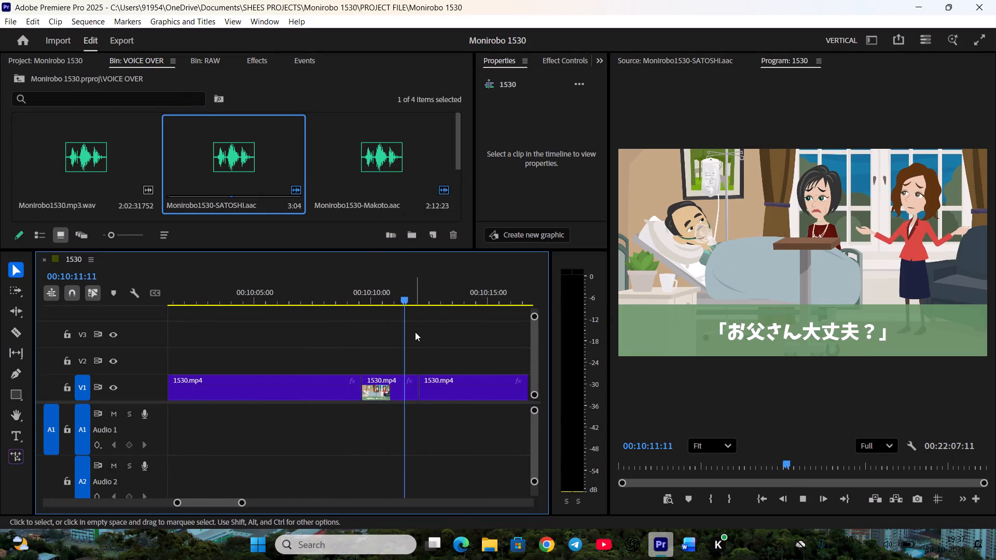
key(space)
click(402, 292)
scroll(422, 325, up, 4)
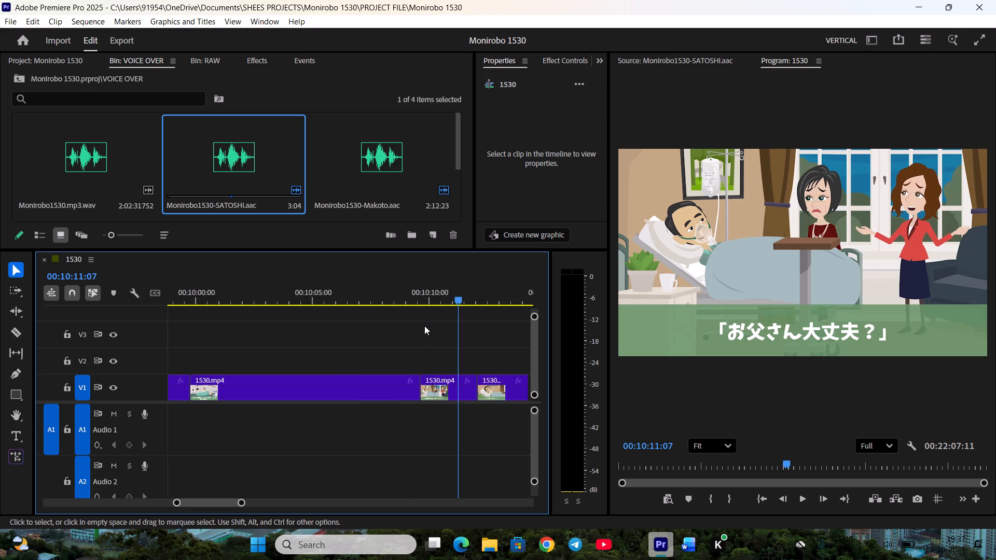
scroll(425, 327, up, 1)
key(minus)
key(ctrl+s)
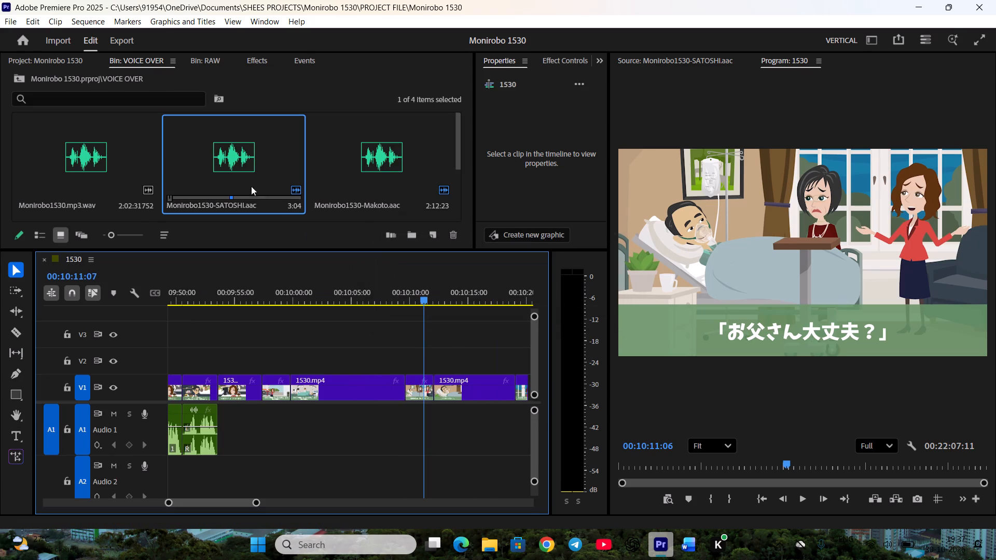
Open Monirobo1530Female.mp3.mpeg and set a new In point at about 00:06:55 for Kanami's line after "It's totally fine!".
scroll(246, 158, down, 1)
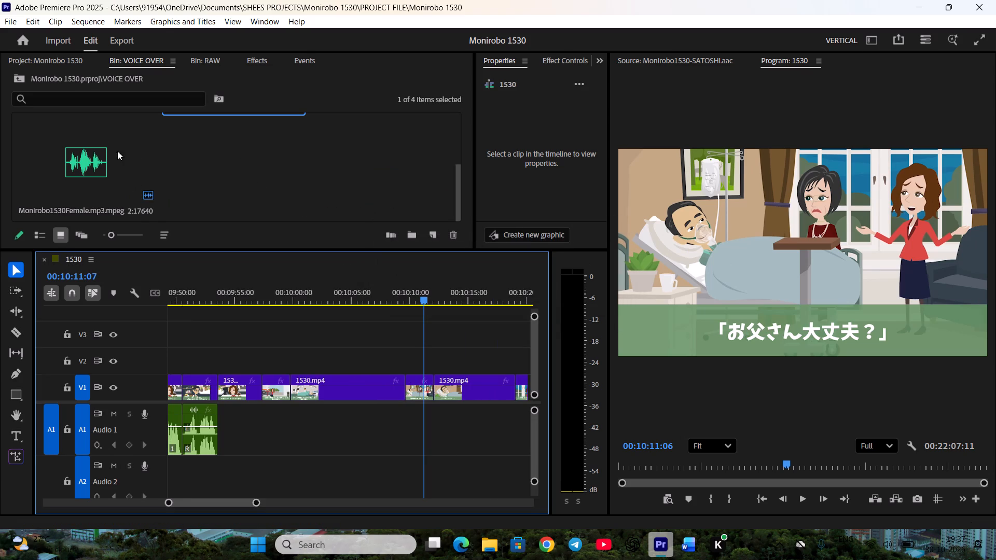
double_click(93, 161)
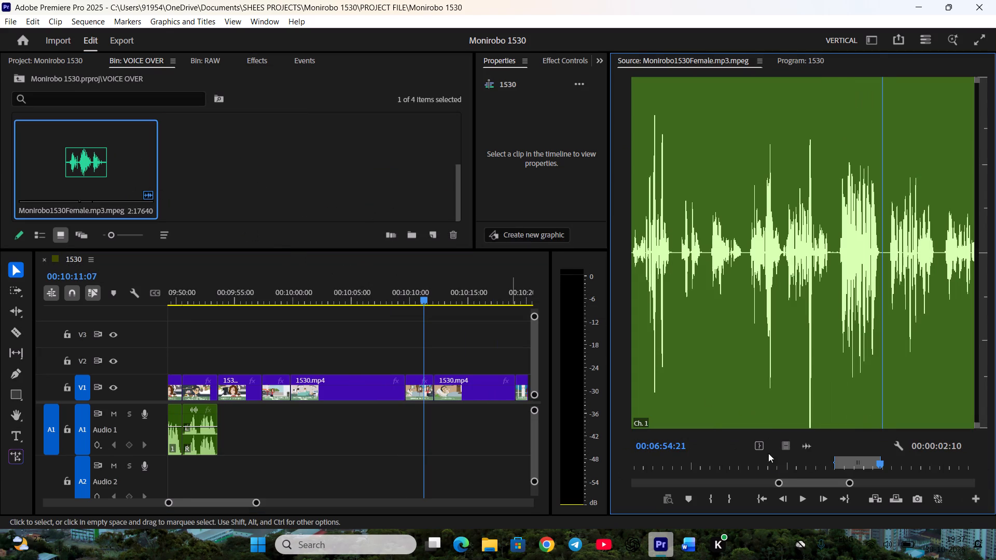
scroll(772, 460, down, 6)
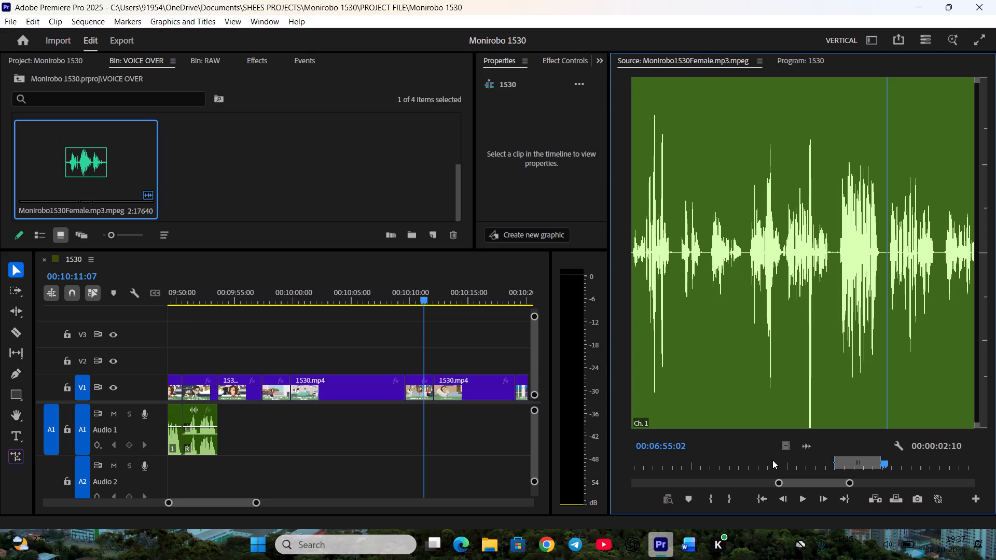
scroll(767, 460, down, 1)
key(i)
key(space)
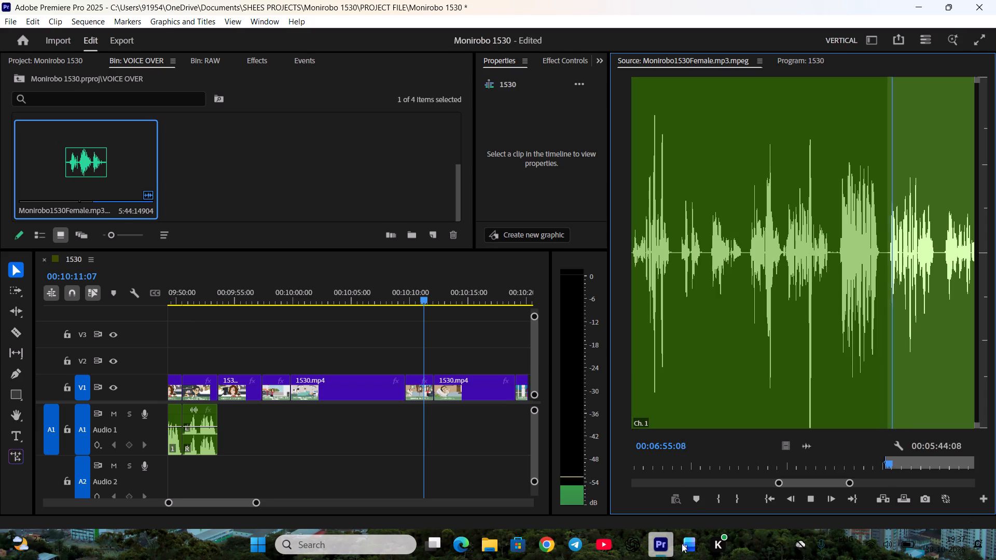
Check the script in Word, return to Premiere Pro, and set the Out point after Kanami's "Dad, are you okay?" at 00:07:10:04.
click(691, 545)
click(683, 547)
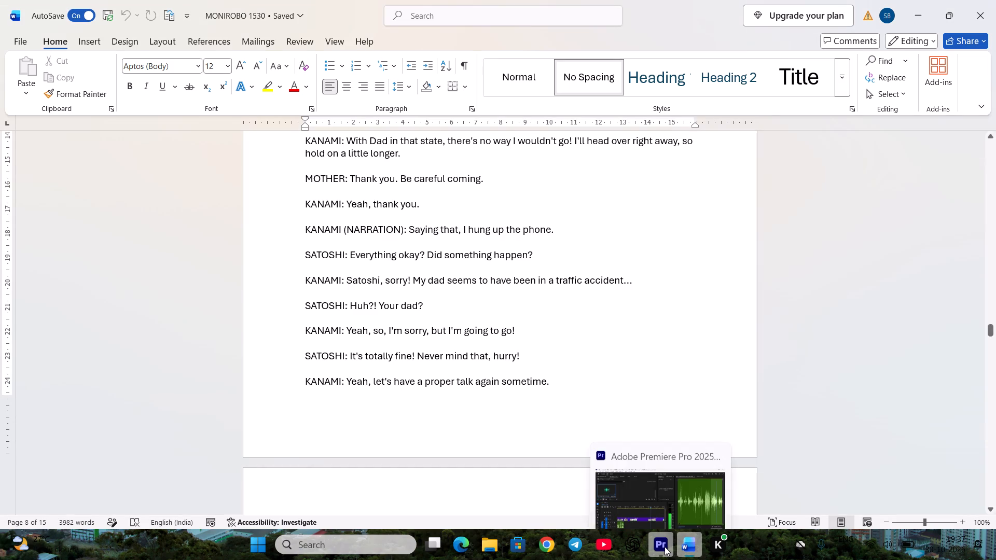
scroll(439, 410, down, 10)
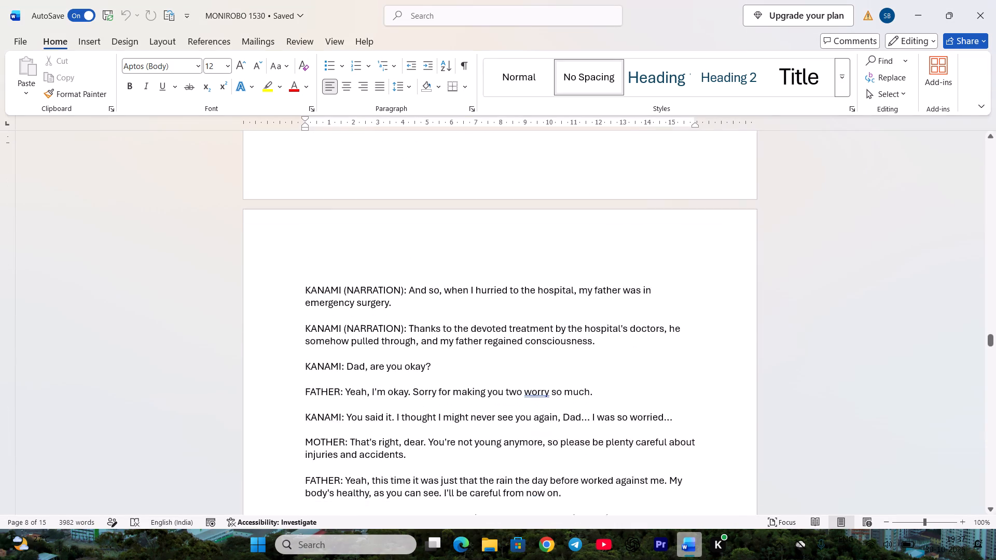
scroll(518, 415, down, 2)
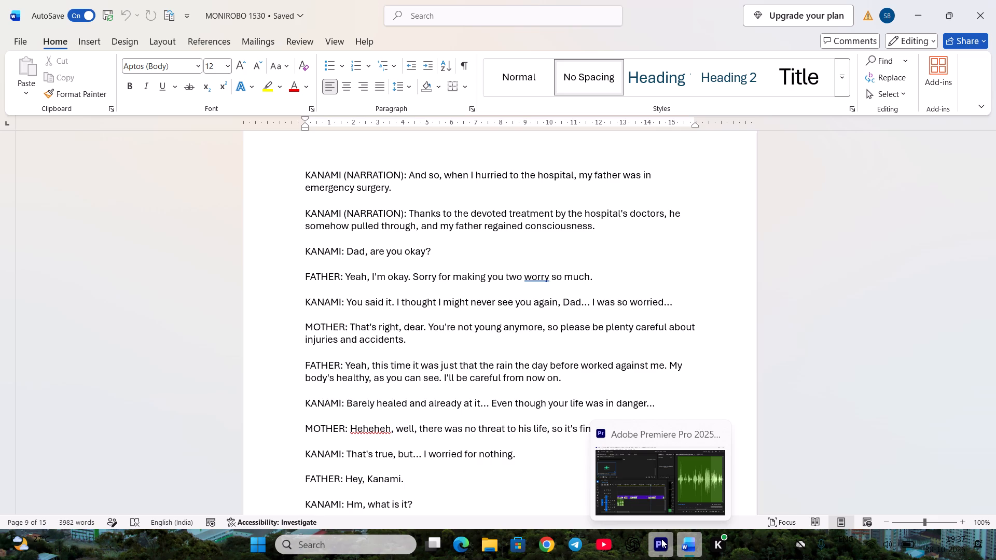
click(661, 539)
key(space)
scroll(770, 452, up, 4)
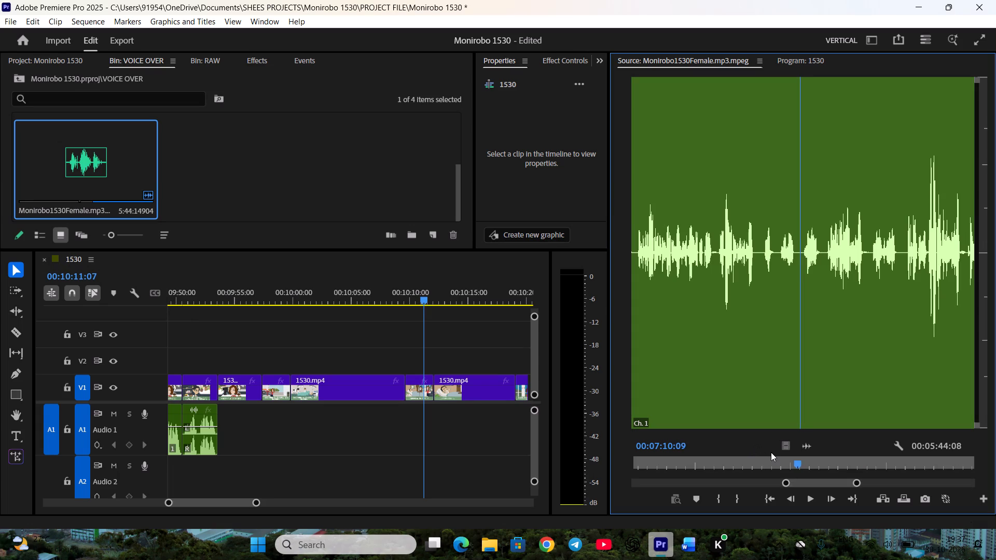
scroll(771, 452, up, 6)
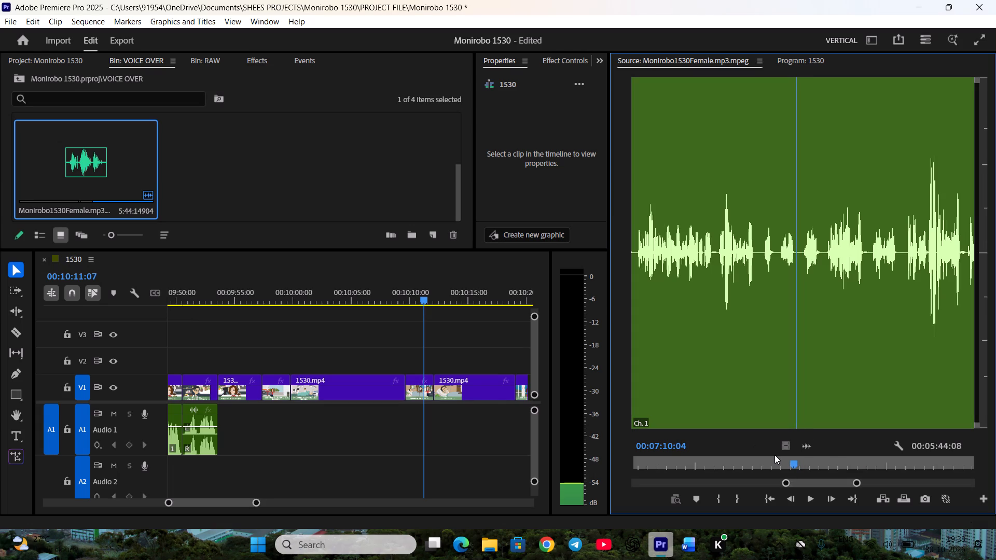
key(o)
Place the marked Kanami range on Audio 1 directly after Satoshi's "It's totally fine!" voice clip.
drag(807, 443, 227, 408)
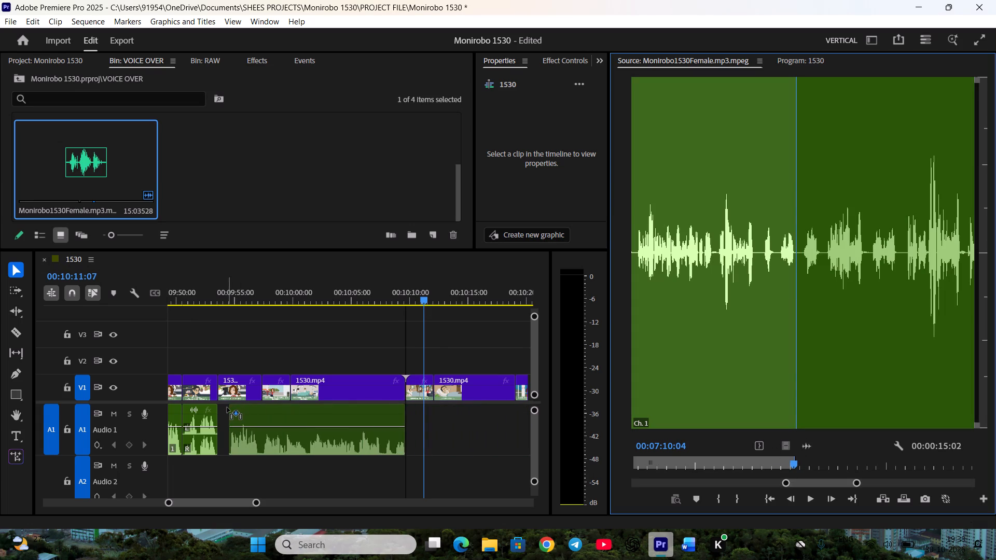
drag(227, 408, 221, 408)
Move the shot of Kanami hurrying to the hospital on V1 to start at 00:09:56:06, overwriting the end of her previous shot.
click(226, 300)
key(space)
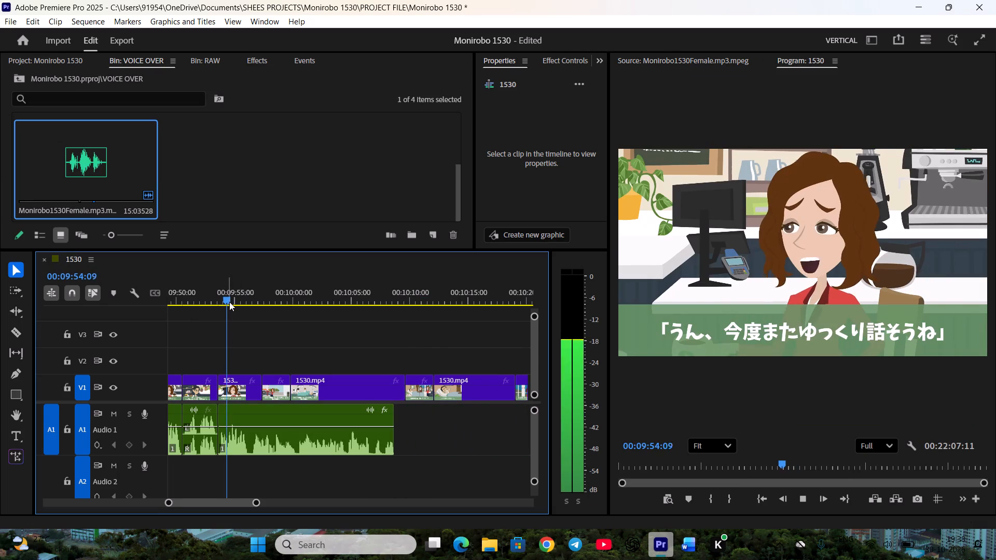
key(equal)
key(space)
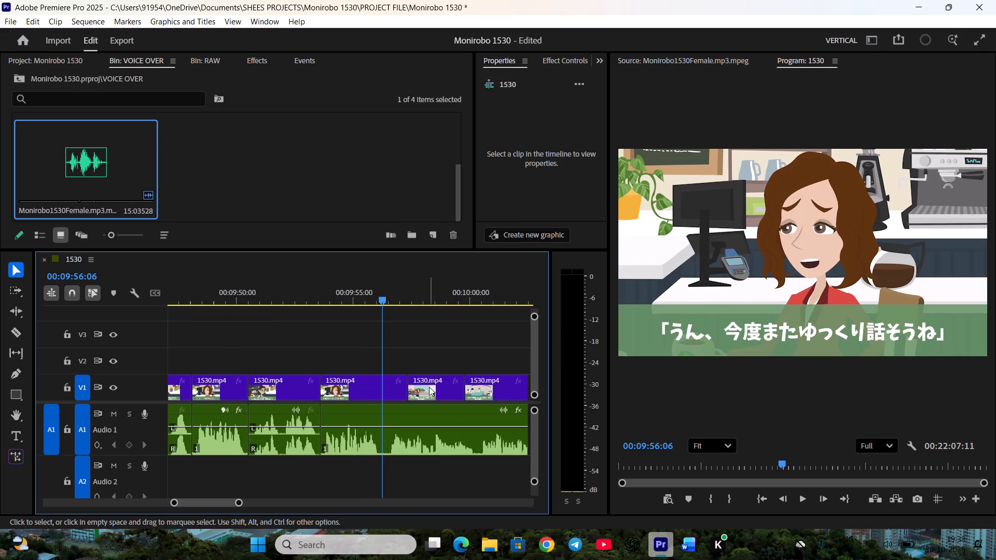
drag(429, 387, 407, 383)
key(space)
click(424, 336)
Move the surgery shot on V1 directly against the end of the shot of Kanami hurrying to the hospital, closing the gap.
scroll(424, 344, down, 4)
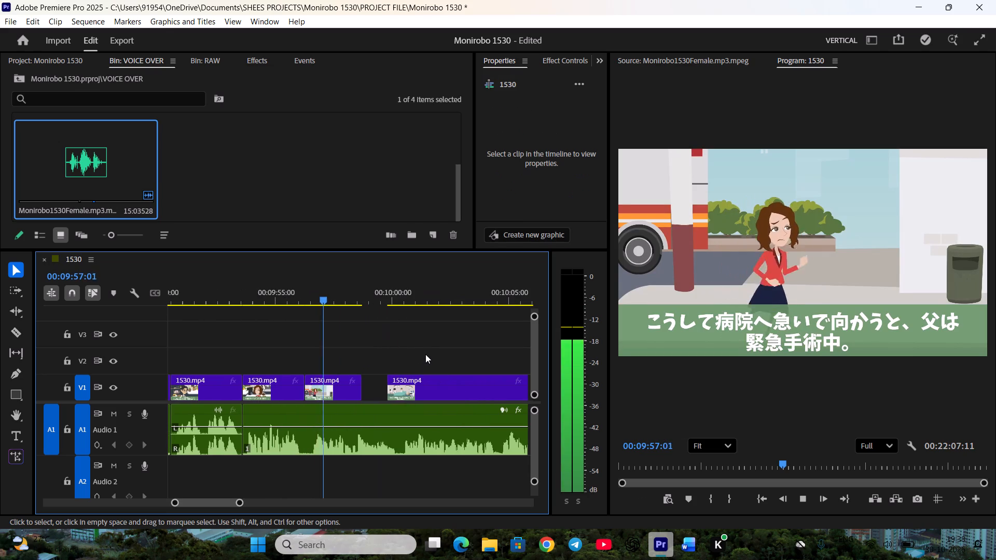
key(space)
drag(418, 393, 399, 391)
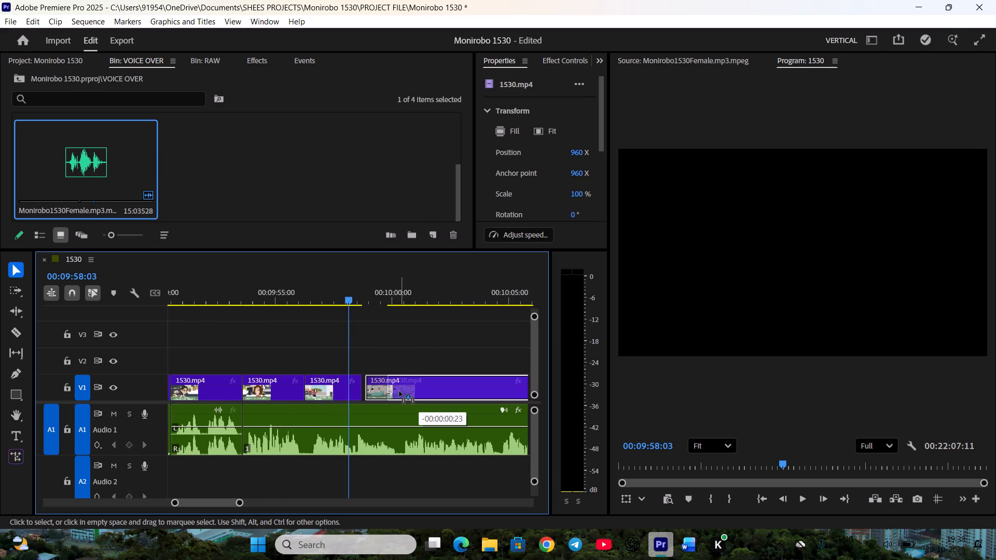
drag(399, 391, 392, 391)
key(space)
click(395, 330)
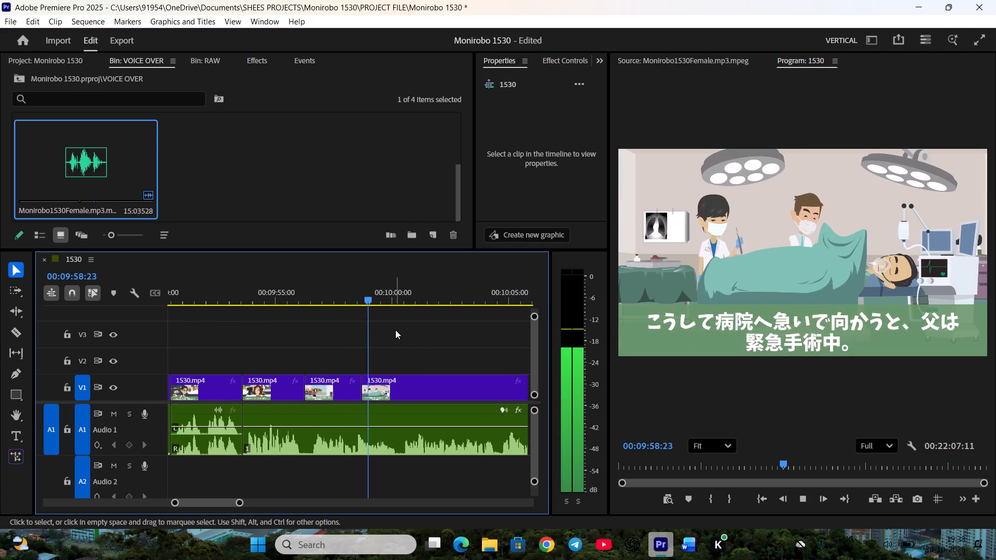
Play the narration over the surgery shot up to 00:10:06:17 and slightly extend the end of Kanami's voice clip on Audio 1.
scroll(395, 330, down, 4)
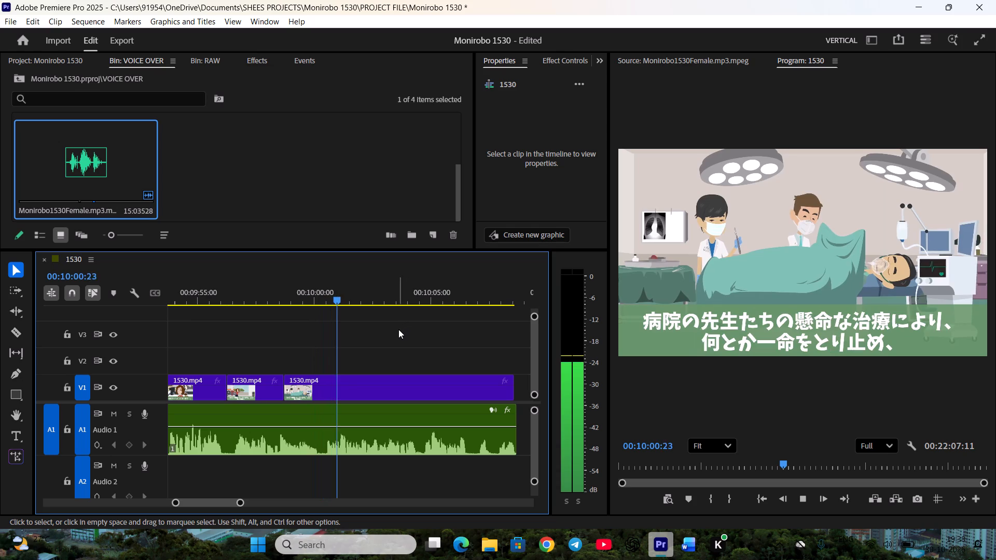
scroll(399, 334, down, 4)
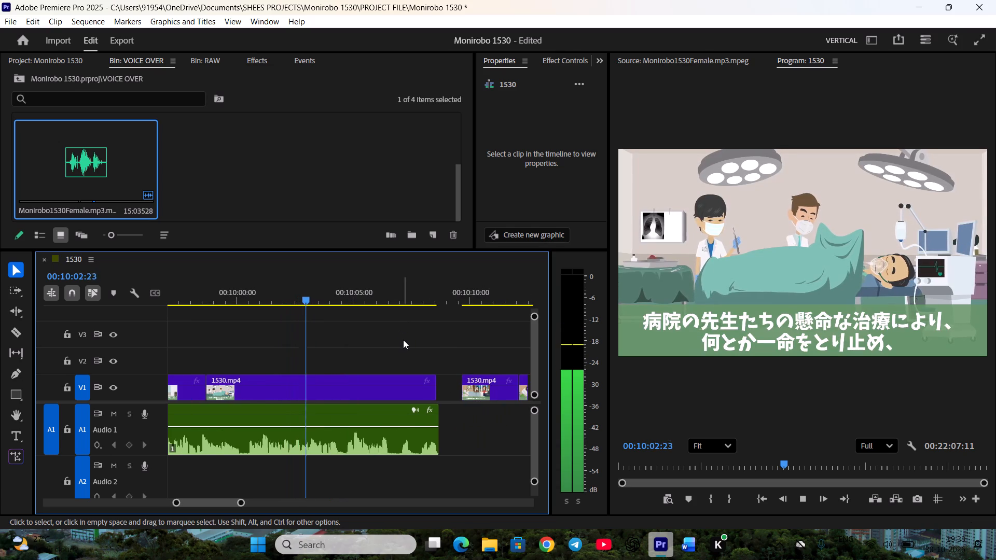
scroll(403, 340, down, 3)
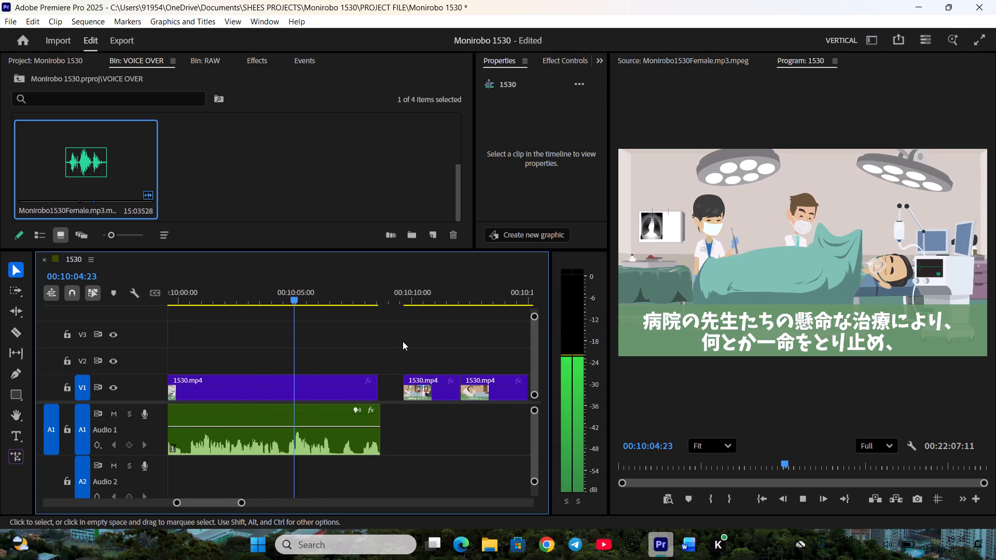
key(space)
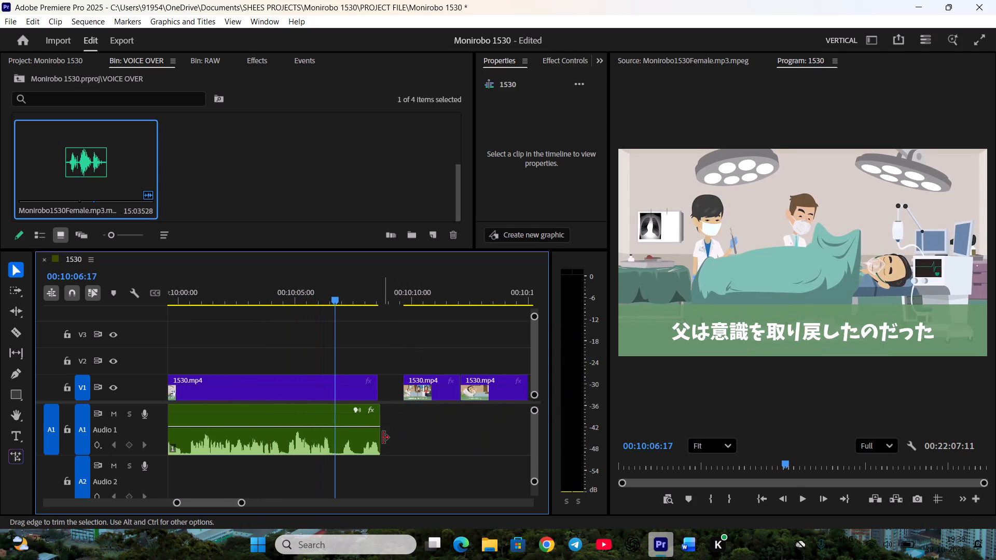
drag(383, 438, 390, 438)
click(392, 432)
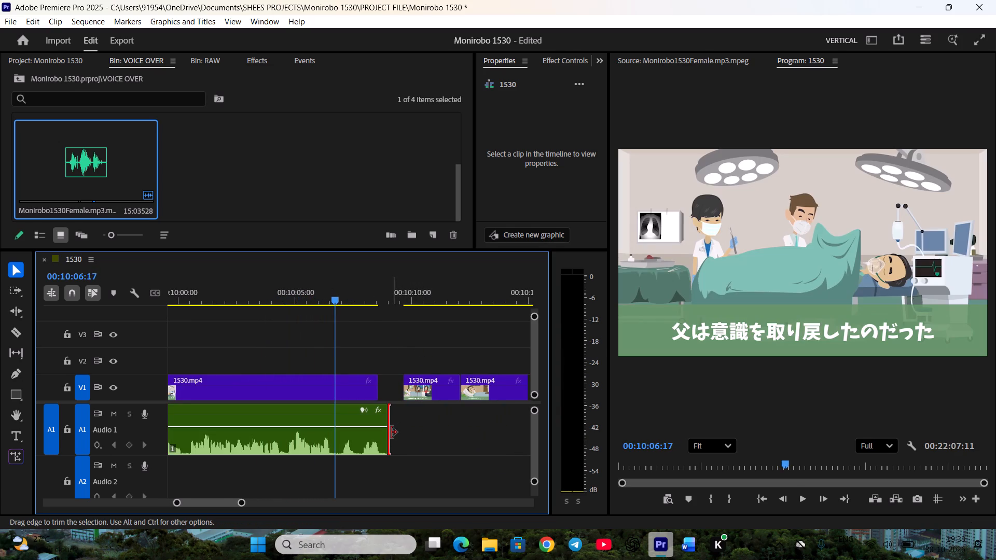
Move the "Dad, are you okay?" shot on V1 to start at 00:10:06:17, overwriting the end of the surgery shot.
drag(432, 391, 383, 389)
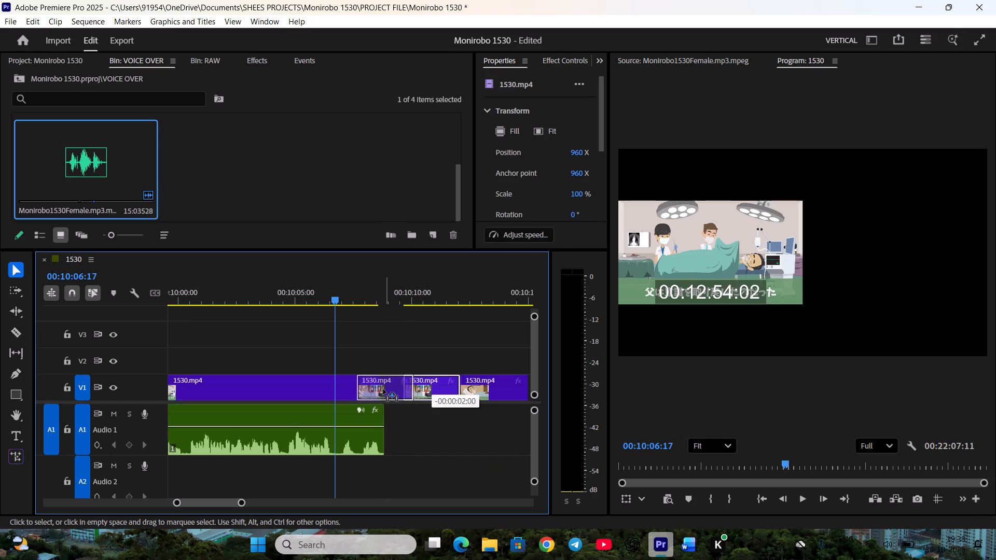
drag(383, 389, 365, 389)
click(377, 343)
Trim the end of the "Dad, are you okay?" shot to match Kanami's voice clip, ripple delete the gap, and save the project.
key(space)
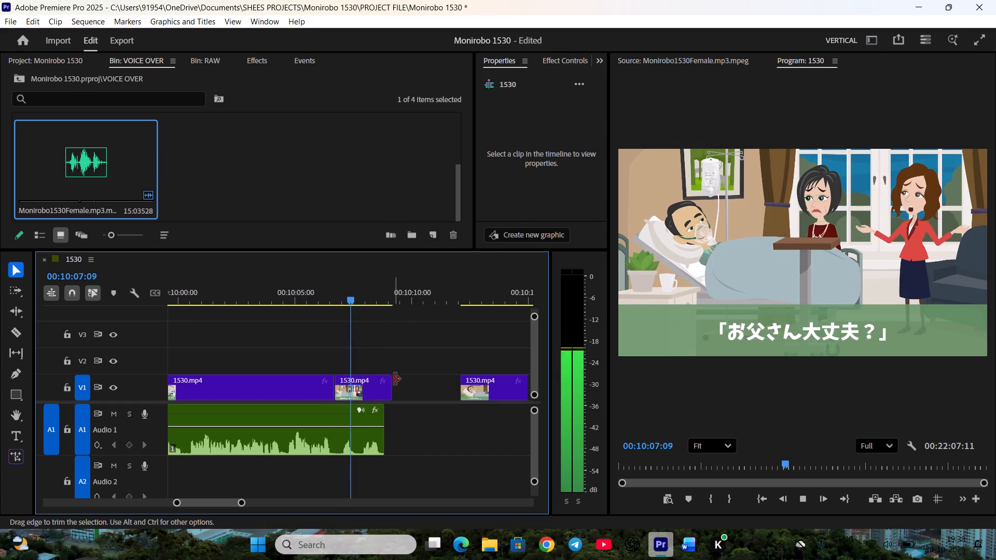
drag(397, 386, 387, 386)
key(space)
right_click(406, 386)
click(417, 388)
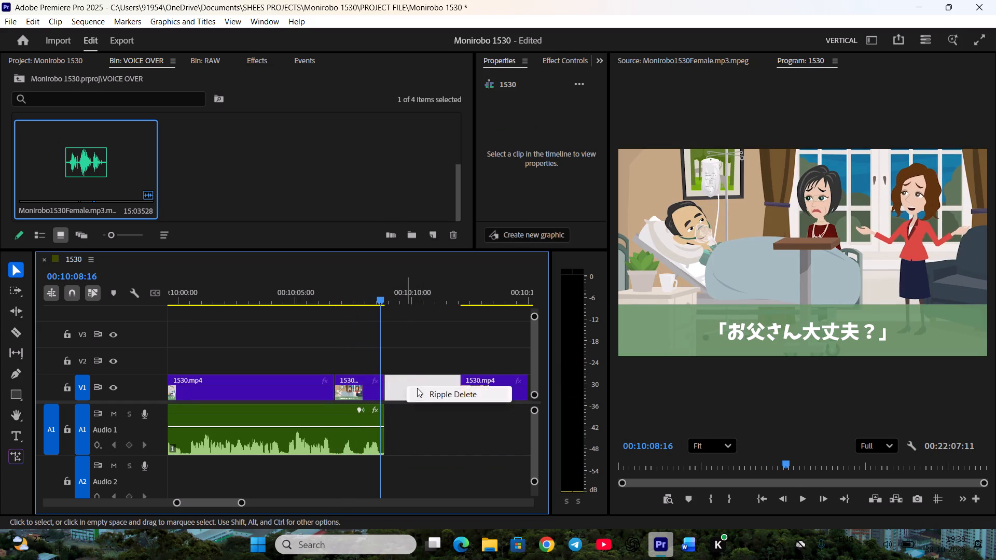
scroll(422, 407, down, 5)
key(space)
drag(347, 301, 456, 313)
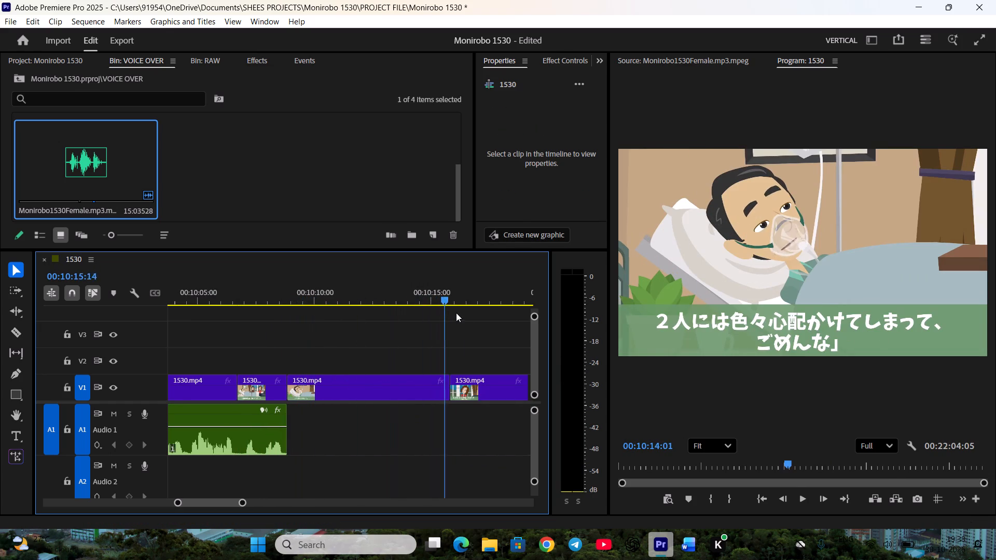
drag(456, 313, 415, 313)
key(ctrl+s)
Open Monirobo1530.mp3.wav and set a new In point at 00:08:54:03 for the father's line.
scroll(311, 173, up, 3)
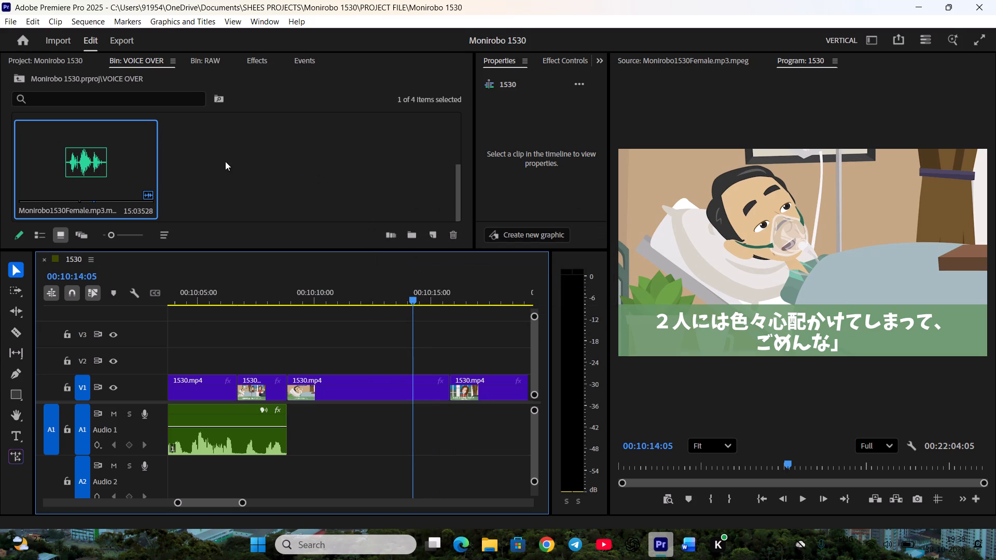
double_click(110, 144)
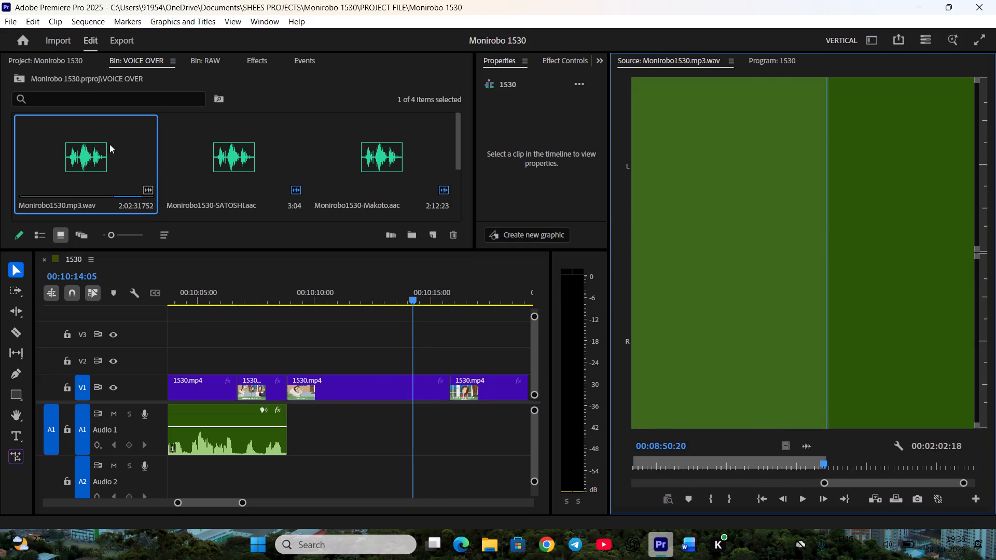
key(space)
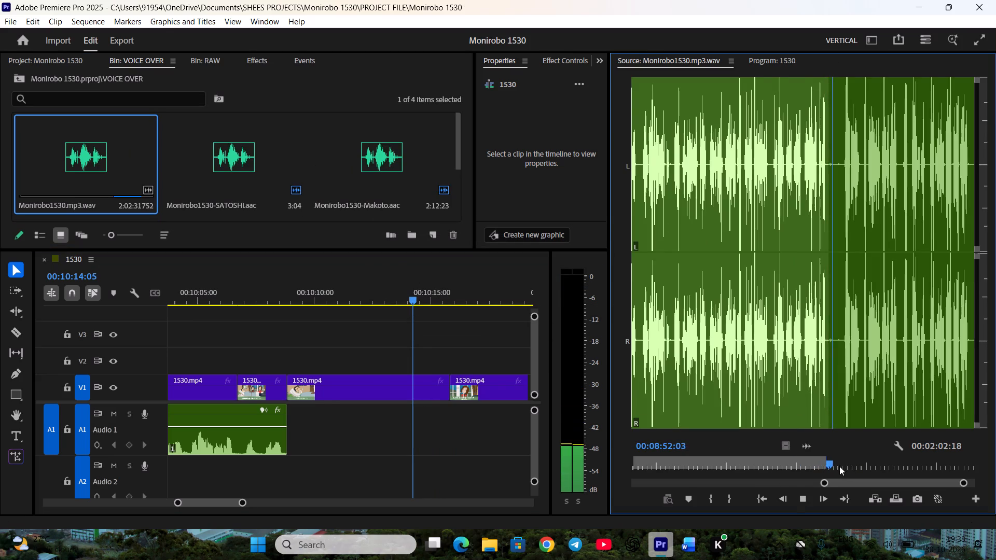
click(839, 466)
scroll(846, 463, down, 9)
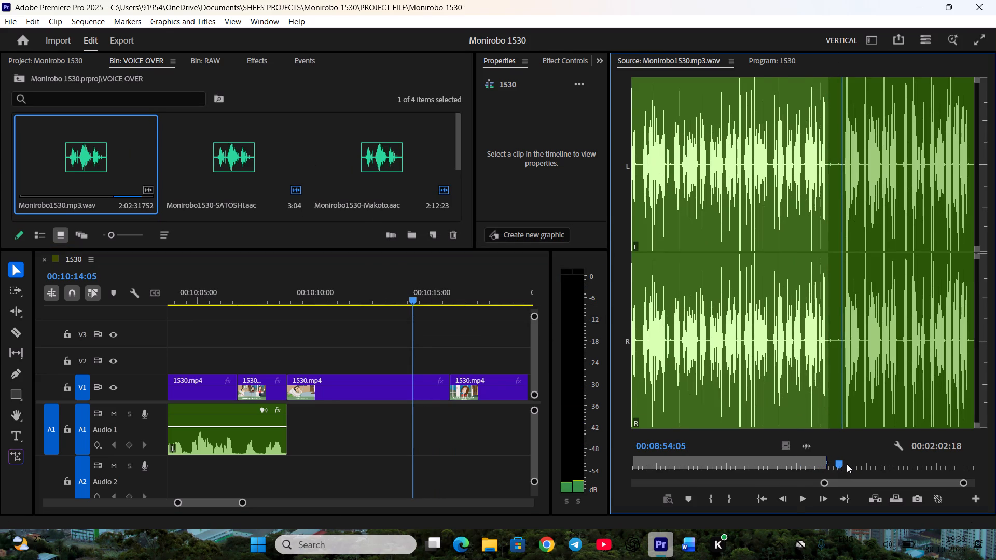
scroll(846, 464, up, 2)
key(i)
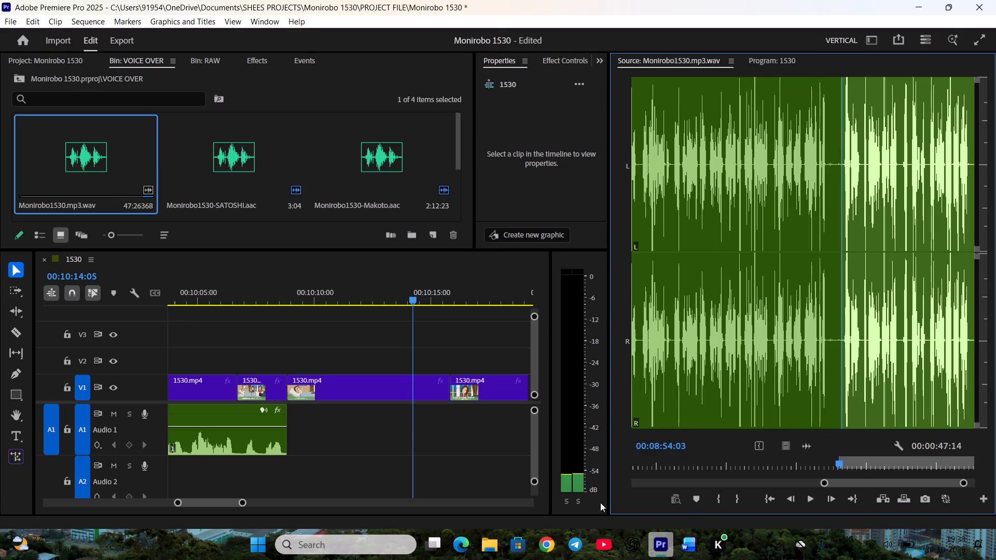
Switch to the MONIROBO 1530 script in Word, search it for "FATHER", and read his last line and the lines around it.
click(687, 546)
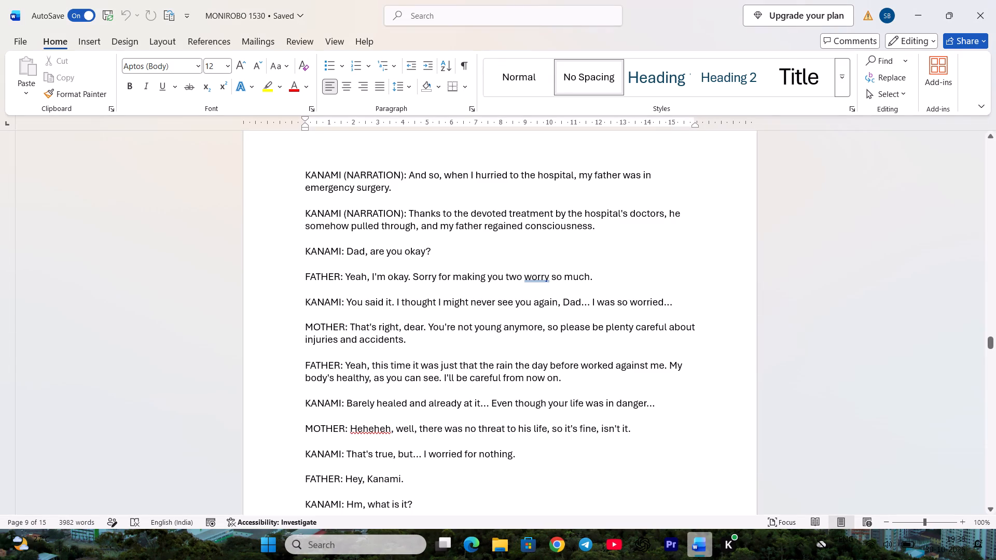
double_click(320, 272)
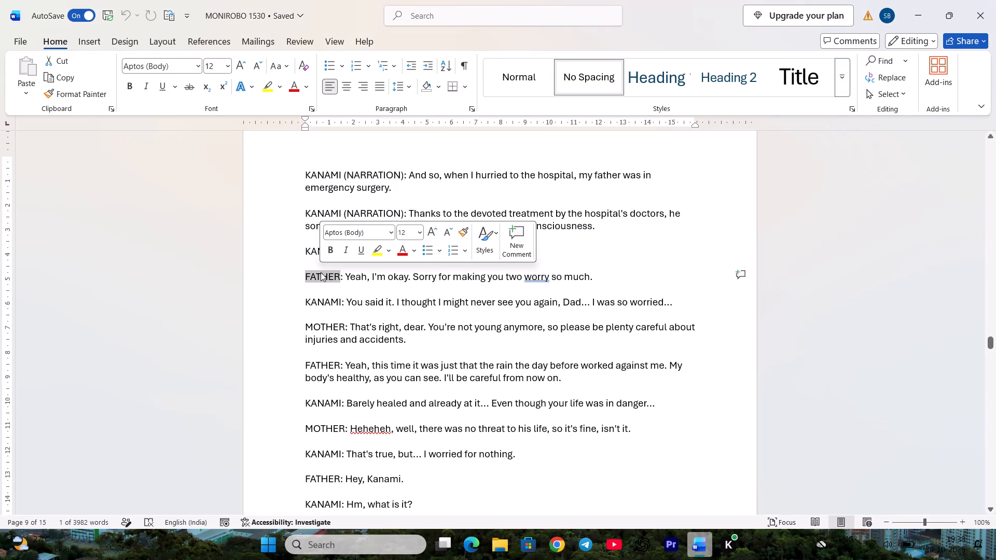
key(ctrl+c)
key(ctrl+f)
key(ctrl+v)
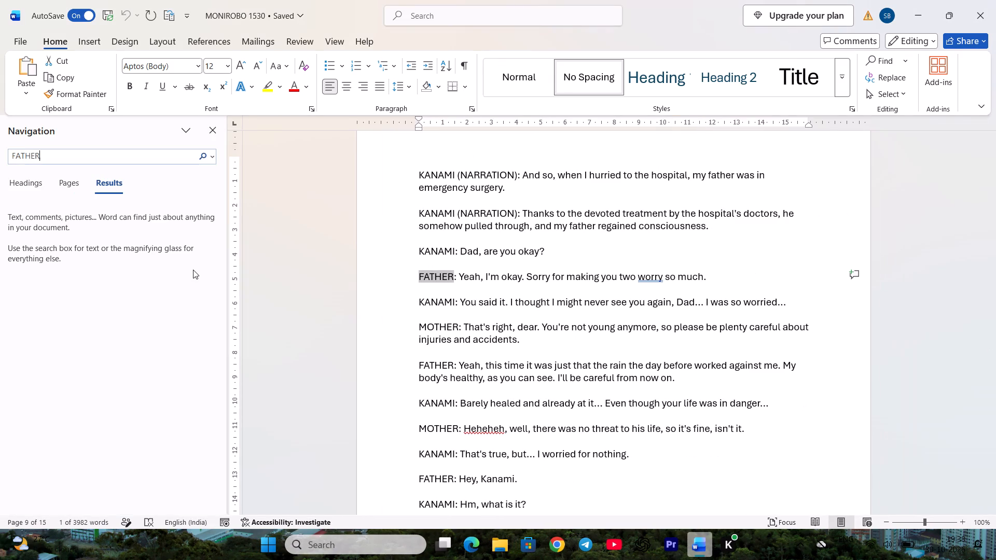
scroll(192, 379, down, 12)
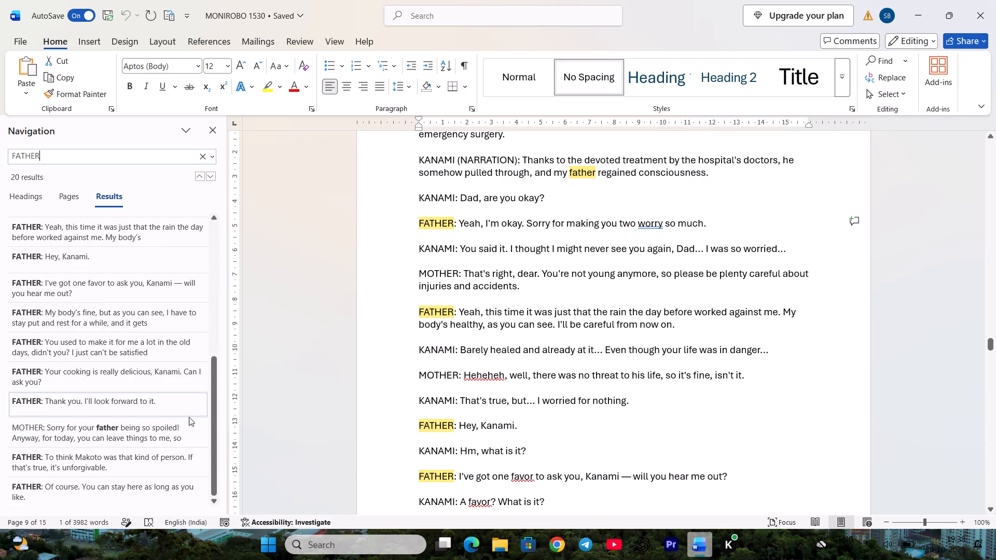
scroll(189, 417, down, 9)
click(174, 492)
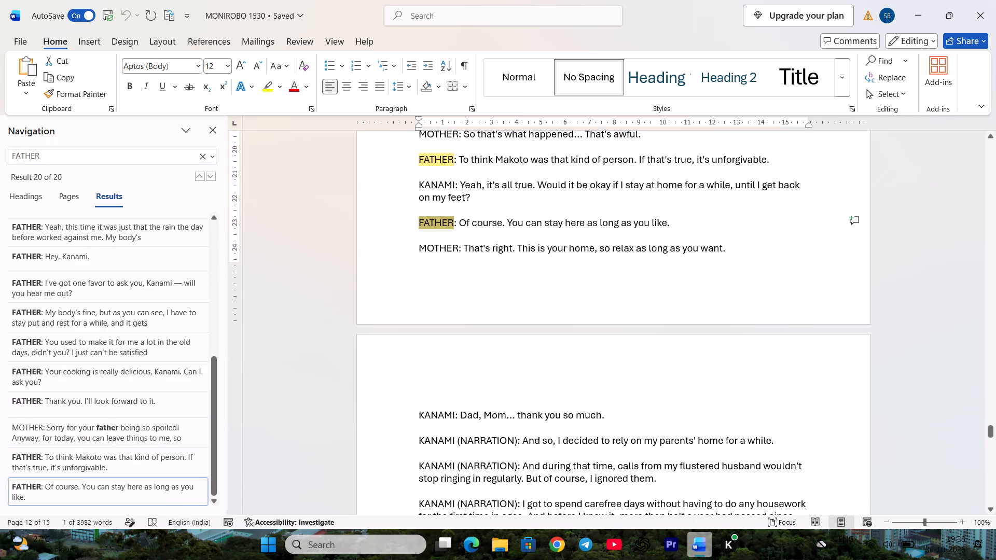
scroll(534, 450, down, 2)
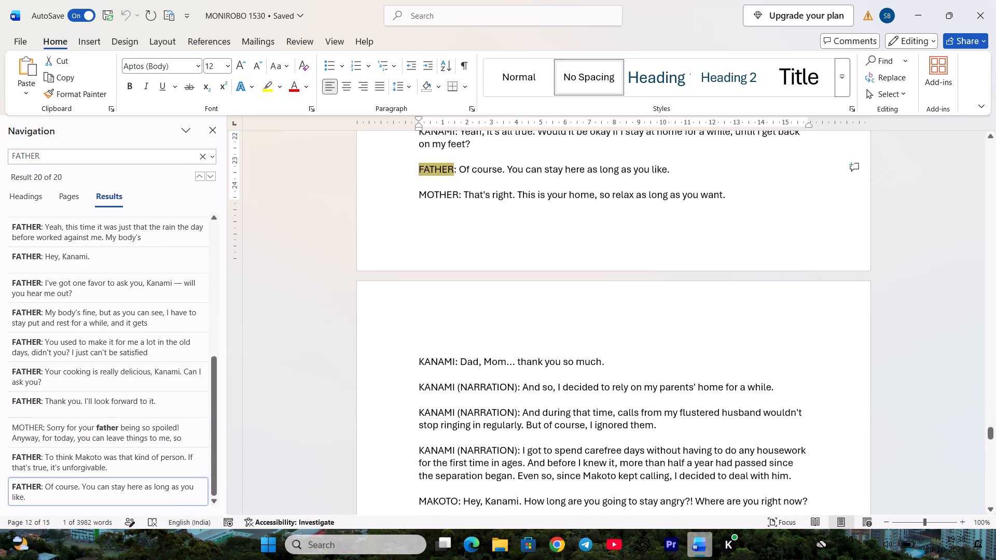
scroll(672, 479, up, 1)
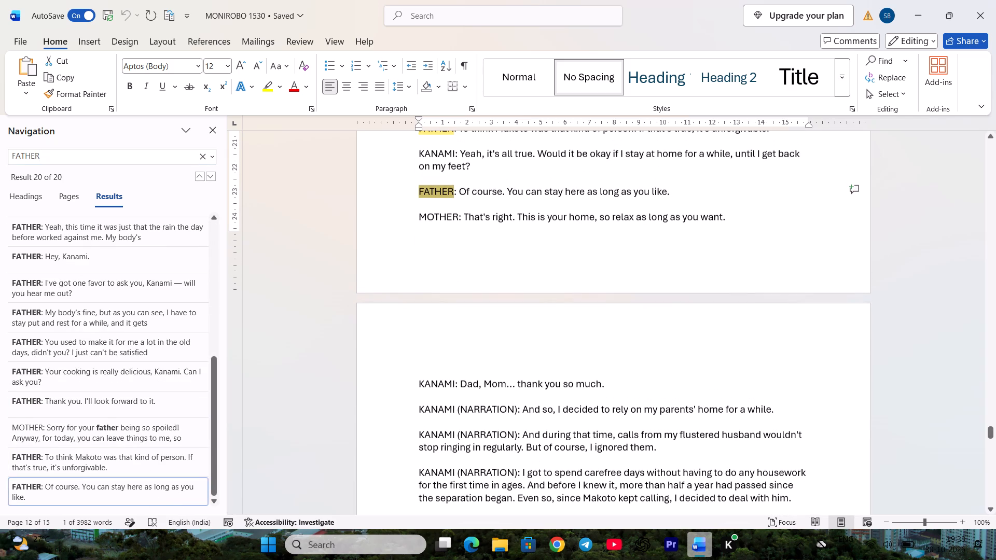
Back in Premiere Pro, play the end of the marked range of Monirobo1530.mp3.wav to find where the father's last line finishes.
click(675, 550)
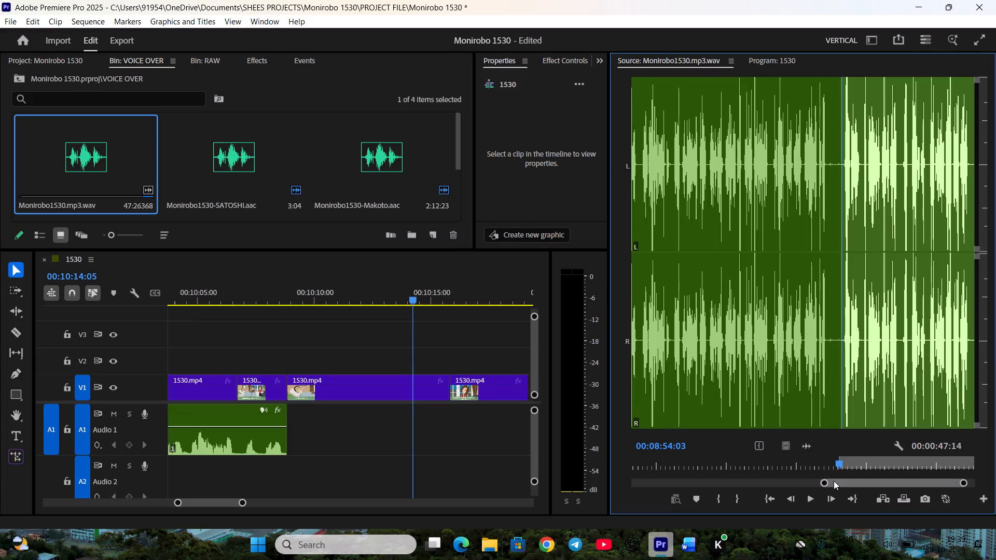
drag(835, 480, 896, 478)
key(space)
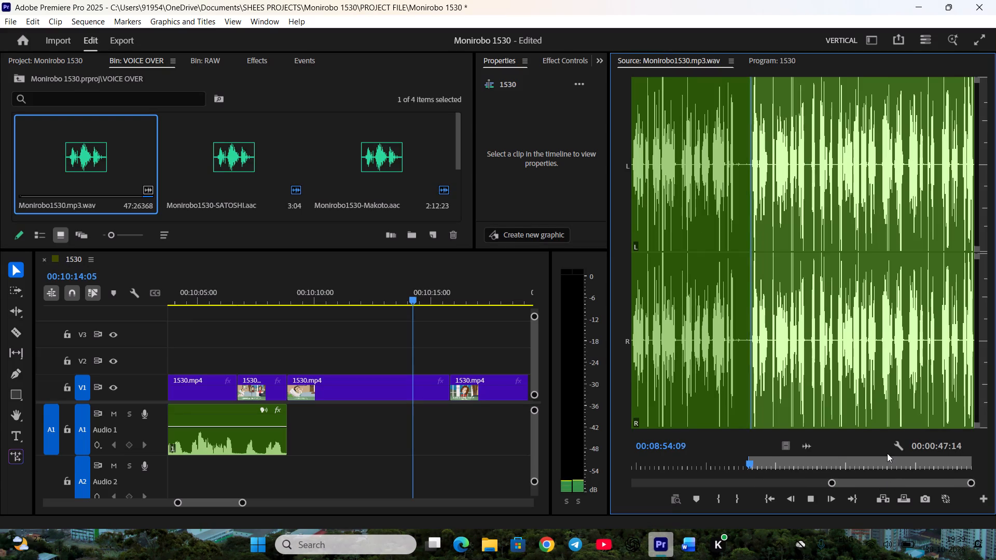
click(961, 464)
key(space)
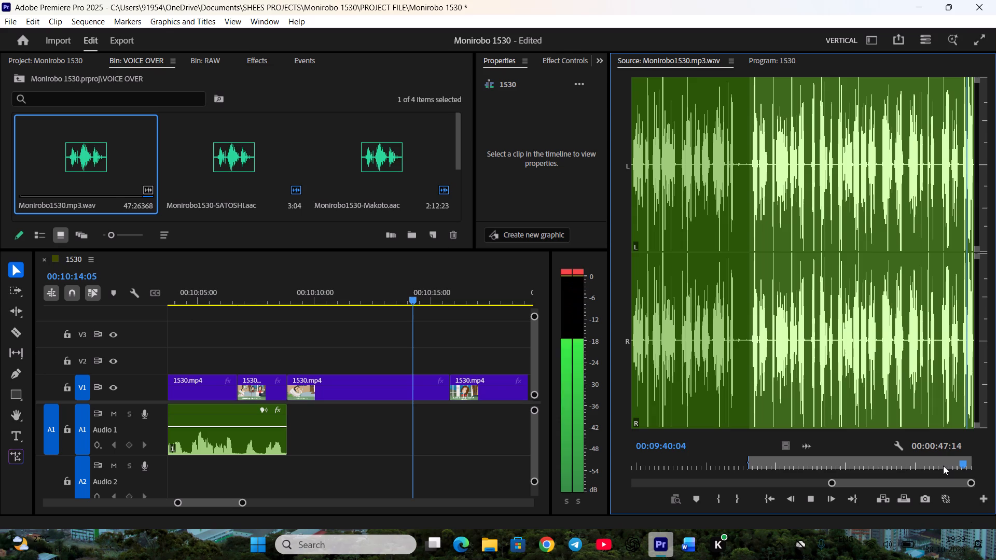
key(space)
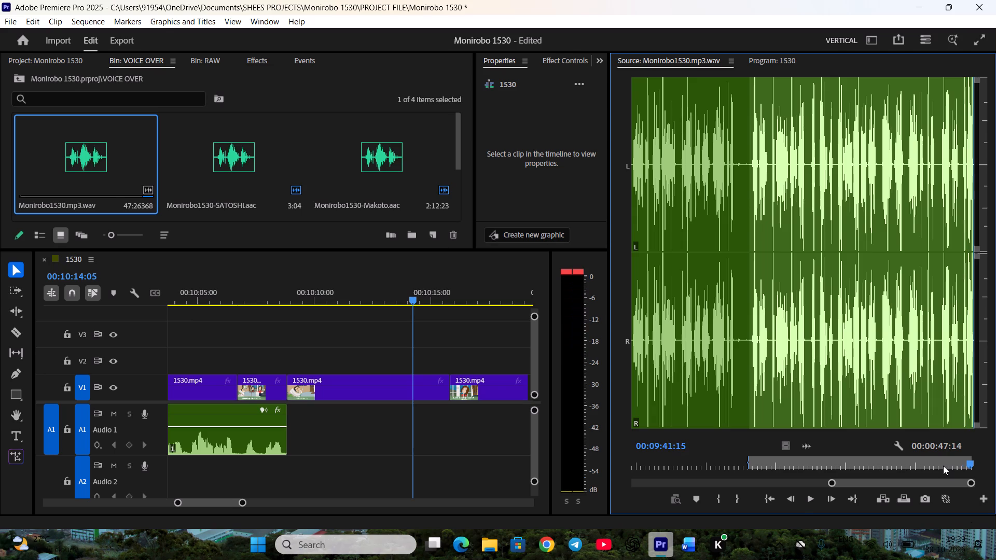
key(space)
key(space)
scroll(949, 462, down, 2)
scroll(949, 463, down, 20)
scroll(949, 463, down, 13)
drag(969, 467, 989, 464)
drag(989, 464, 992, 462)
scroll(959, 464, down, 5)
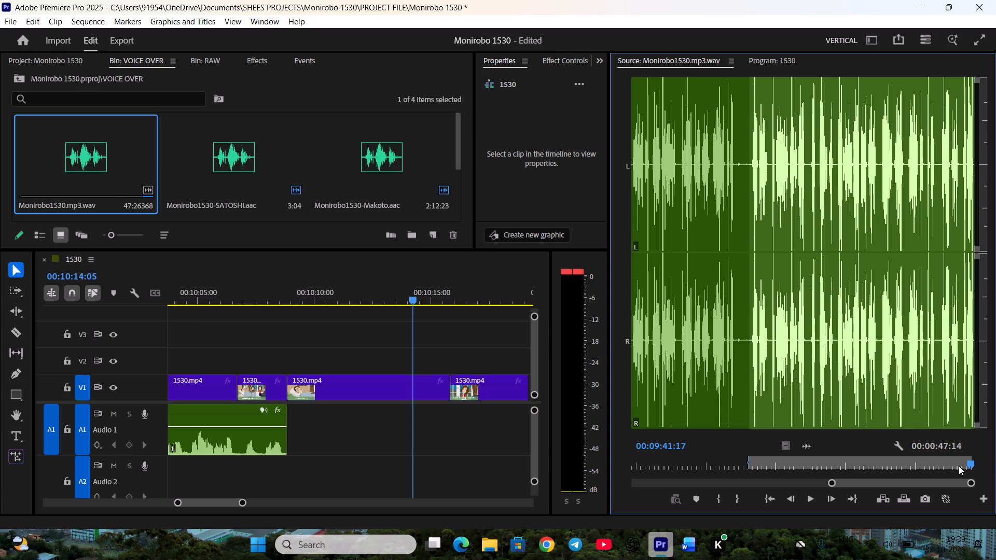
scroll(959, 466, down, 20)
scroll(959, 466, down, 2)
scroll(959, 466, down, 20)
Set the Out point of Monirobo1530.mp3.wav at 00:09:41:17, at the end of the father's last line.
drag(970, 465, 982, 463)
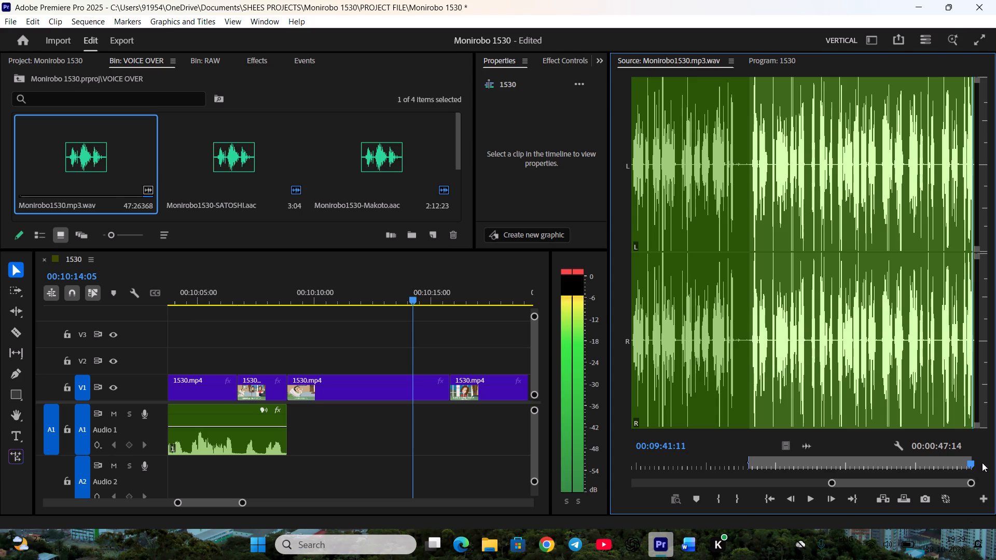
drag(982, 463, 990, 462)
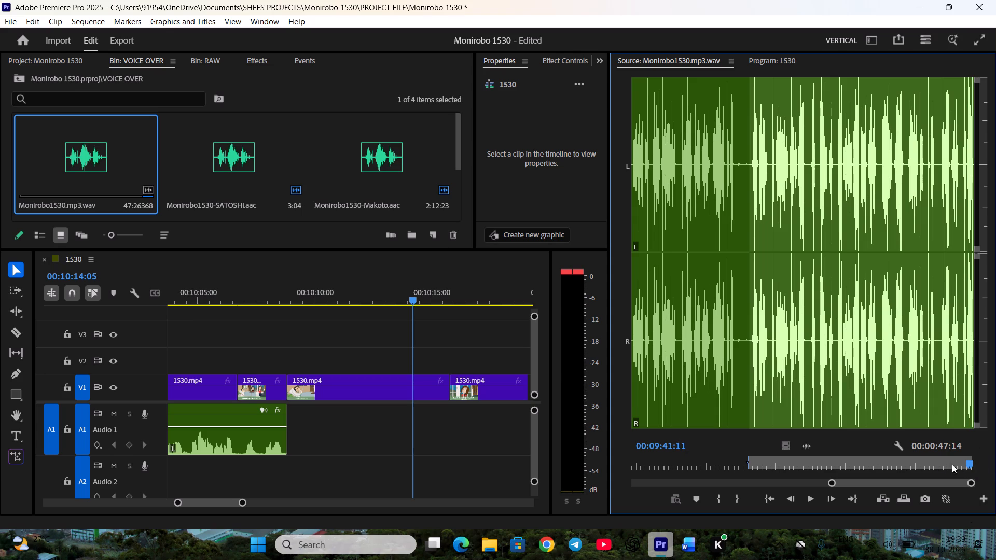
scroll(938, 463, down, 20)
scroll(938, 463, down, 13)
scroll(939, 461, down, 8)
key(o)
key(o)
text(oo)
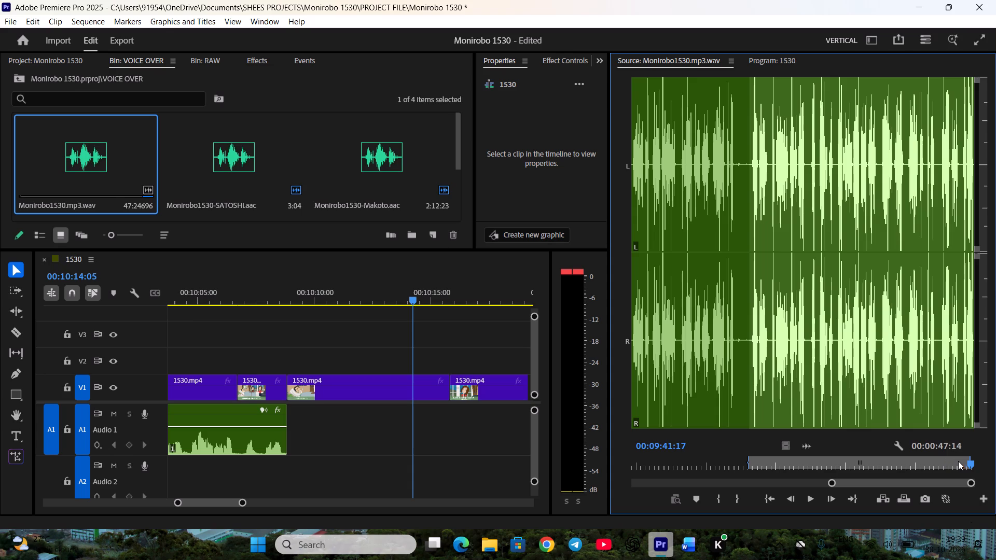
scroll(955, 462, down, 20)
scroll(955, 462, down, 14)
scroll(951, 464, down, 20)
scroll(951, 464, down, 20)
scroll(943, 463, down, 20)
scroll(943, 463, down, 19)
scroll(943, 464, down, 10)
text(oo)
Create a new sequence from the marked range of the Monirobo1530.mp3.wav clip in the VOICE OVER bin.
right_click(104, 161)
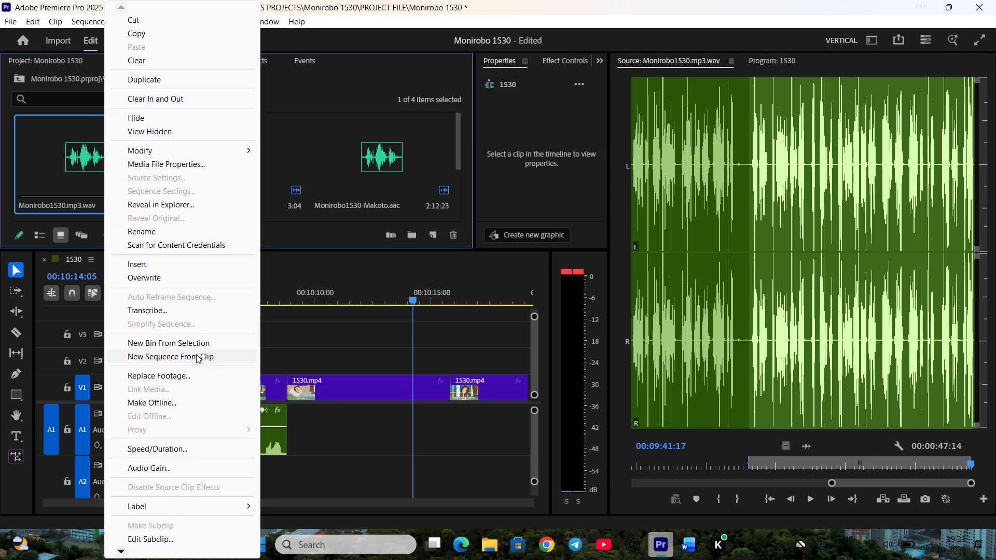
click(196, 354)
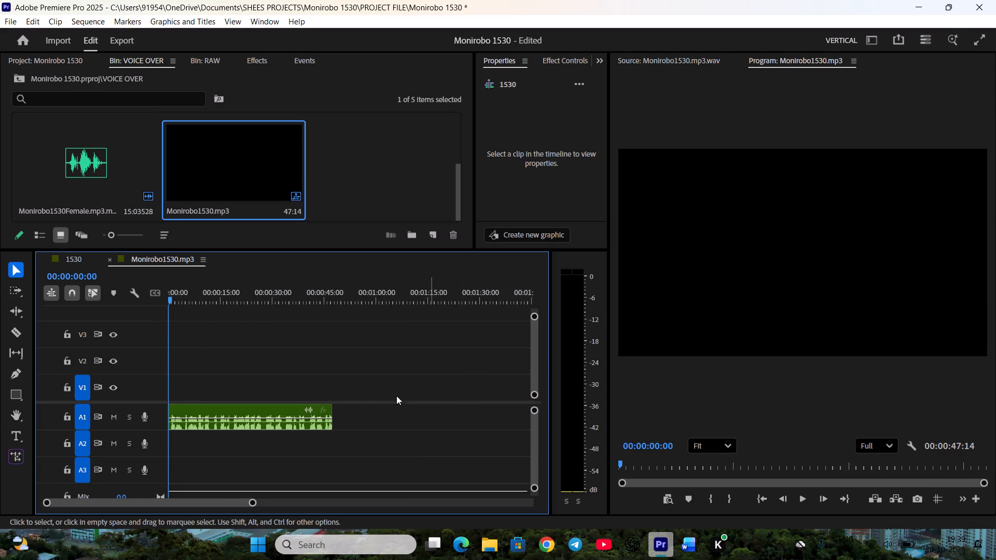
Export the new father voice sequence as AAC audio named Monirobo1530-FATHER in the VOICE OVER folder.
click(317, 291)
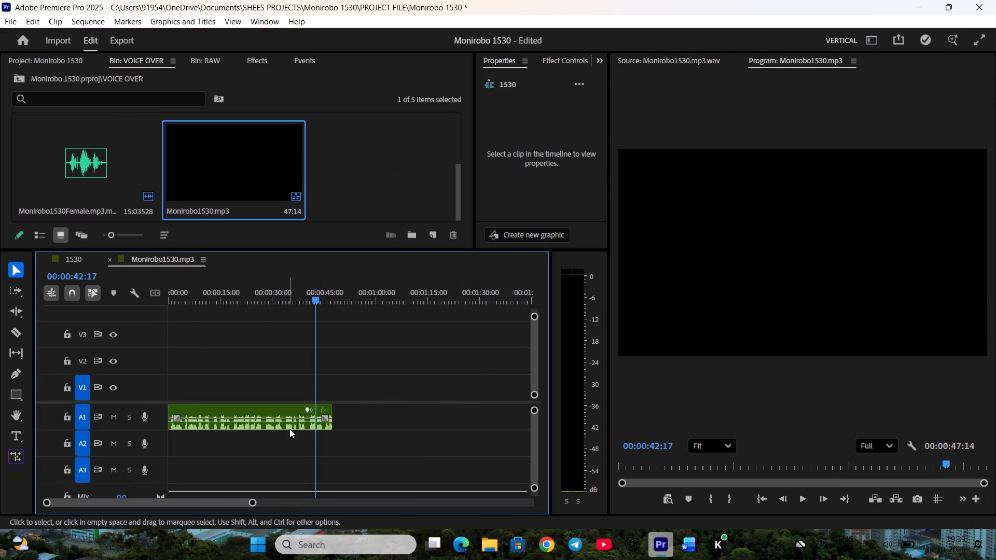
click(289, 437)
key(ctrl+m)
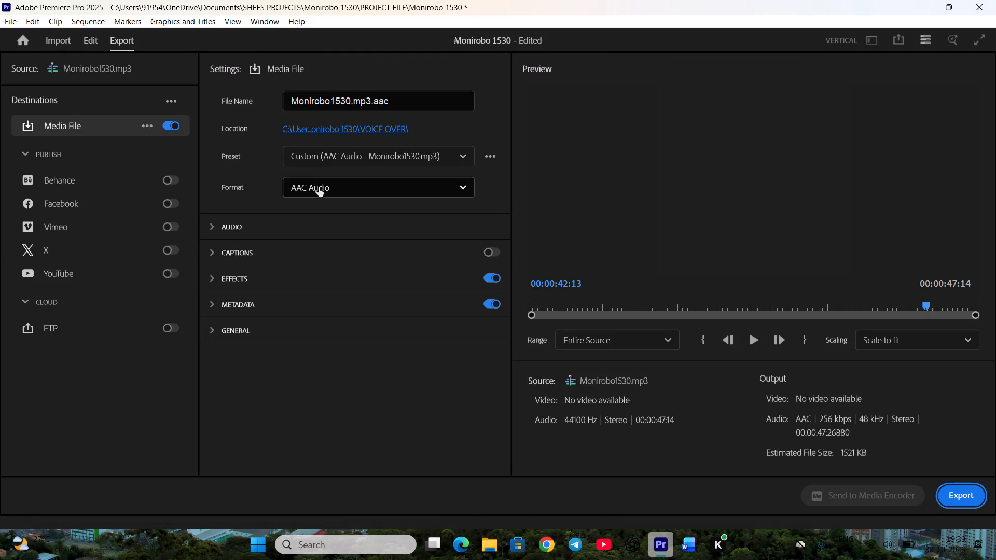
click(334, 130)
click(373, 282)
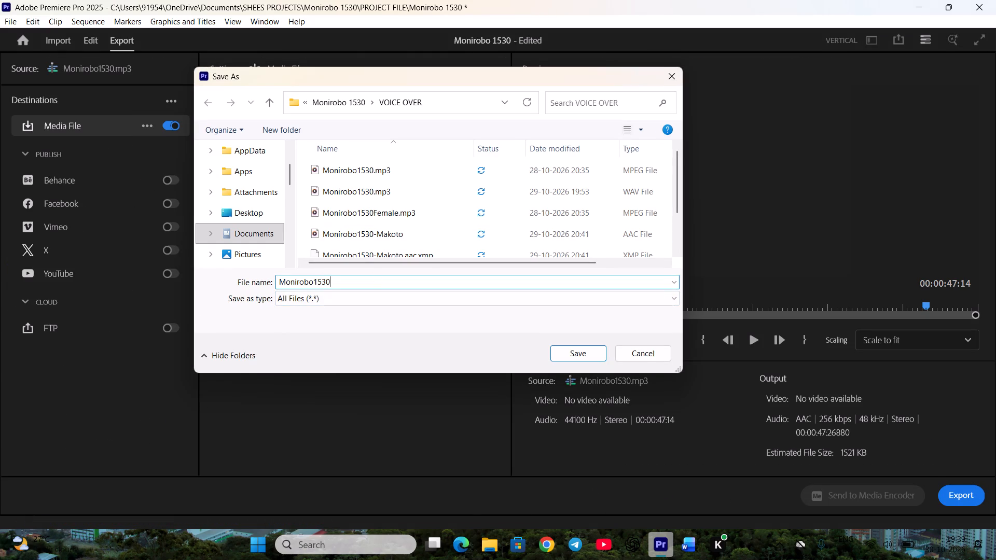
key(minus)
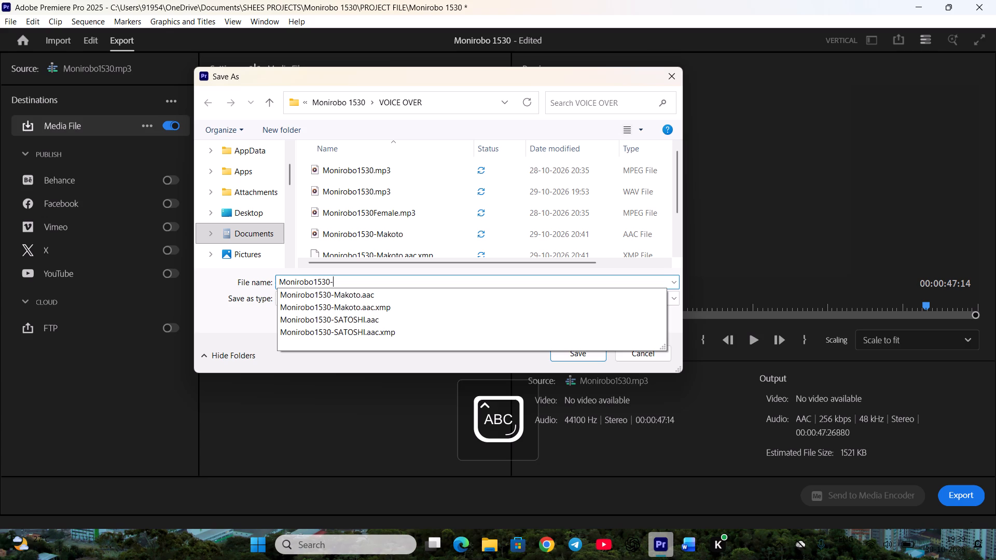
text(FATHER)
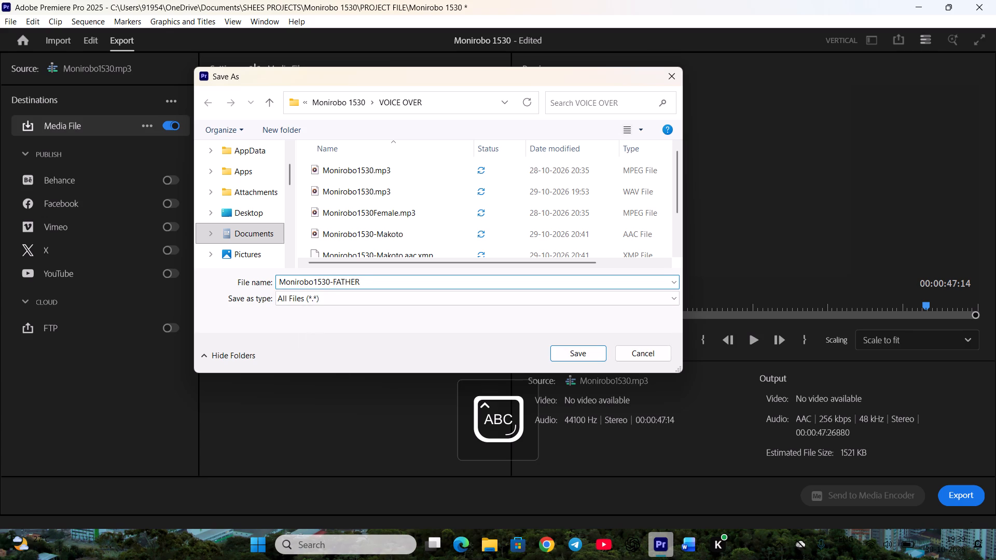
key(Return)
click(942, 495)
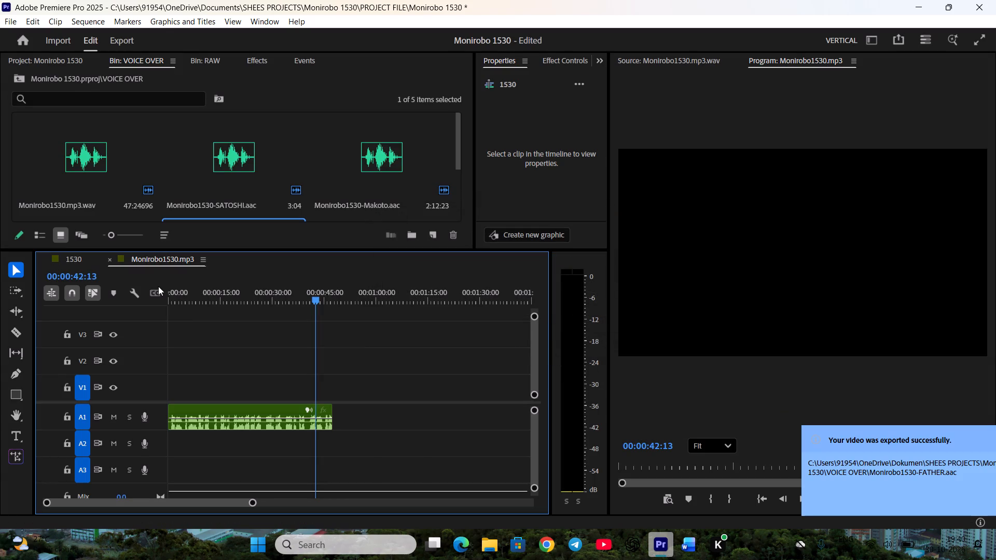
Close the Monirobo1530.mp3 sequence and remove it from the VOICE OVER bin, going back to the 1530 sequence.
click(109, 263)
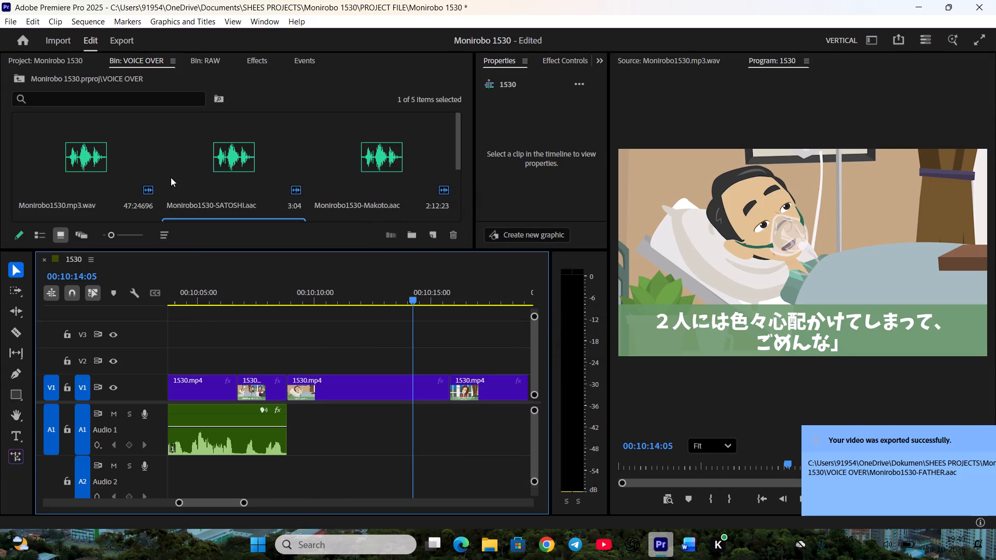
scroll(171, 177, down, 1)
right_click(218, 170)
click(247, 18)
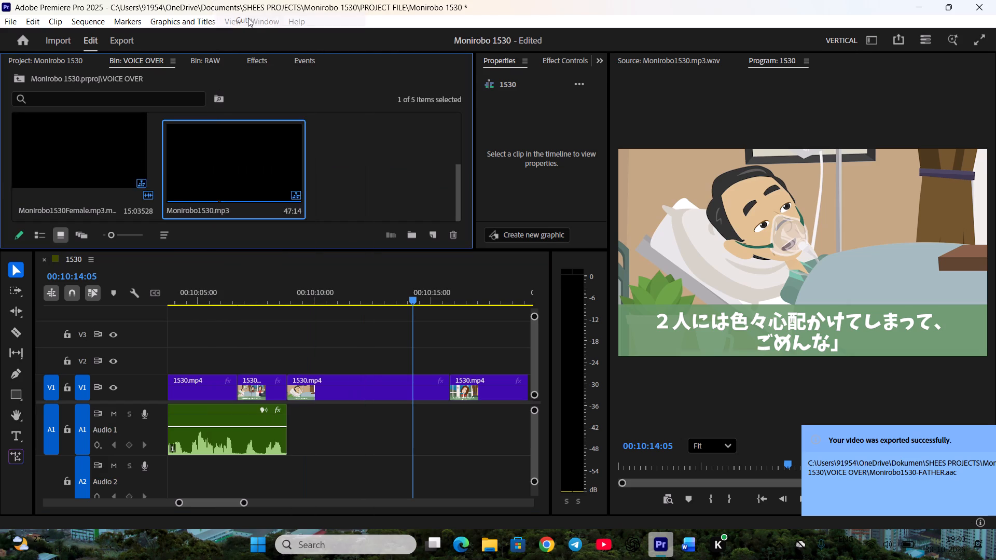
Import Monirobo1530-FATHER.aac from the project's VOICE OVER folder into the VOICE OVER bin and save the project.
scroll(278, 180, up, 5)
click(495, 553)
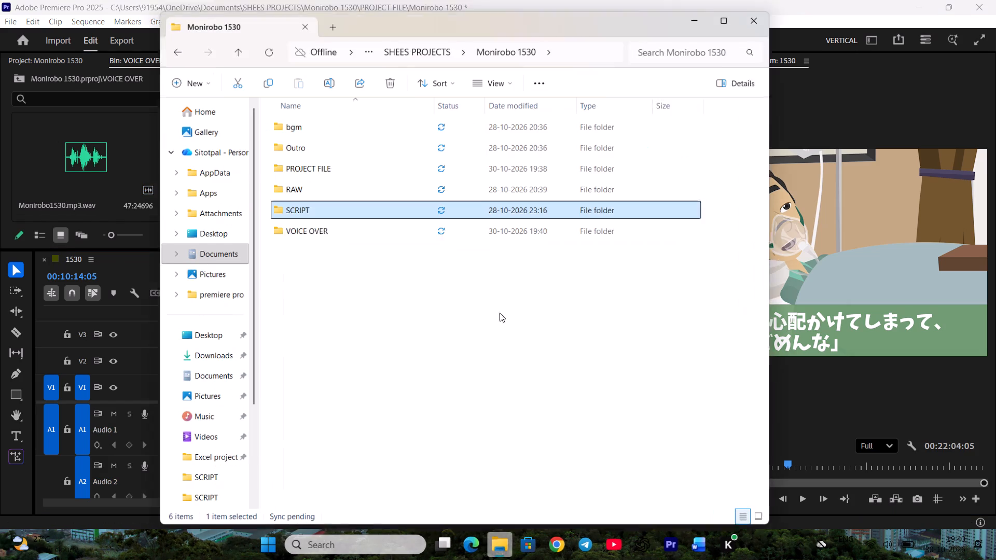
double_click(371, 226)
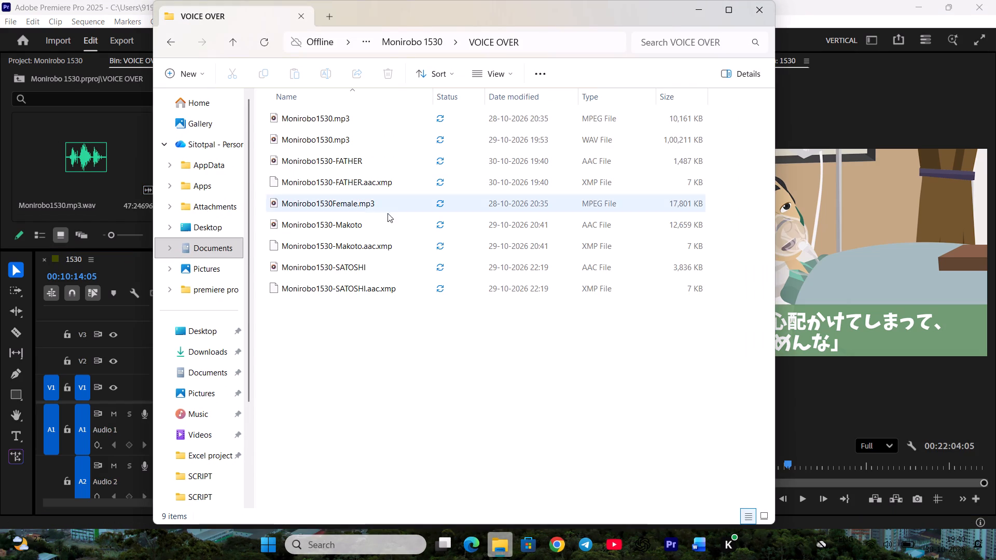
click(381, 160)
drag(395, 162, 115, 165)
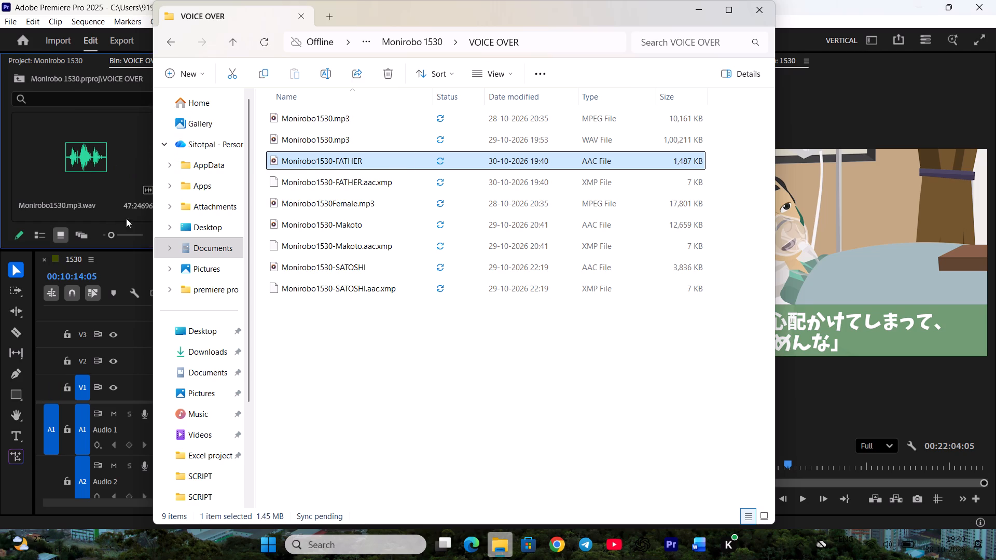
click(141, 245)
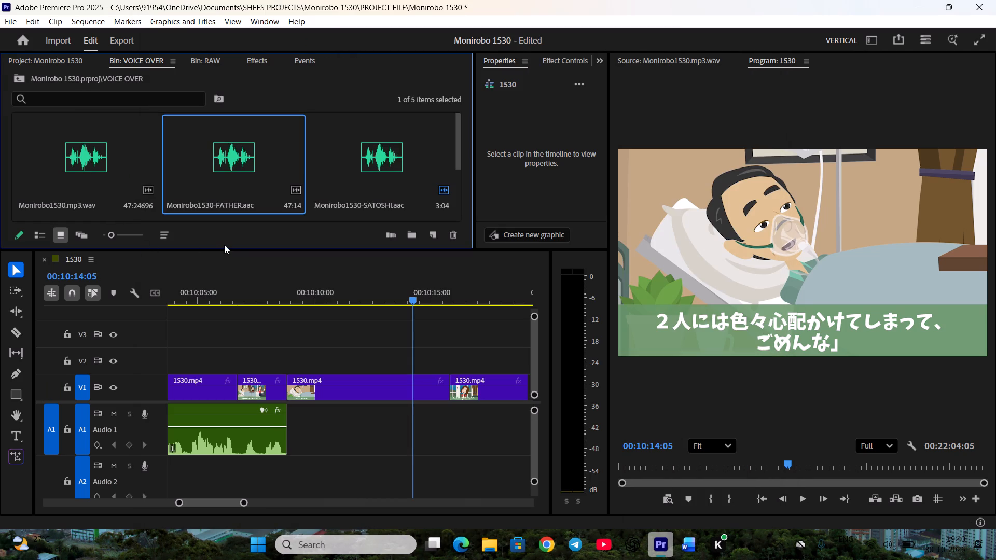
key(ctrl+s)
Place the father's first line, 00:00:00:06 to 00:00:04:04 of Monirobo1530-FATHER.aac, on Audio 1 of the 1530 sequence at 00:10:08:21.
double_click(248, 139)
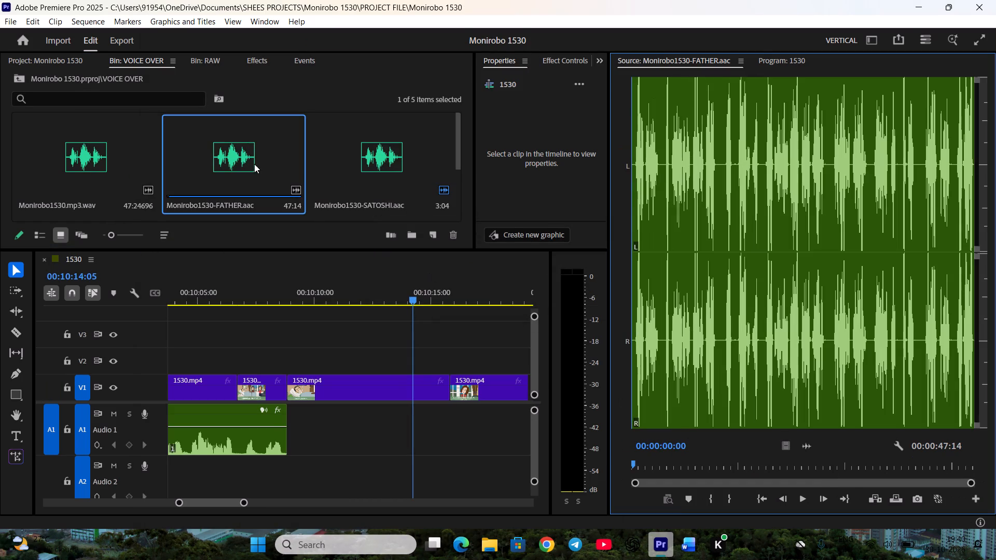
scroll(742, 466, down, 4)
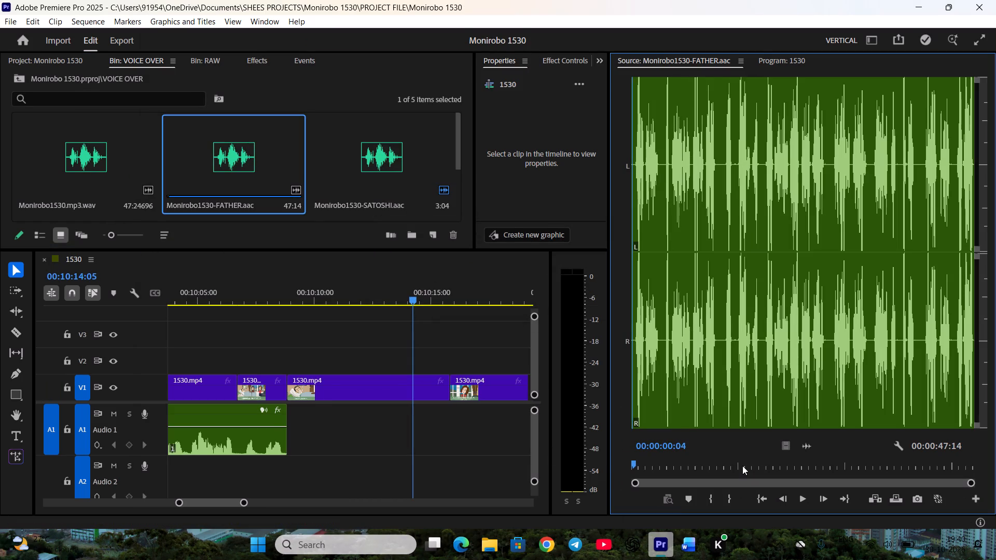
scroll(742, 466, down, 2)
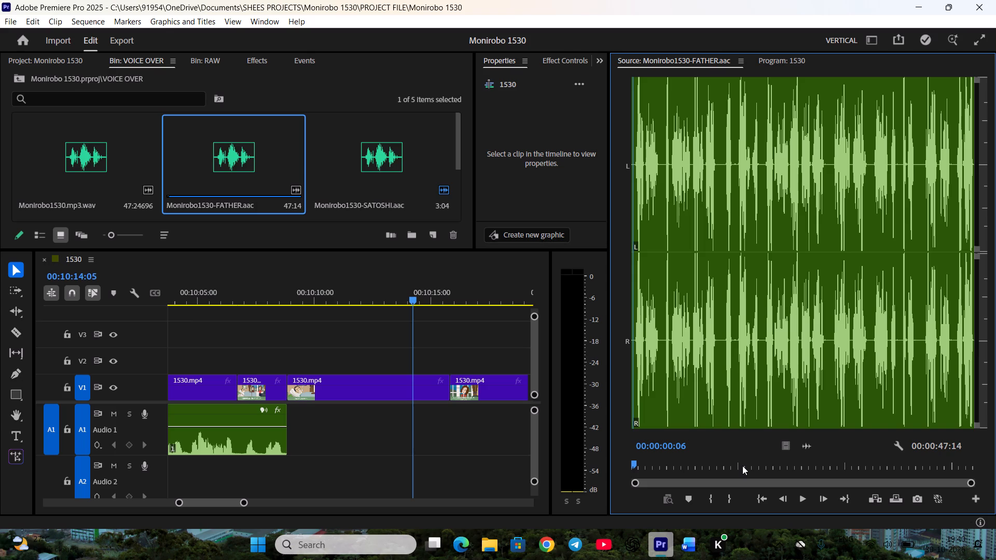
key(i)
key(space)
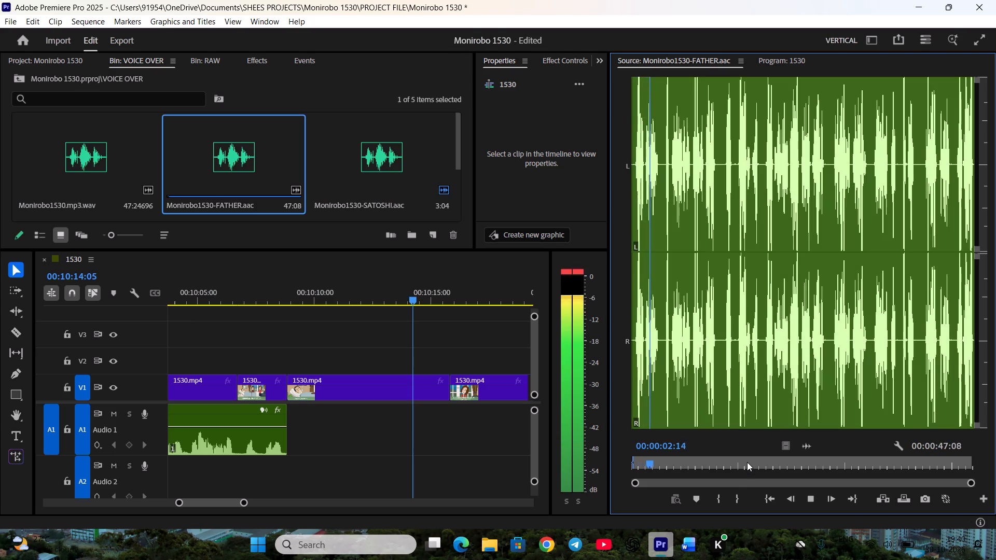
key(space)
scroll(748, 465, down, 3)
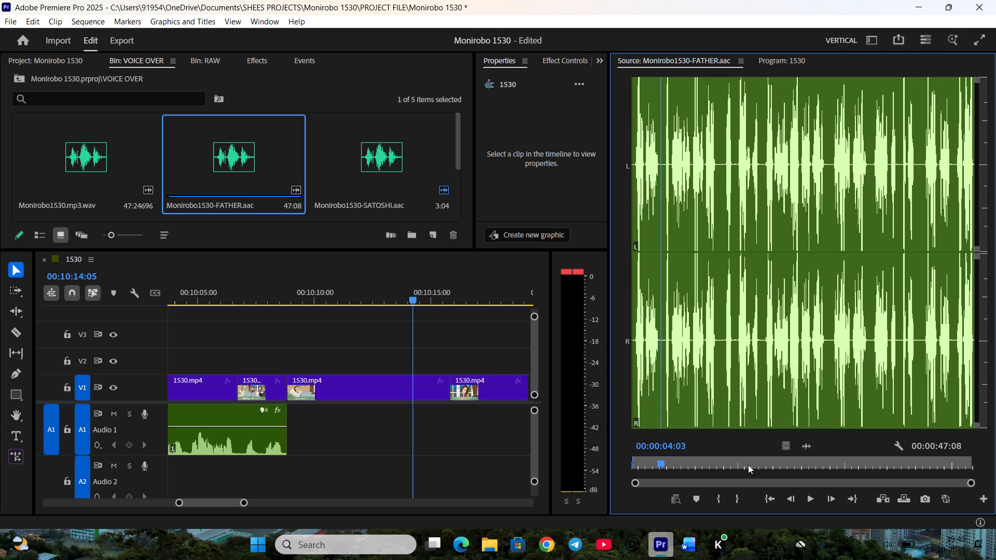
key(o)
drag(806, 445, 290, 434)
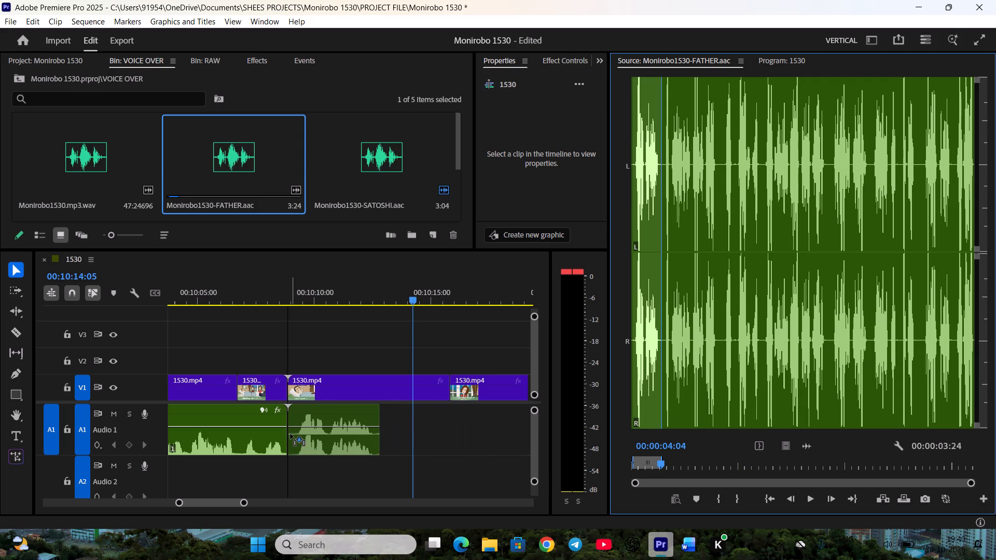
drag(290, 434, 290, 433)
Remove the start of the father's new audio clip up to 00:10:09:01, keeping it directly against the preceding clip, and play it.
click(289, 277)
click(290, 277)
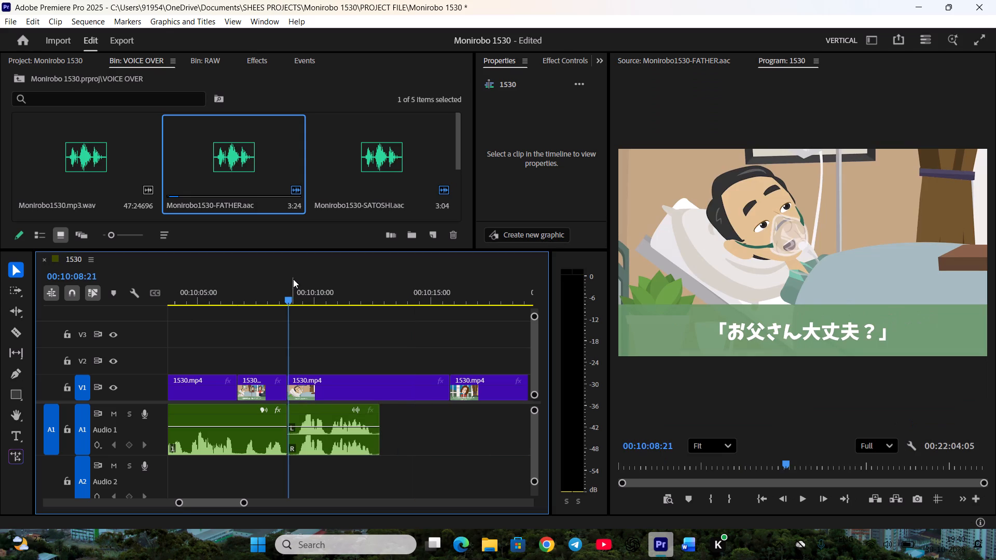
key(space)
key(space)
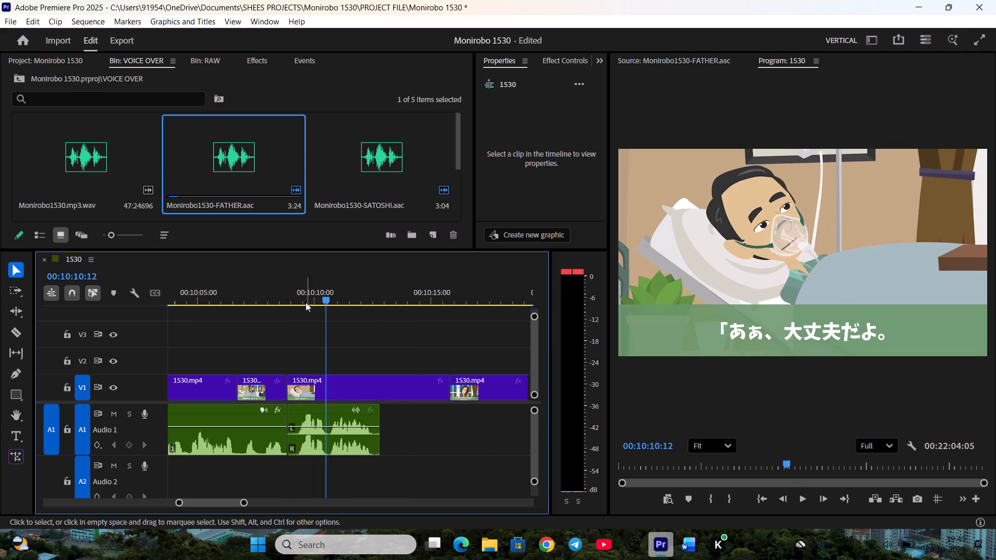
drag(300, 297, 295, 297)
click(319, 447)
key(c)
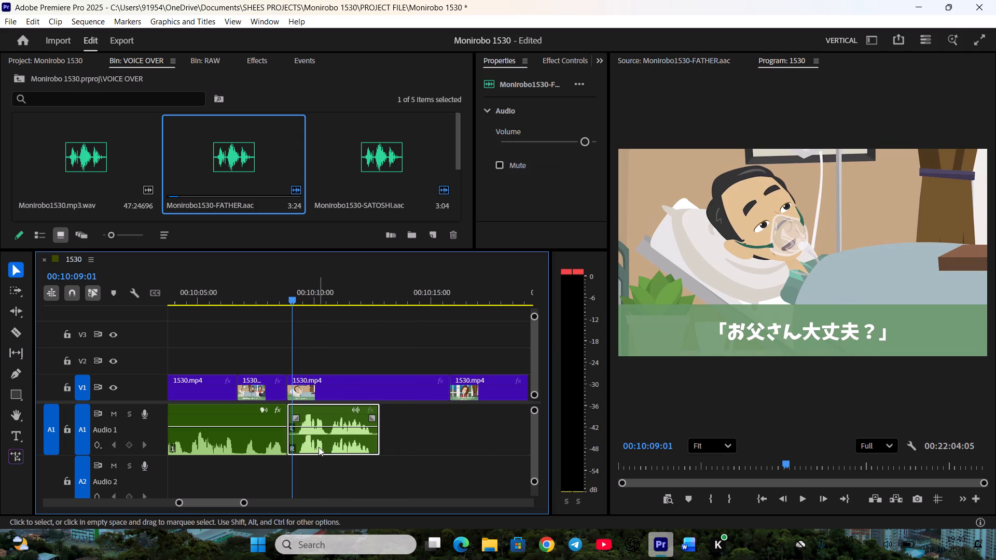
key(BackSpace)
click(319, 449)
click(357, 470)
key(space)
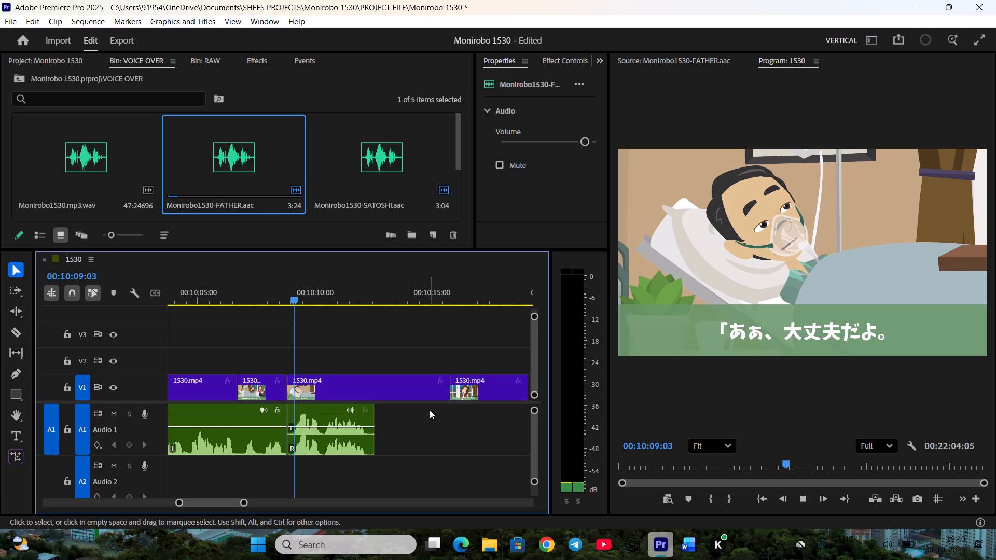
key(space)
Trim the ends of the father's audio and his hospital-bed video clip to match, and ripple delete the gap after them.
click(381, 425)
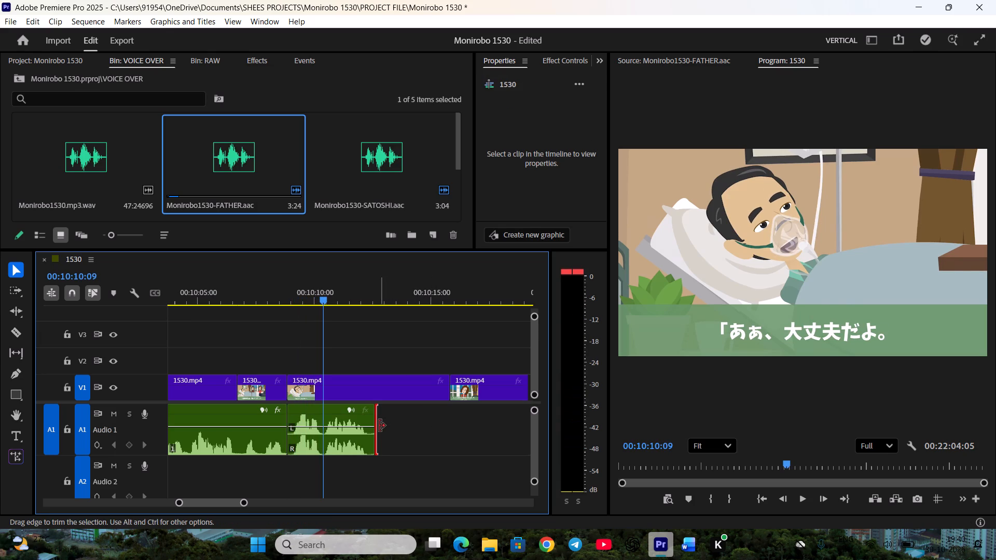
drag(446, 396, 405, 398)
drag(404, 398, 391, 398)
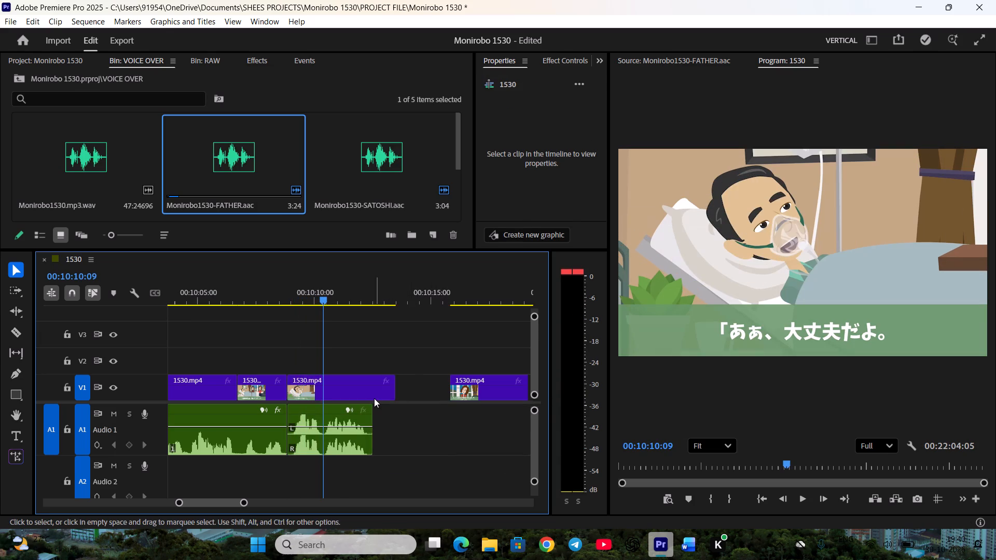
click(374, 398)
drag(391, 392, 367, 390)
right_click(404, 380)
click(425, 389)
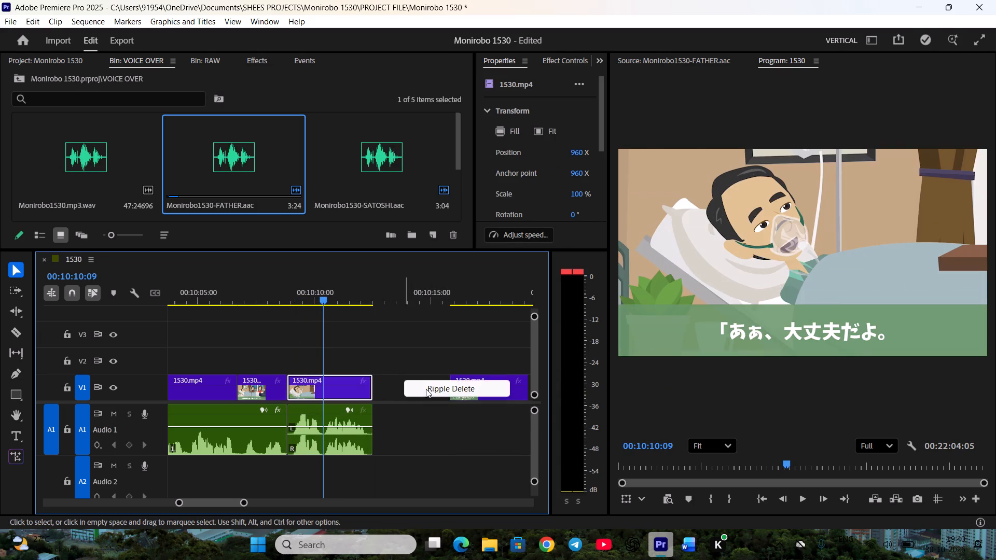
Preview the worried woman's shot following the father's line up to 00:10:18:10 and save the project.
scroll(403, 412, down, 5)
key(space)
scroll(381, 425, down, 4)
drag(292, 297, 343, 306)
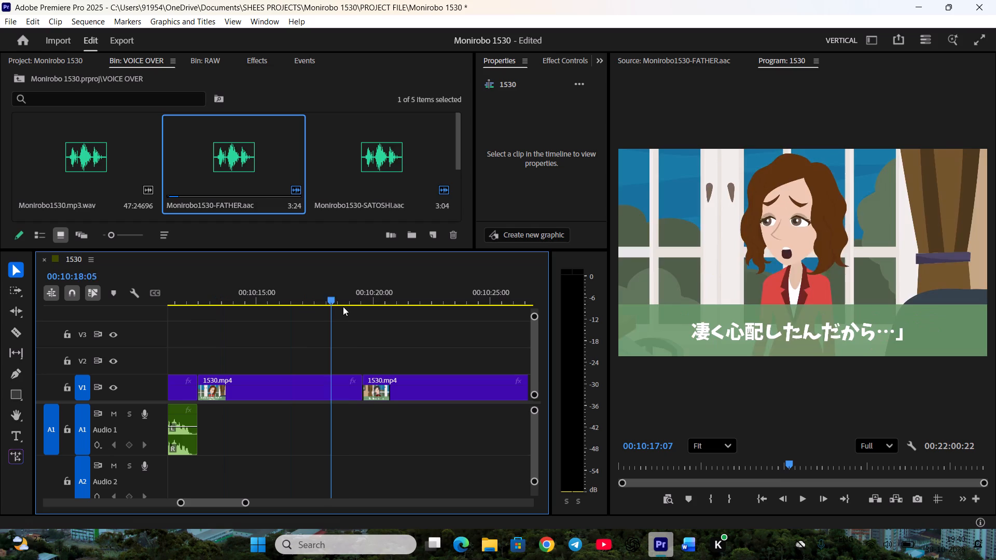
drag(343, 306, 338, 315)
key(ctrl+s)
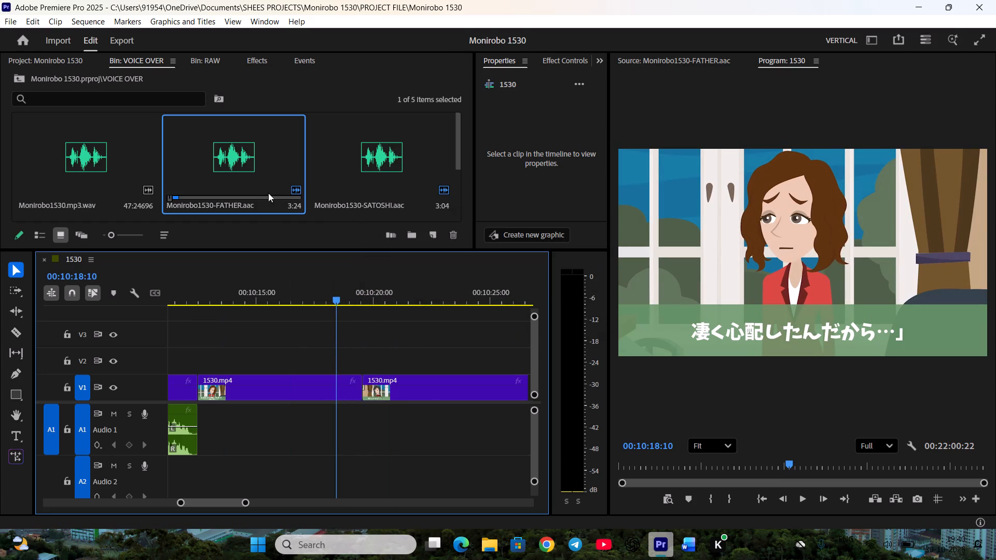
Set a new In point at 00:07:10:09 in Monirobo1530Female.mp3.mpeg for the next female line.
scroll(250, 159, down, 2)
double_click(244, 172)
key(space)
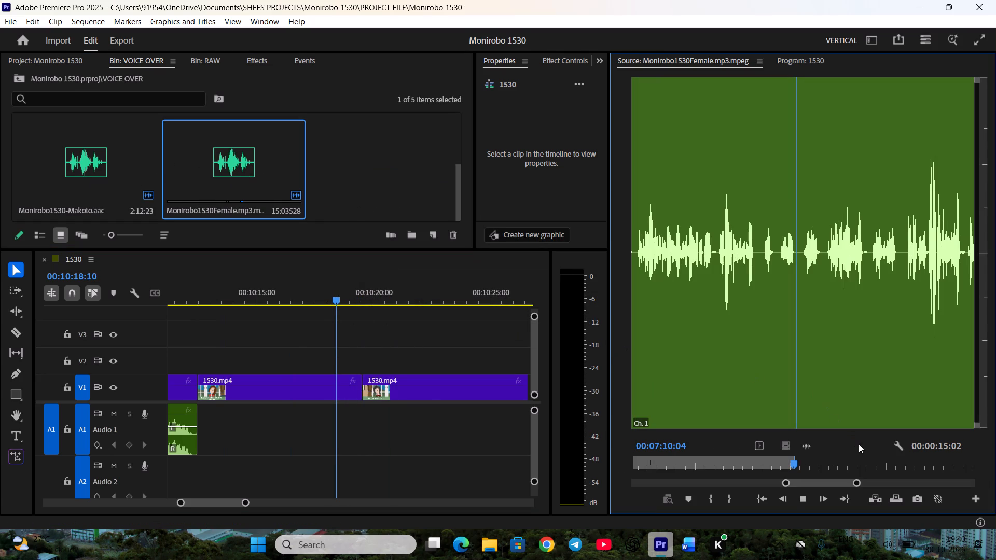
key(space)
scroll(856, 468, down, 7)
scroll(856, 470, up, 2)
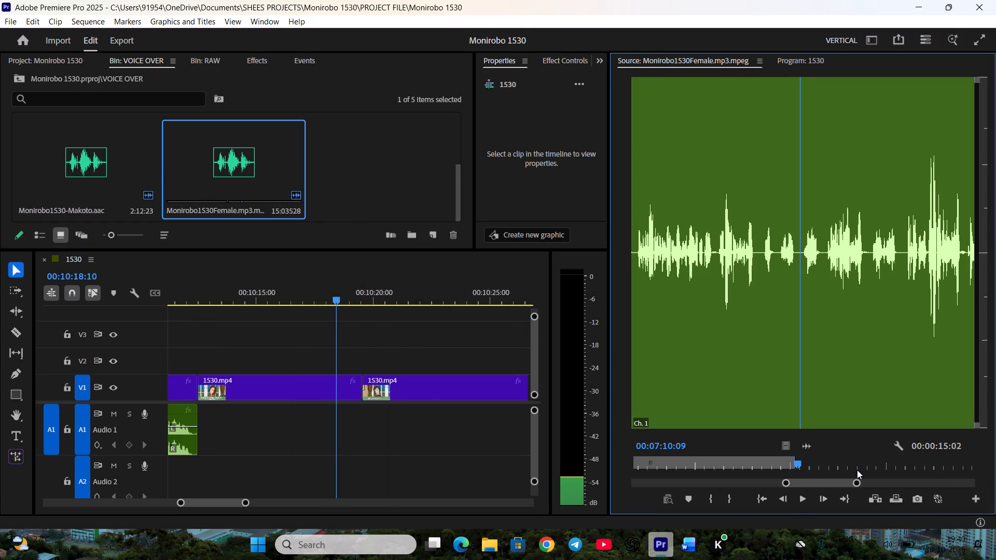
key(i)
In the Word script, locate the father's first line and read Kanami's reply after it, closing the FATHER search results.
click(689, 551)
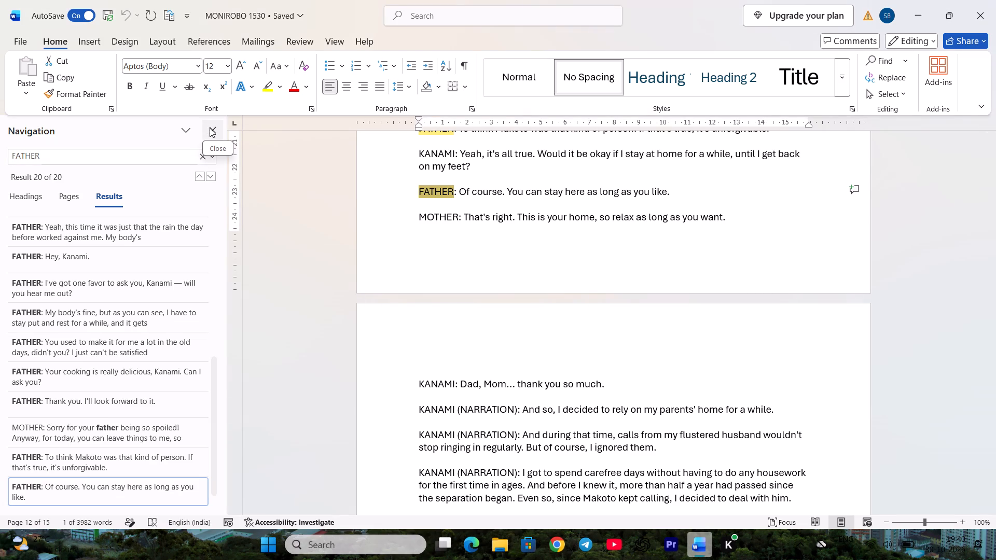
scroll(156, 253, up, 8)
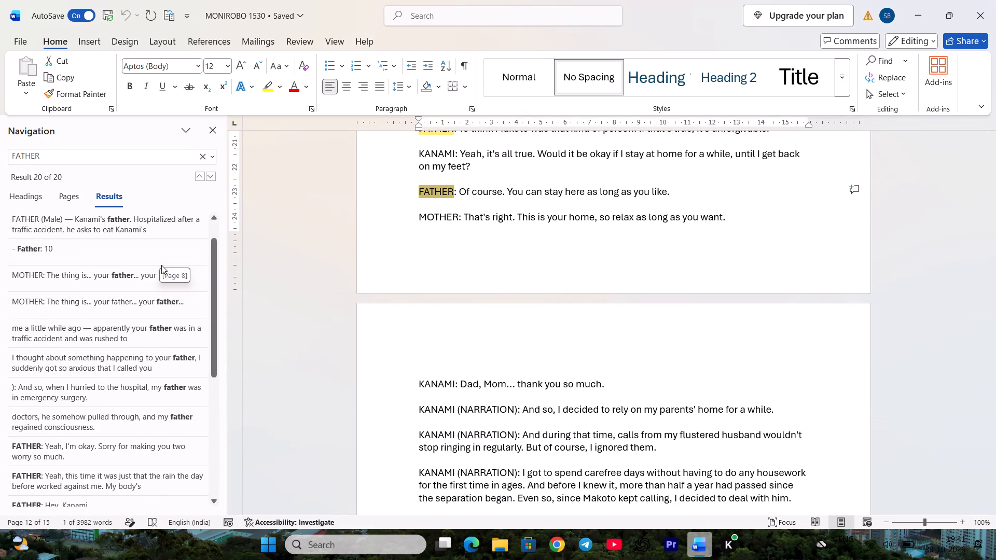
scroll(162, 265, up, 4)
scroll(162, 265, down, 4)
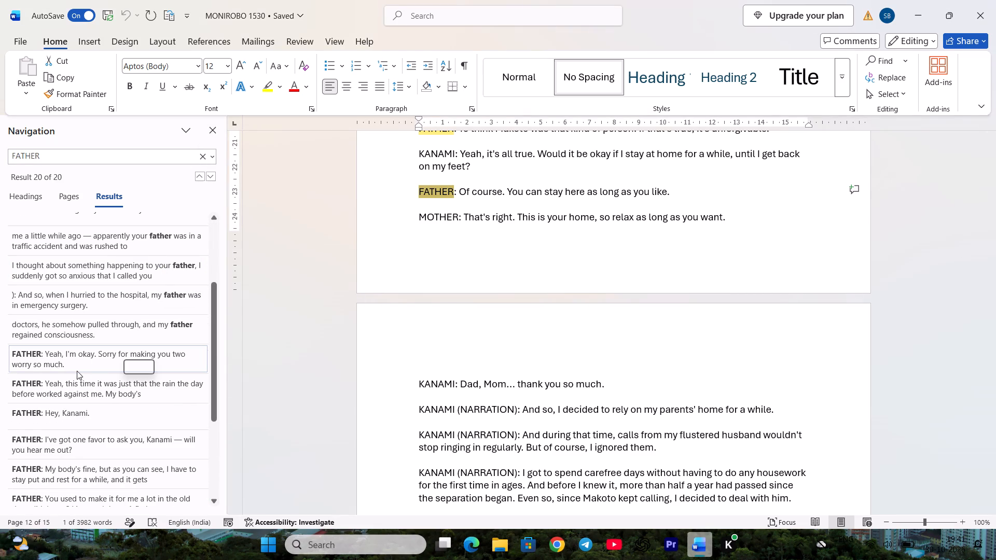
click(108, 366)
click(204, 129)
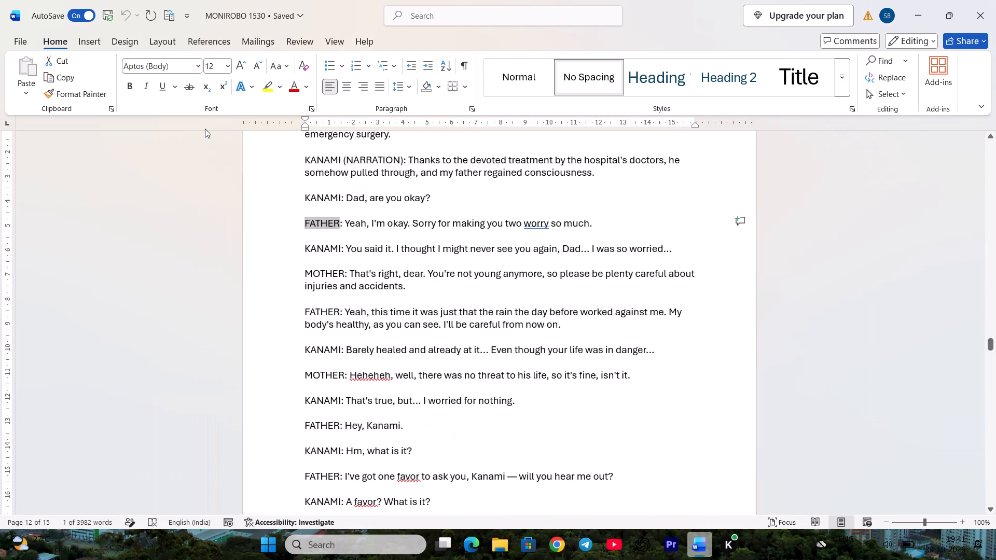
click(446, 235)
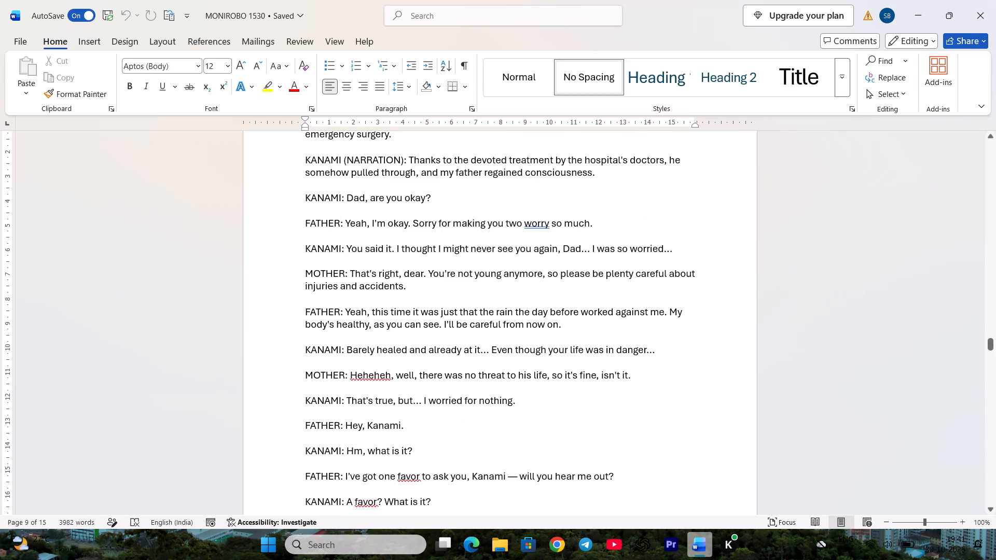
Play Kanami's reply in Monirobo1530Female.mp3.mpeg, checking it against the Word script, and set its Out point at 00:07:15:12.
click(681, 543)
key(space)
key(space)
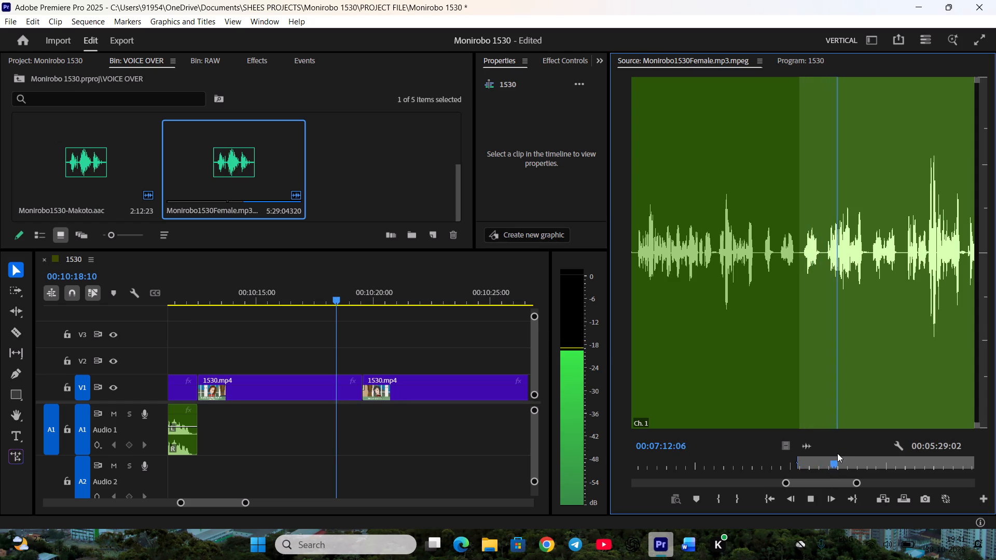
key(space)
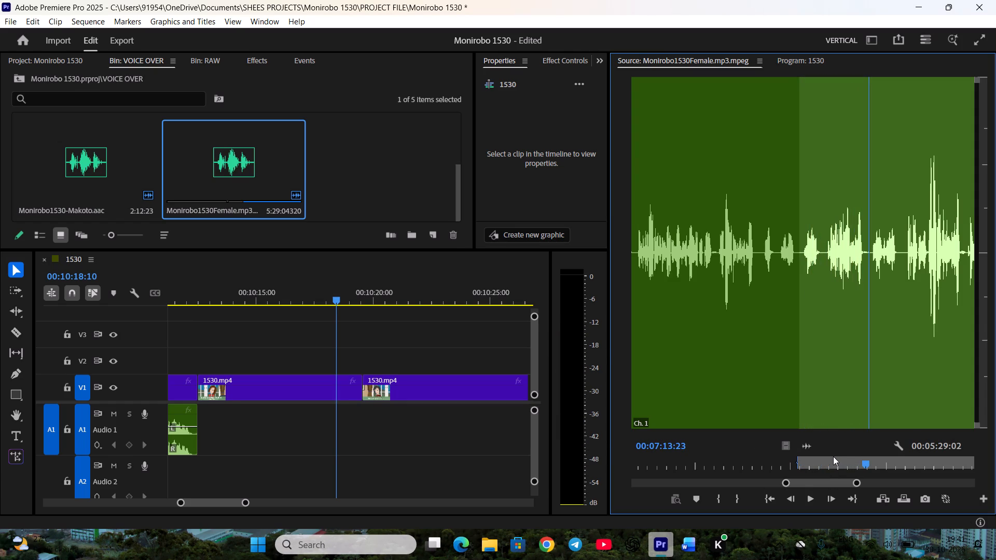
click(691, 555)
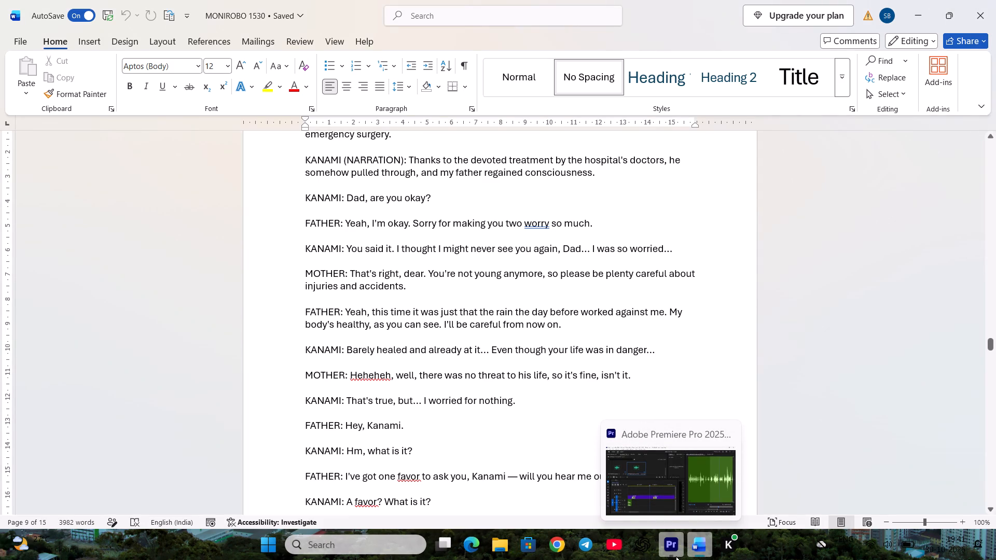
click(675, 556)
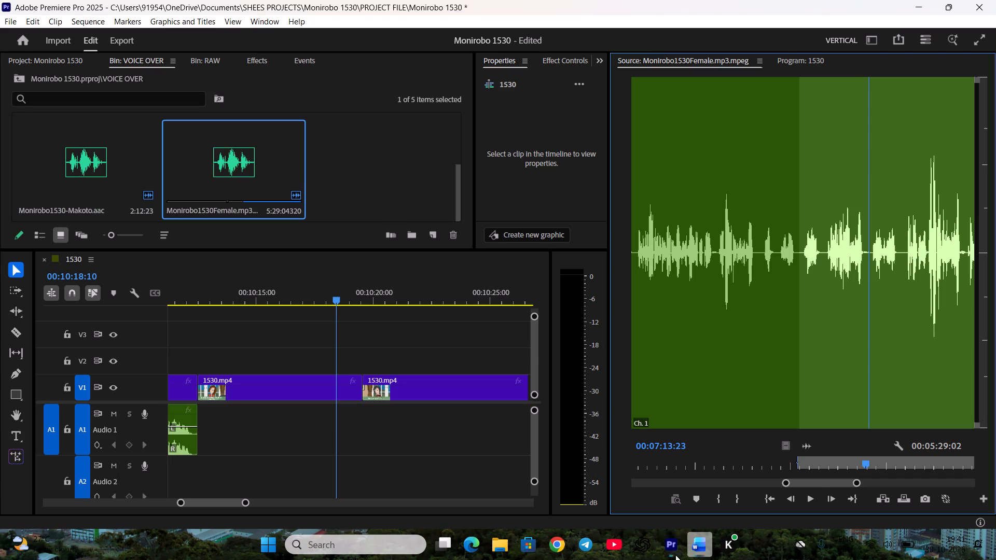
key(space)
key(space)
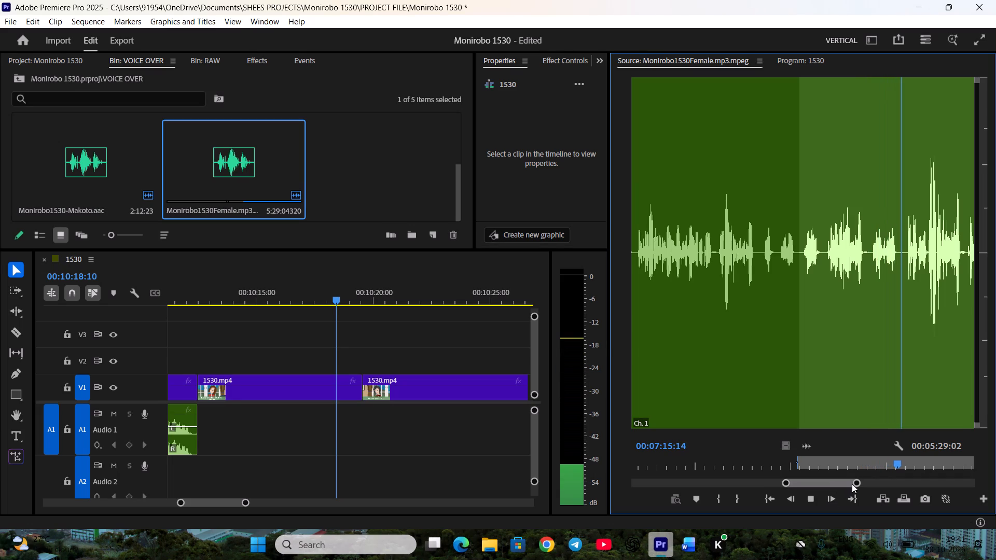
scroll(852, 483, up, 5)
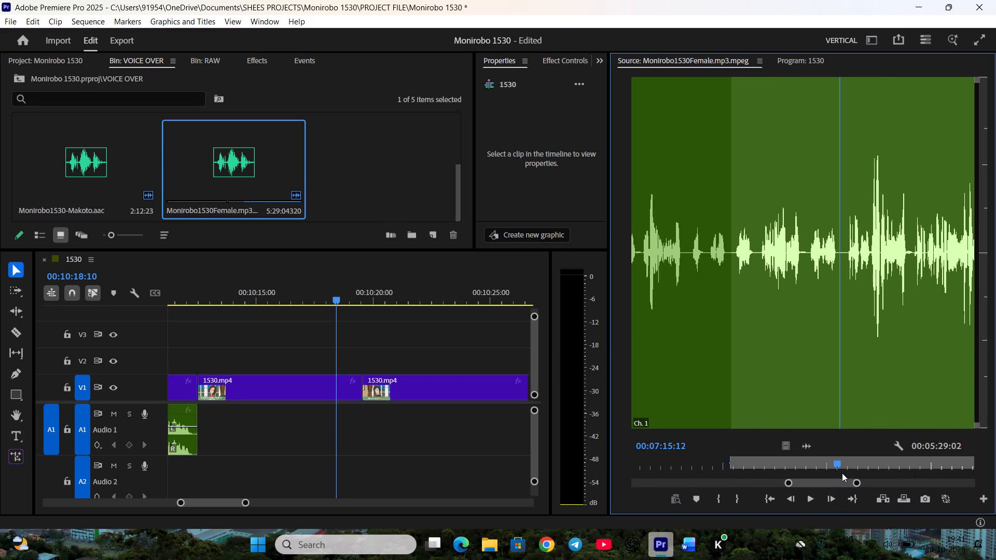
key(o)
Place Kanami's marked line on A1 directly after the father's audio and extend its end slightly.
drag(805, 445, 311, 400)
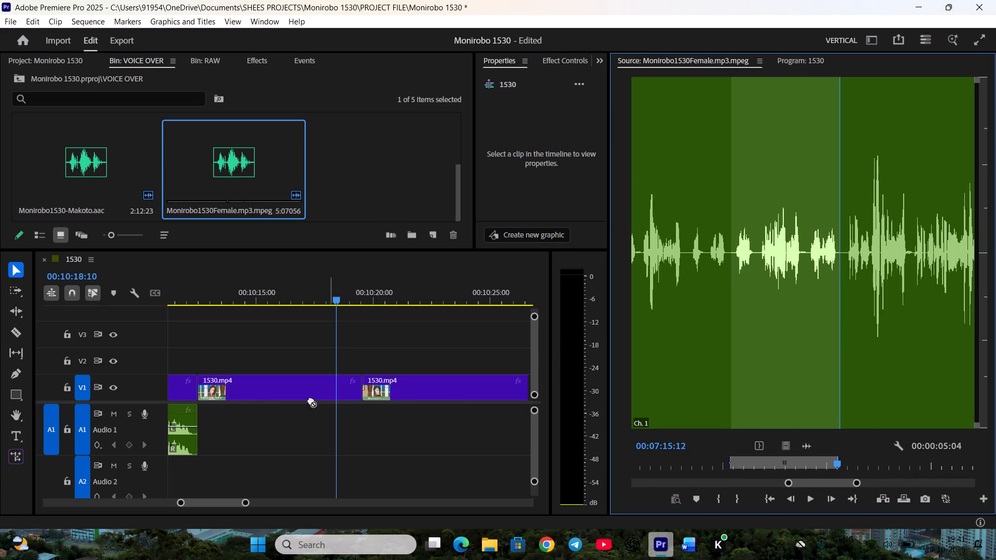
drag(311, 400, 201, 427)
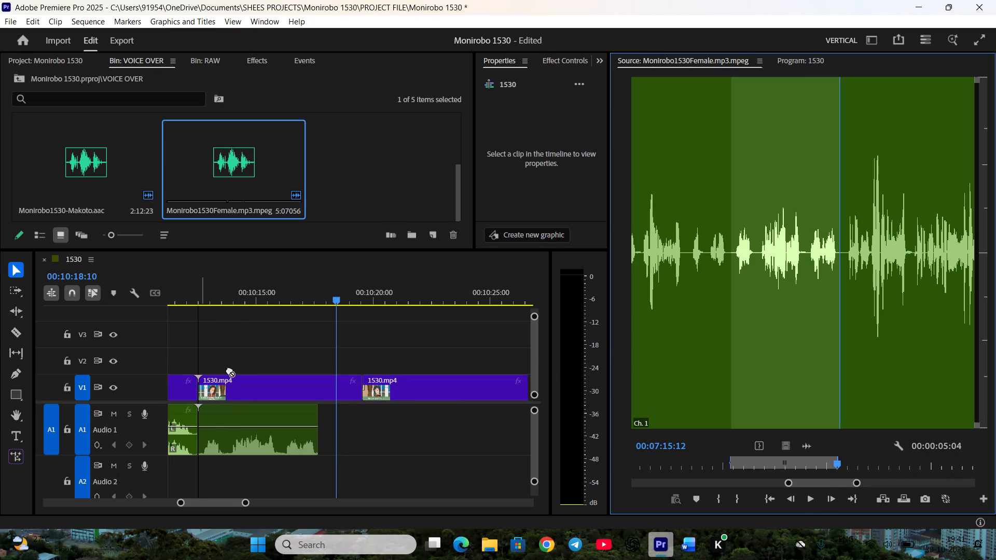
click(209, 291)
click(317, 442)
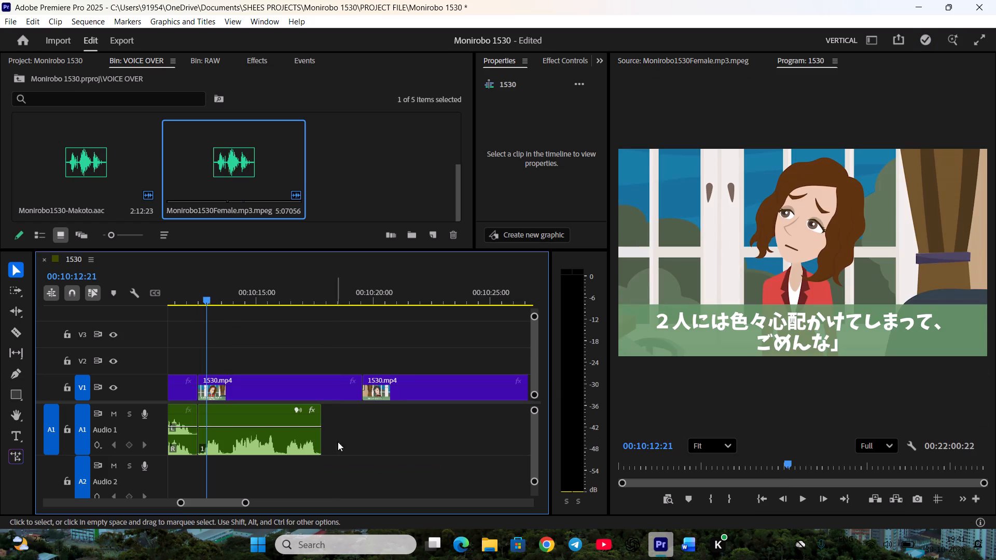
Trim the end of Kanami's video clip back to the end of her audio and ripple delete the gap.
drag(357, 392, 317, 394)
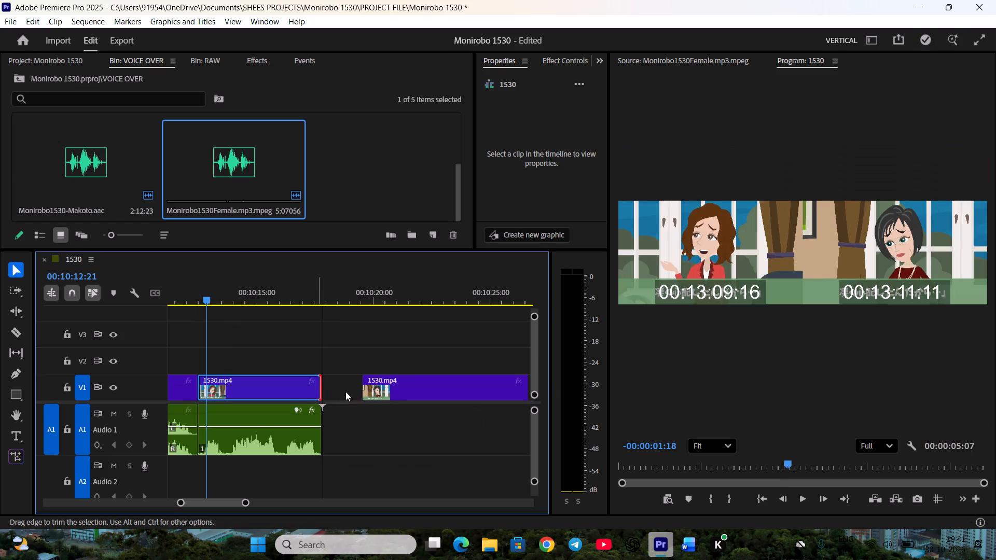
right_click(347, 390)
click(371, 398)
Preview the mother's shot following Kanami's line up to 00:10:24:15 and save the project.
scroll(369, 404, down, 2)
key(space)
scroll(363, 405, down, 4)
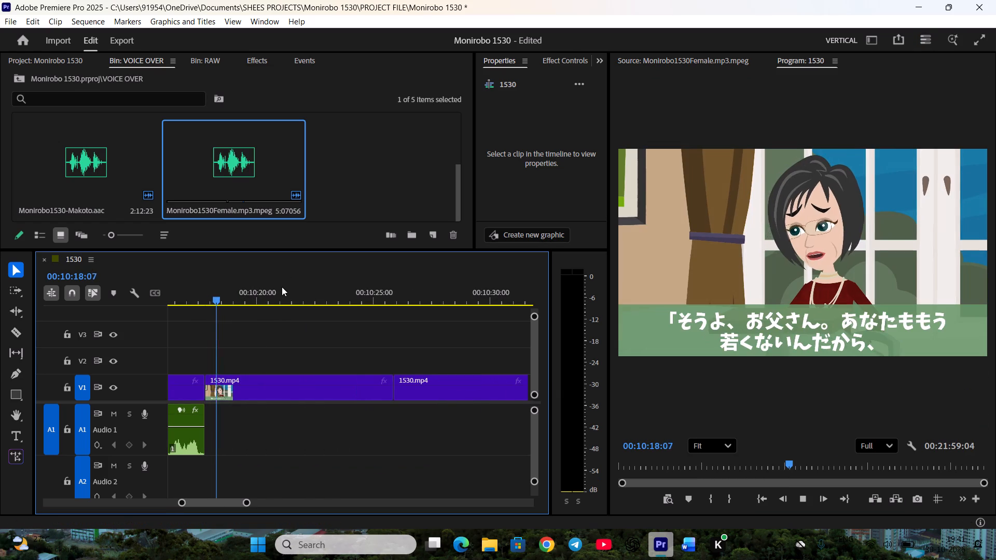
drag(281, 288, 381, 309)
drag(402, 312, 428, 319)
drag(387, 297, 367, 300)
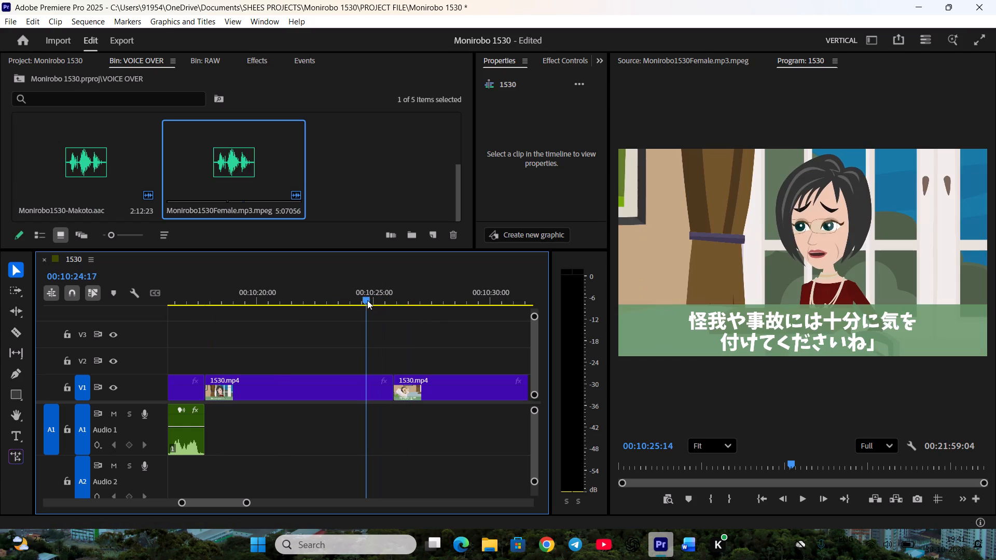
drag(367, 300, 367, 300)
key(ctrl+s)
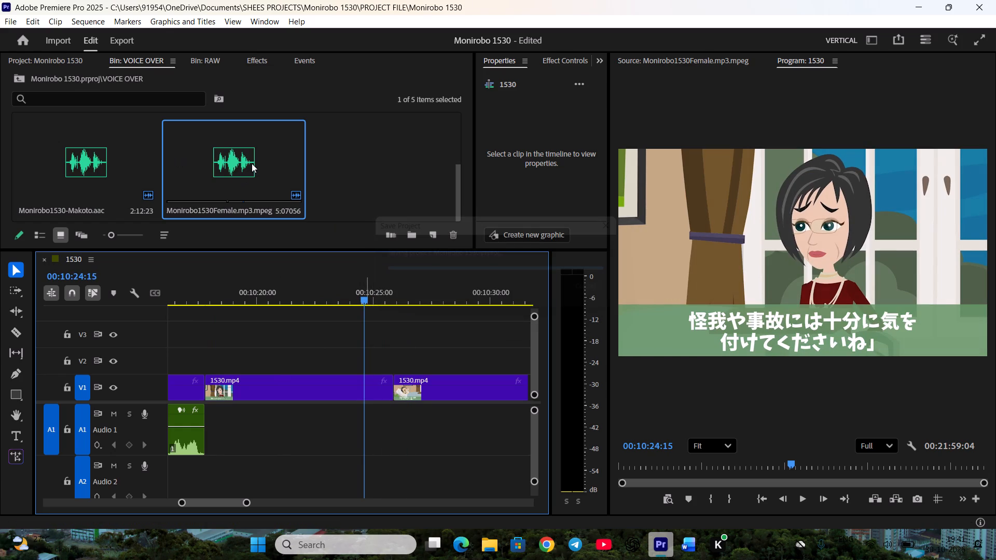
Mark the mother's line in Monirobo1530Female.mp3.mpeg from about 00:07:15:19 to 00:07:22:11, checking it against the script.
double_click(252, 163)
scroll(816, 458, down, 9)
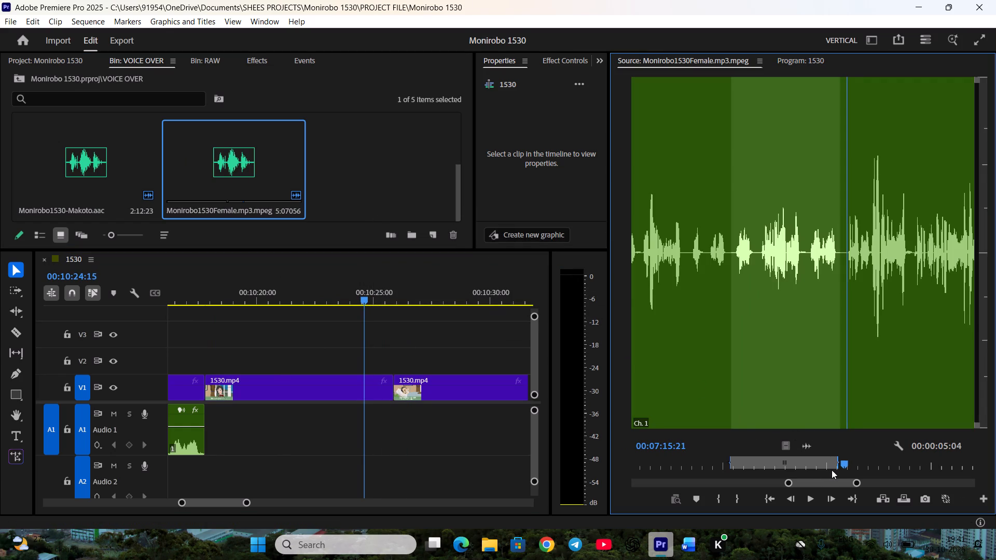
scroll(832, 469, up, 3)
scroll(832, 467, down, 1)
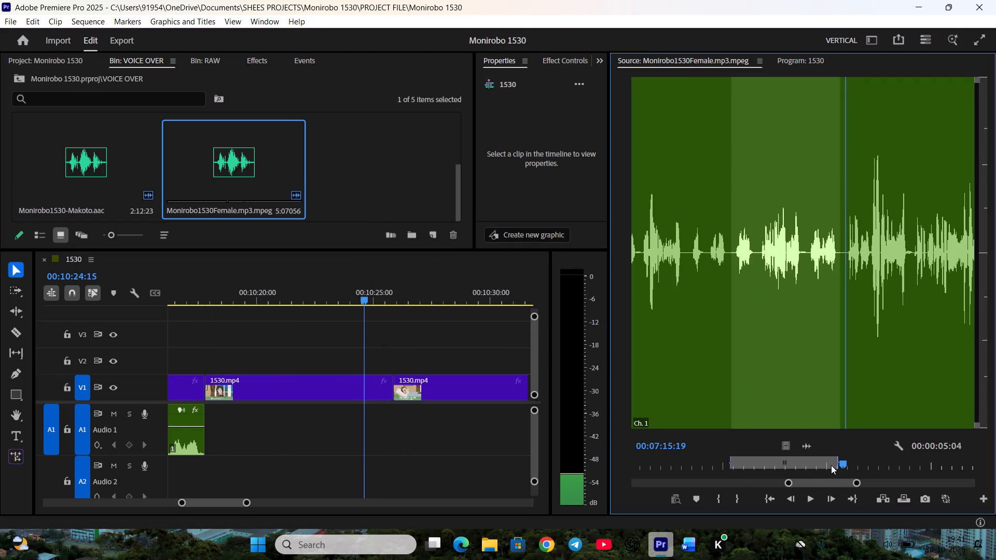
key(i)
key(space)
click(696, 556)
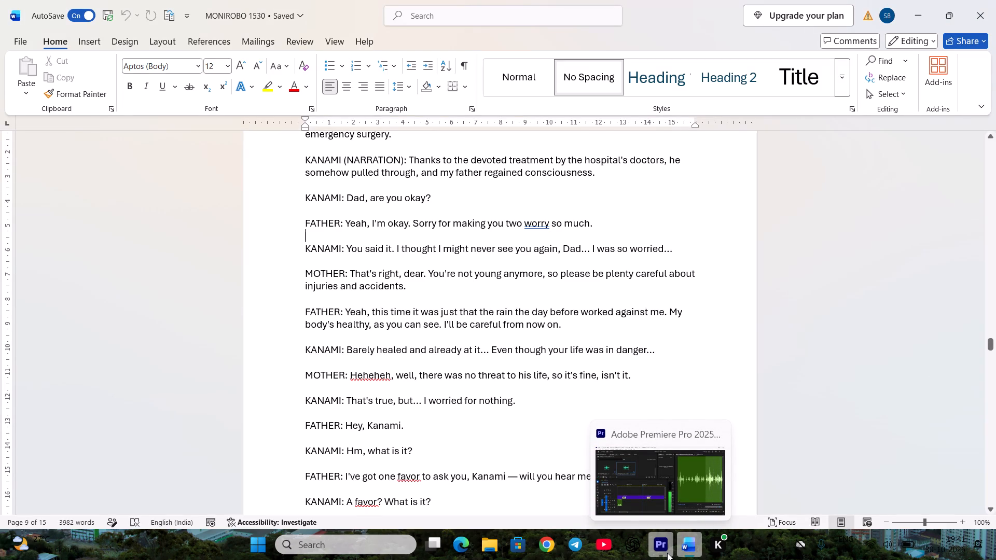
click(667, 553)
key(space)
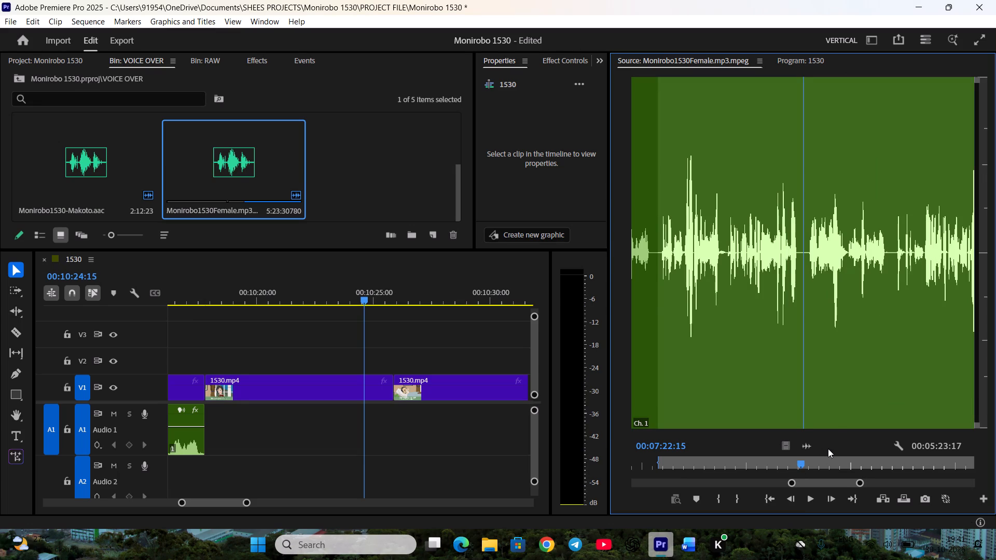
scroll(828, 449, up, 6)
scroll(828, 449, down, 1)
key(o)
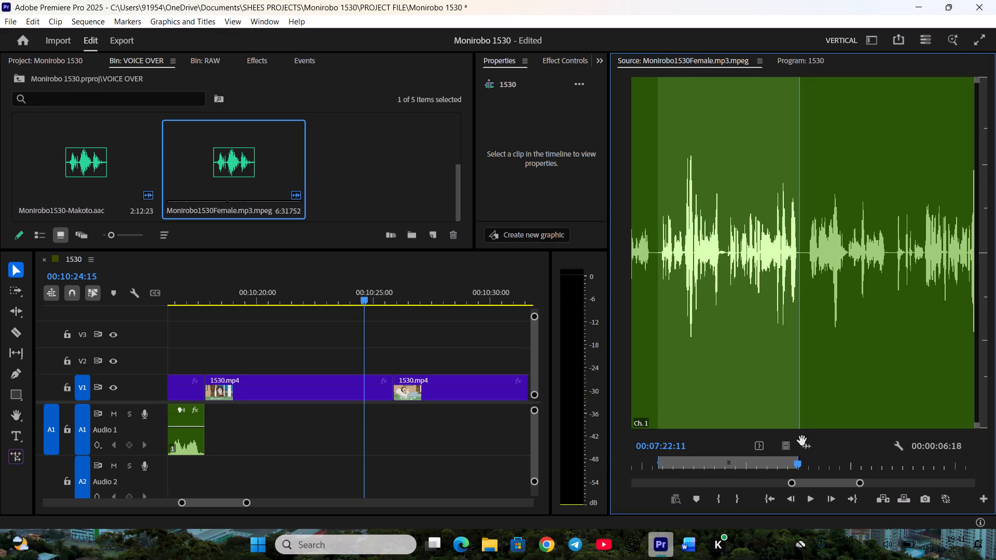
Place the mother's marked line on A1 directly after Kanami's audio and extend its end slightly.
drag(806, 442, 205, 411)
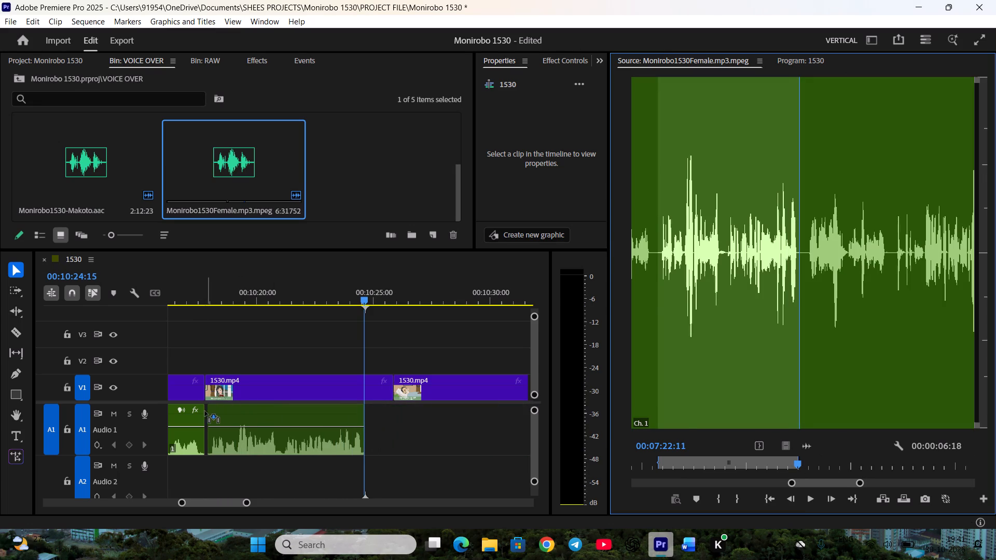
drag(205, 411, 202, 411)
click(344, 297)
key(space)
key(space)
click(364, 442)
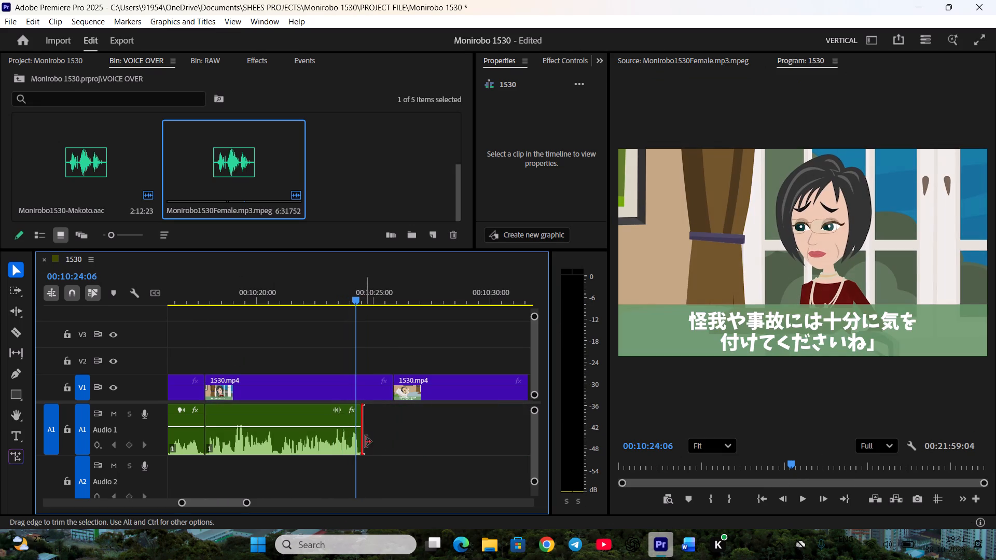
click(366, 442)
Trim the end of the mother's video clip back to the end of her audio and ripple delete the gap.
drag(390, 388, 367, 390)
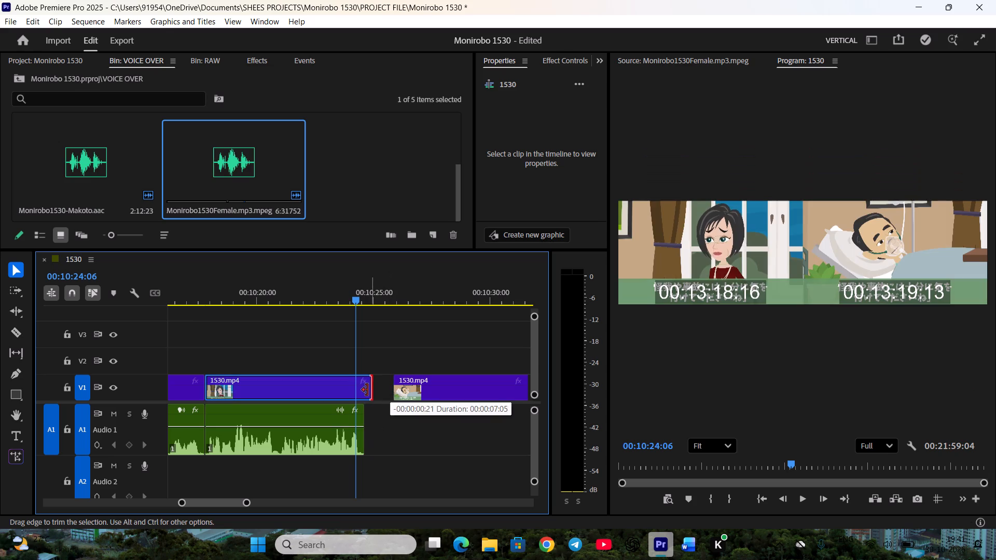
drag(367, 390, 361, 390)
right_click(370, 386)
click(382, 389)
Preview the father's hospital-bed shot following the mother's line up to 00:10:34:23 and save the project.
scroll(379, 411, down, 10)
key(space)
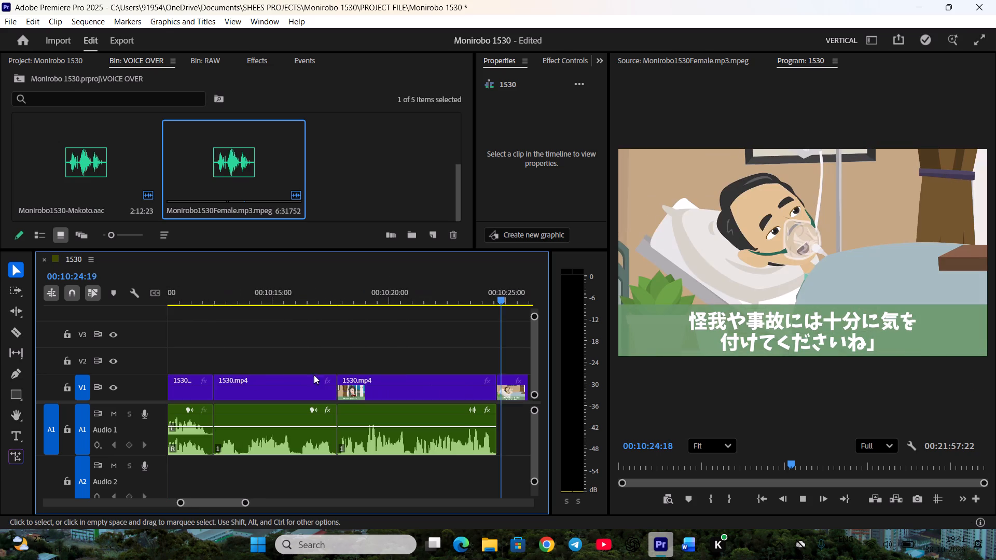
key(space)
scroll(336, 346, up, 2)
scroll(336, 346, down, 1)
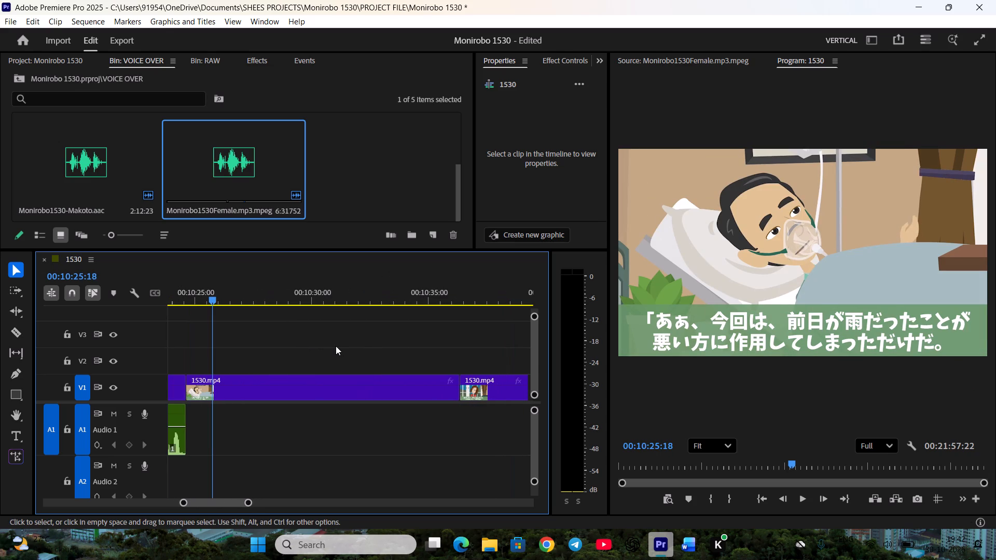
key(ctrl+s)
drag(245, 291, 430, 318)
key(ctrl+s)
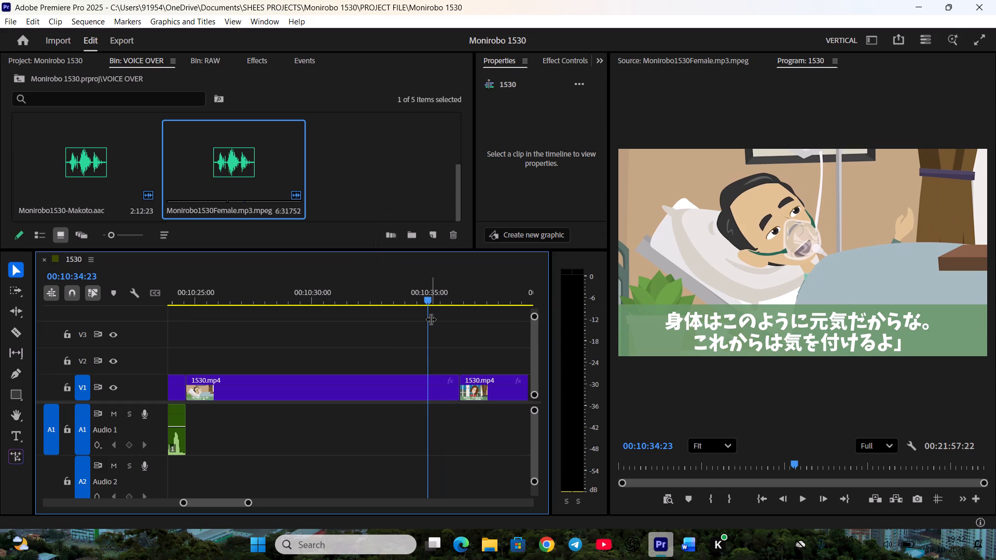
Open Monirobo1530-FATHER.aac from the VOICE OVER bin and set a new In point at 00:00:04:15 for his second line.
scroll(352, 163, up, 2)
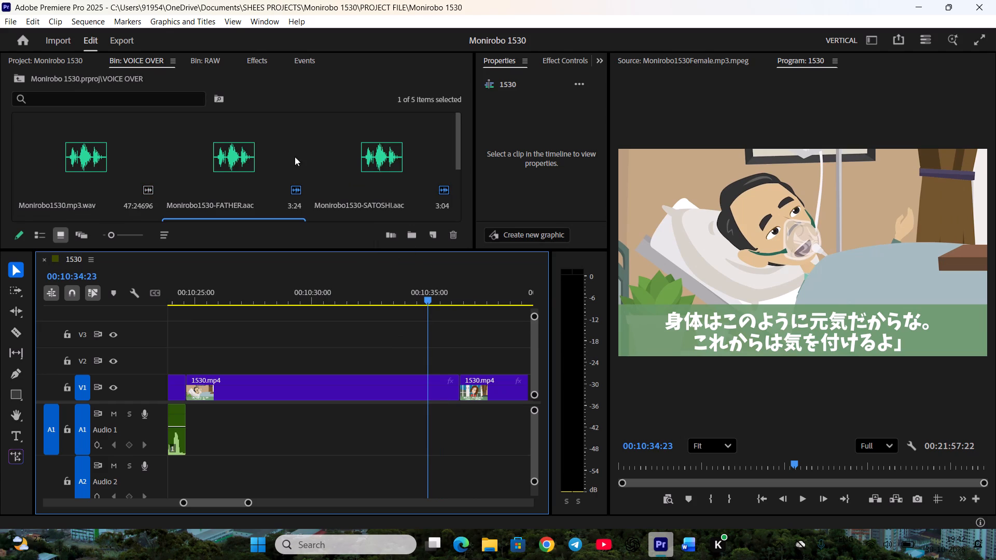
scroll(222, 166, down, 2)
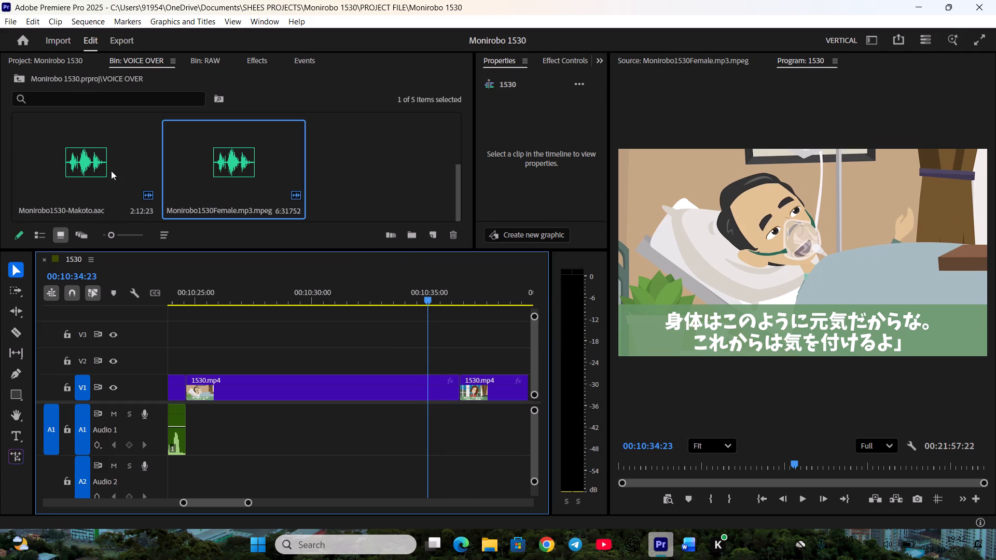
scroll(220, 180, up, 2)
double_click(244, 155)
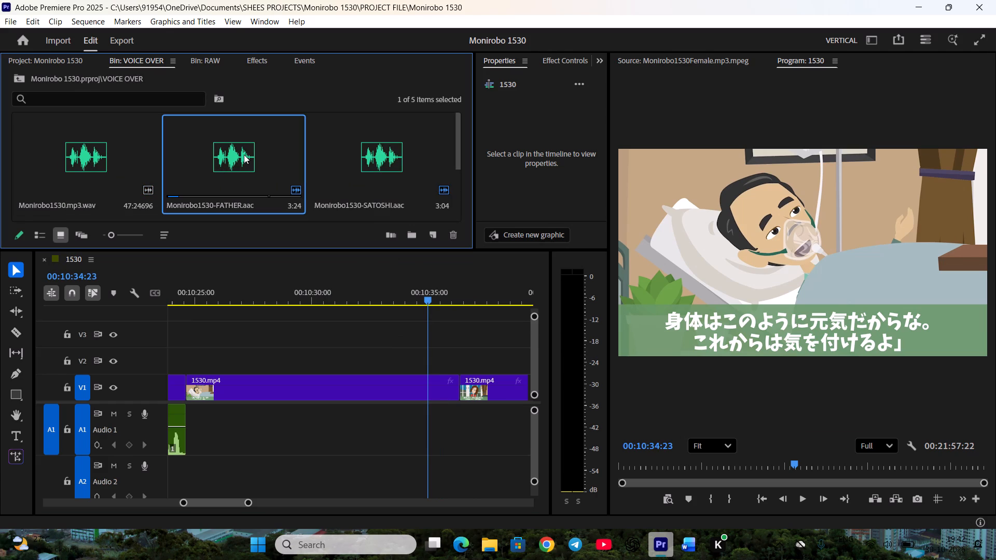
scroll(731, 445, down, 10)
key(equal)
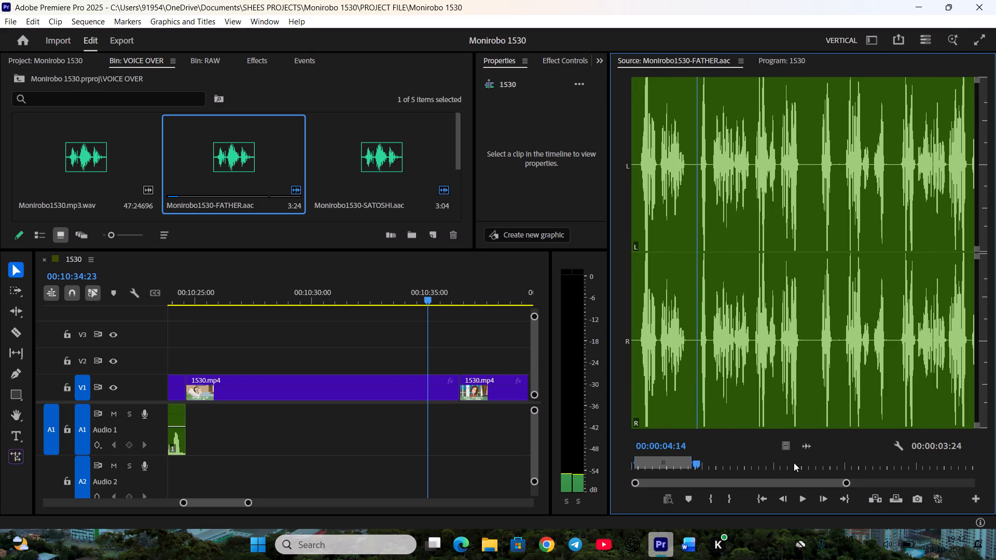
scroll(794, 463, down, 2)
scroll(794, 461, up, 2)
scroll(794, 461, down, 1)
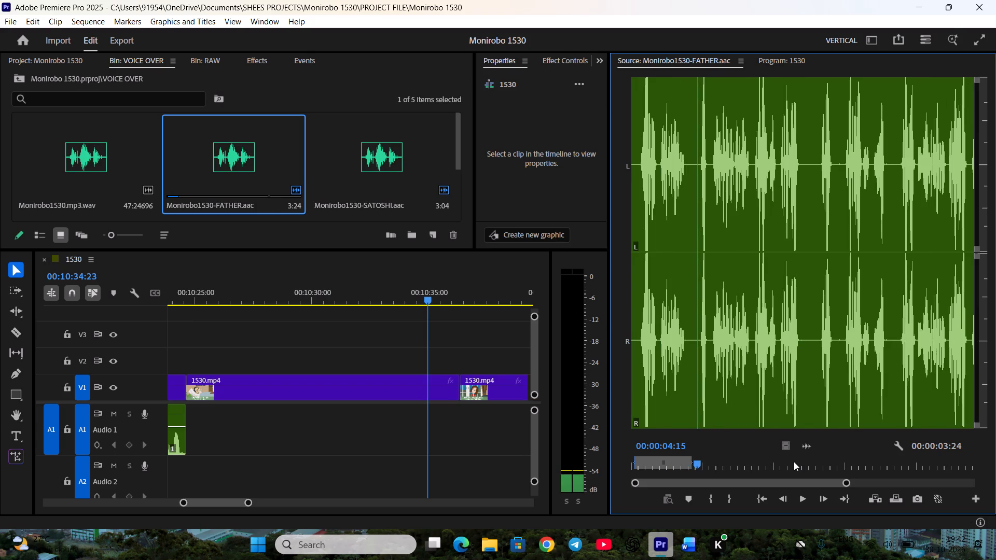
key(o)
key(i)
Play the father's second line, checking it against the script, and set its Out point at 00:00:11:22.
key(space)
click(699, 552)
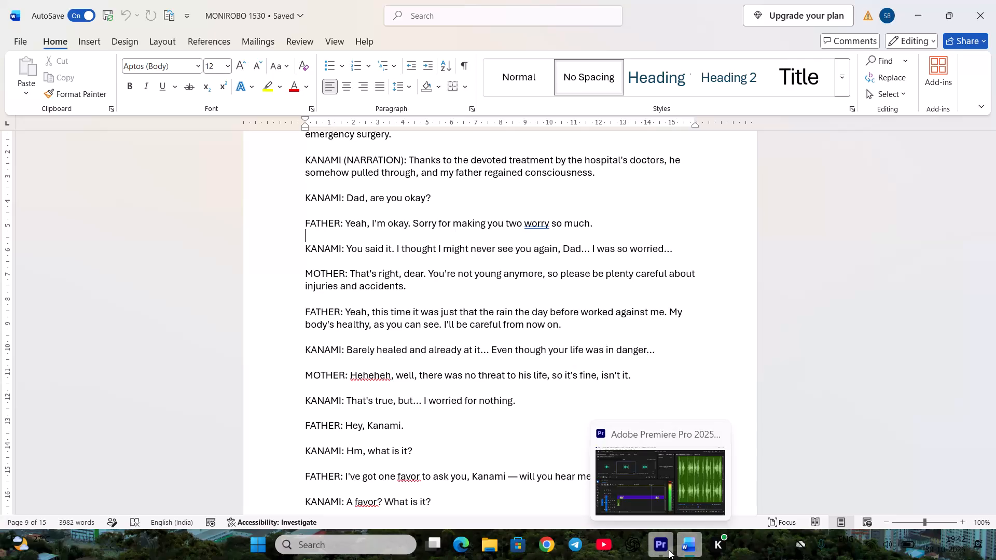
click(669, 550)
key(space)
scroll(819, 467, up, 3)
scroll(822, 467, down, 2)
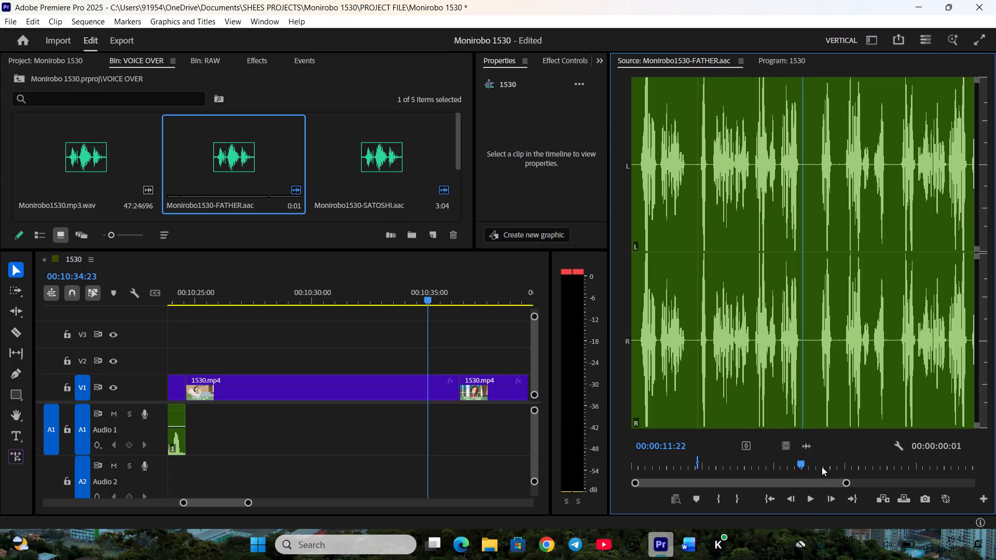
key(o)
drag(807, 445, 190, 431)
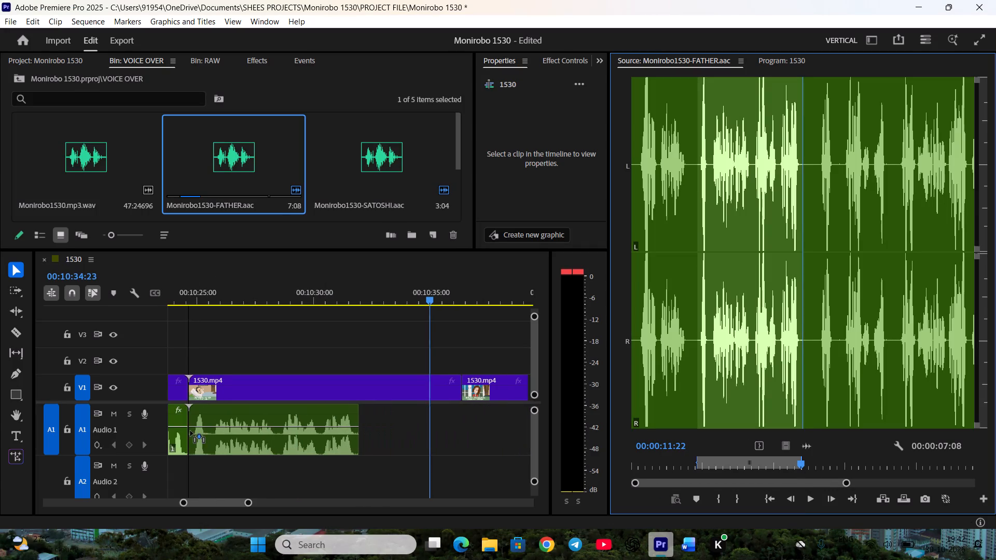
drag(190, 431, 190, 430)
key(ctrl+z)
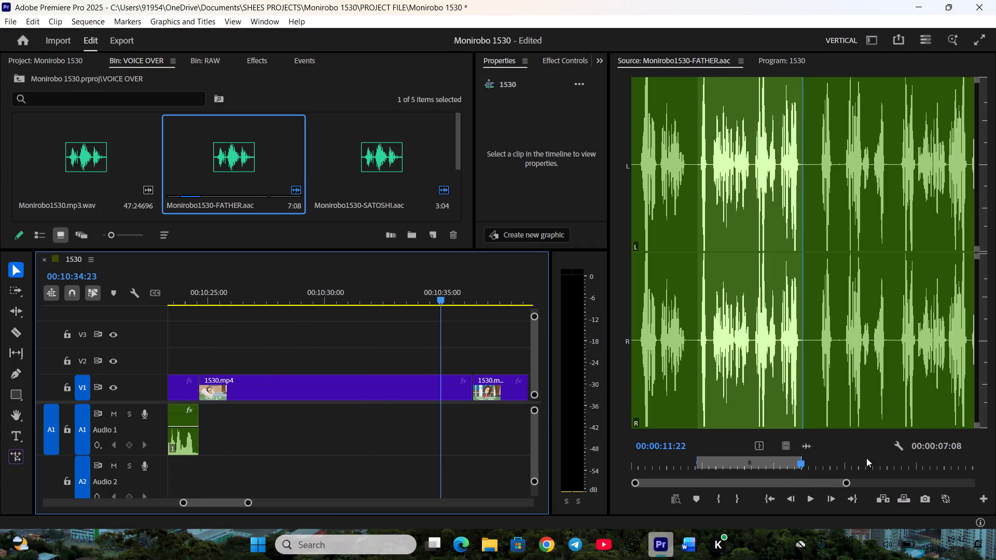
Place the father's marked line on A1 directly after the mother's audio and play it against his hospital-bed shot.
drag(809, 445, 200, 412)
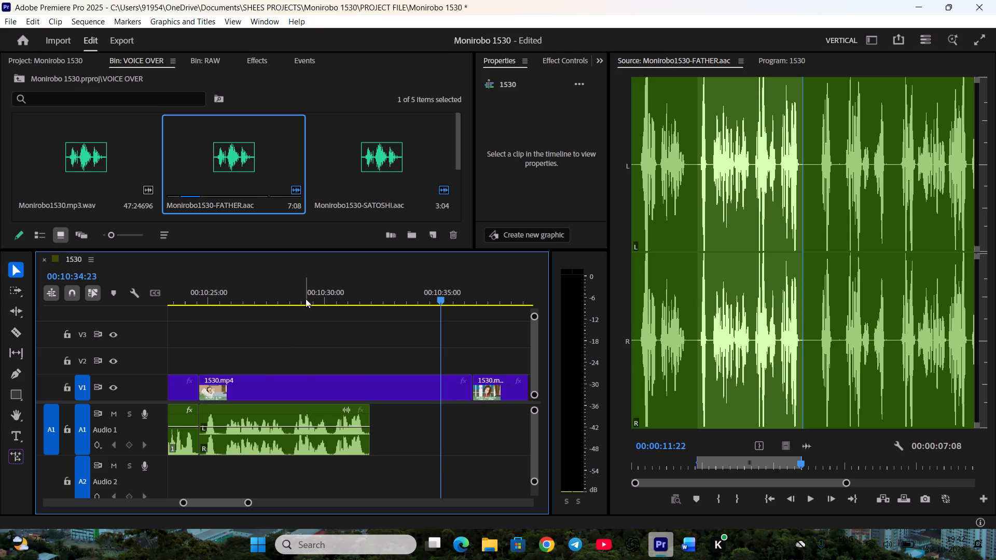
click(306, 290)
key(space)
Trim the father's hospital-bed shot on V1 to end with his line and ripple delete the gap after it.
drag(470, 388, 464, 389)
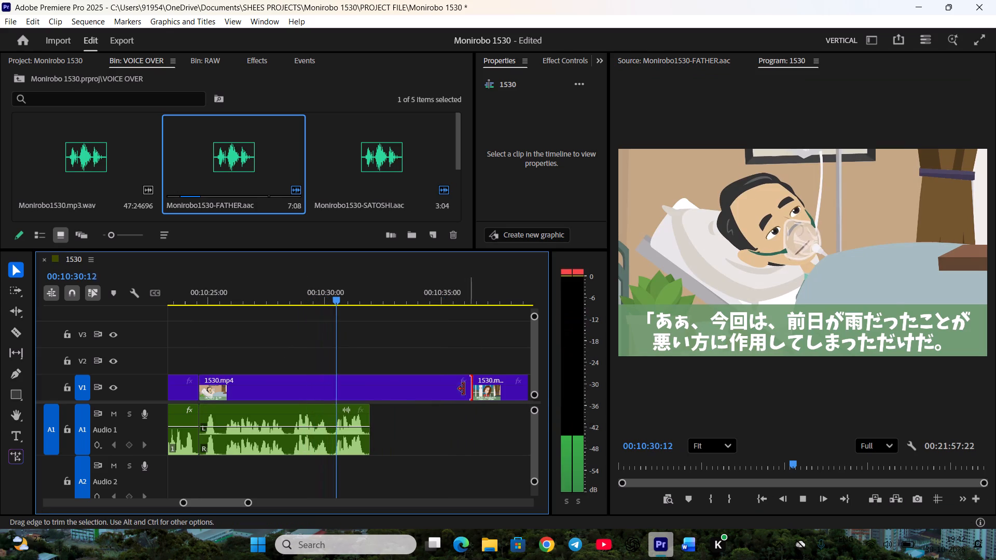
drag(464, 389, 371, 389)
key(space)
right_click(386, 380)
click(423, 387)
scroll(414, 403, down, 5)
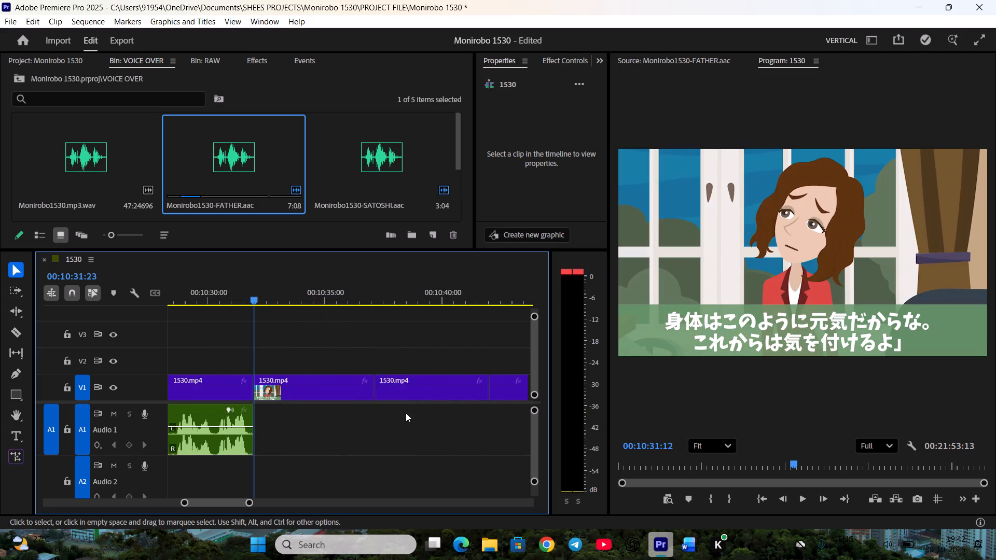
Preview Kanami's shot following the father's line up to 00:10:36:01 and save the project.
scroll(406, 413, down, 3)
key(space)
drag(271, 303, 312, 326)
key(ctrl+s)
Open Monirobo1530Female.mp3.mpeg from the VOICE OVER bin and set a new In point at 00:07:22:19 for Kanami's reply.
scroll(251, 162, down, 2)
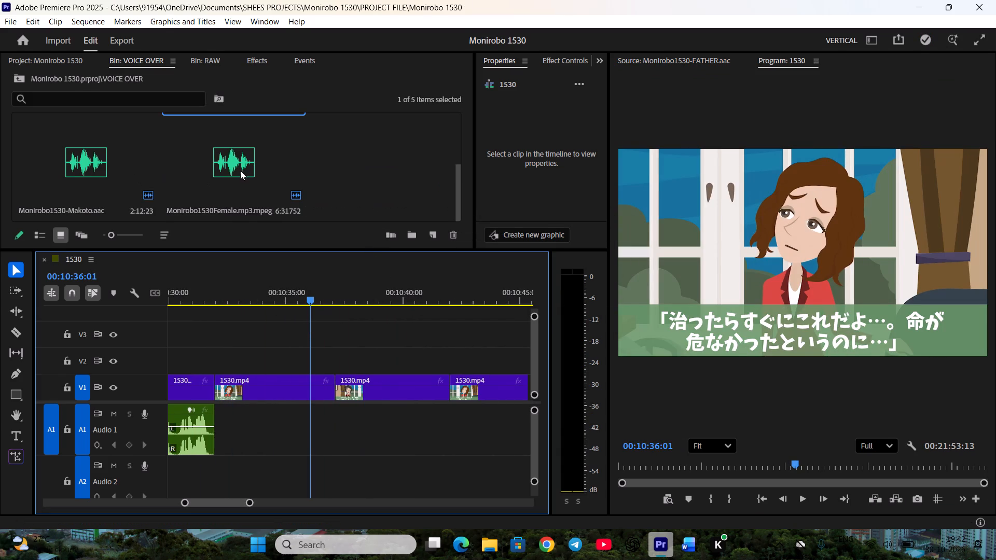
double_click(241, 170)
key(space)
key(space)
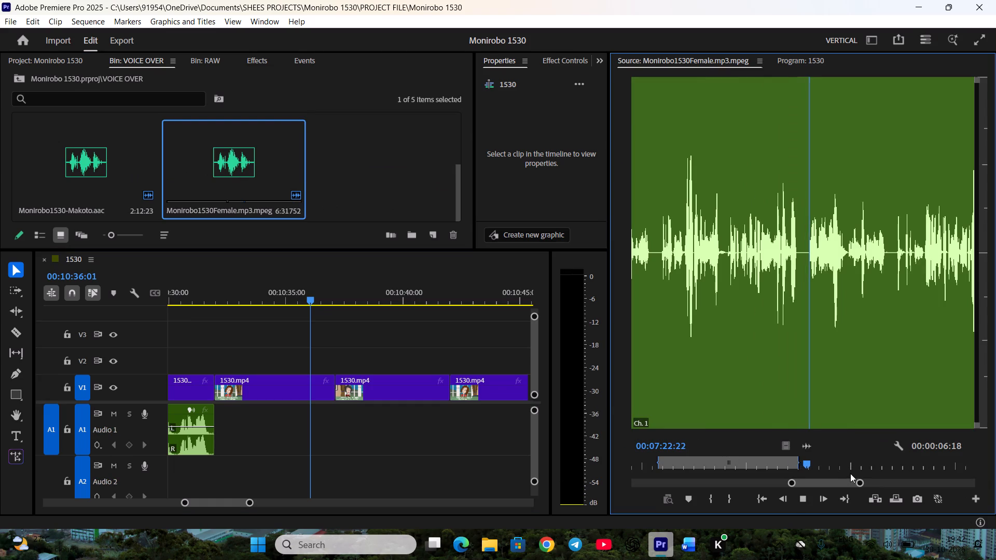
scroll(850, 472, up, 4)
key(i)
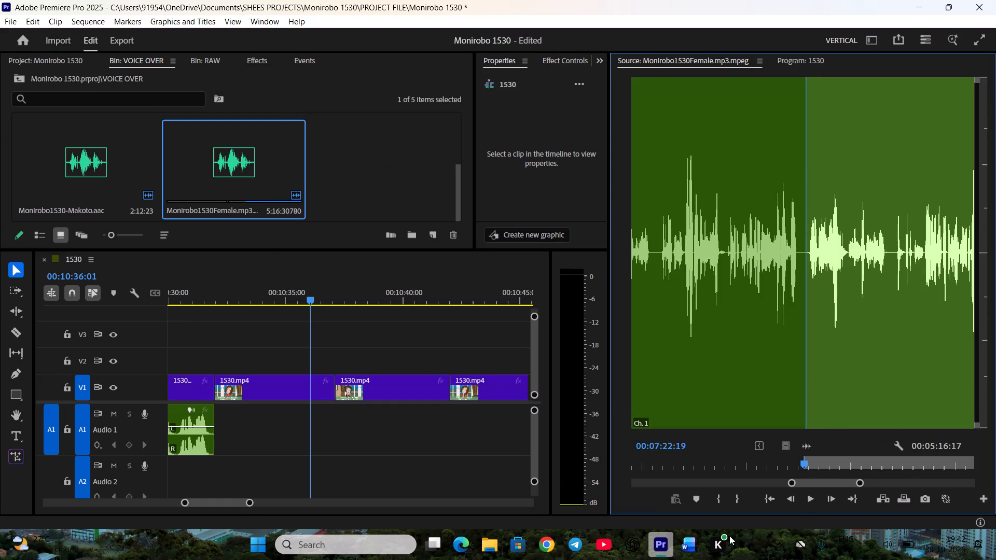
Play Kanami's reply, checking it against the script, and set its Out point at 00:07:26:16.
key(space)
click(697, 546)
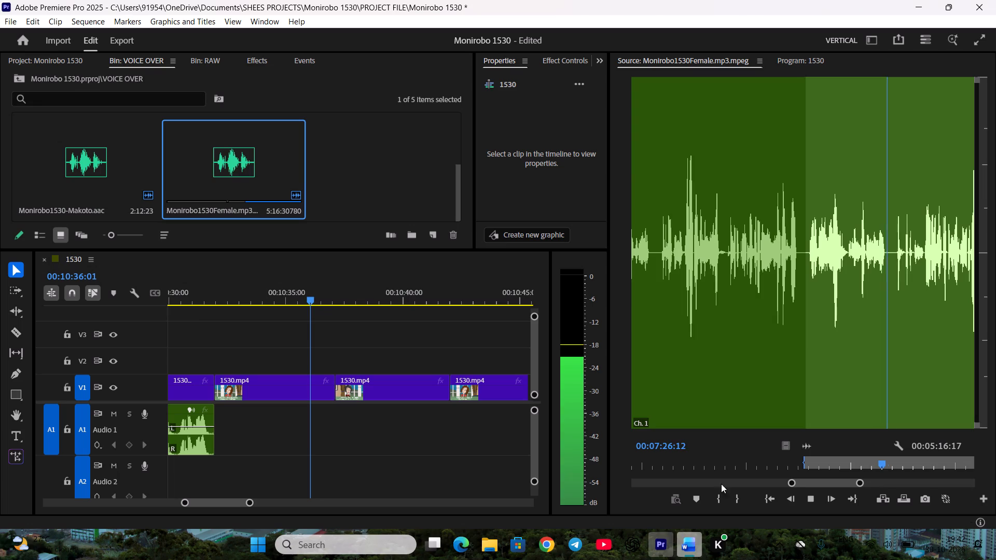
key(space)
scroll(856, 466, up, 3)
scroll(857, 464, down, 1)
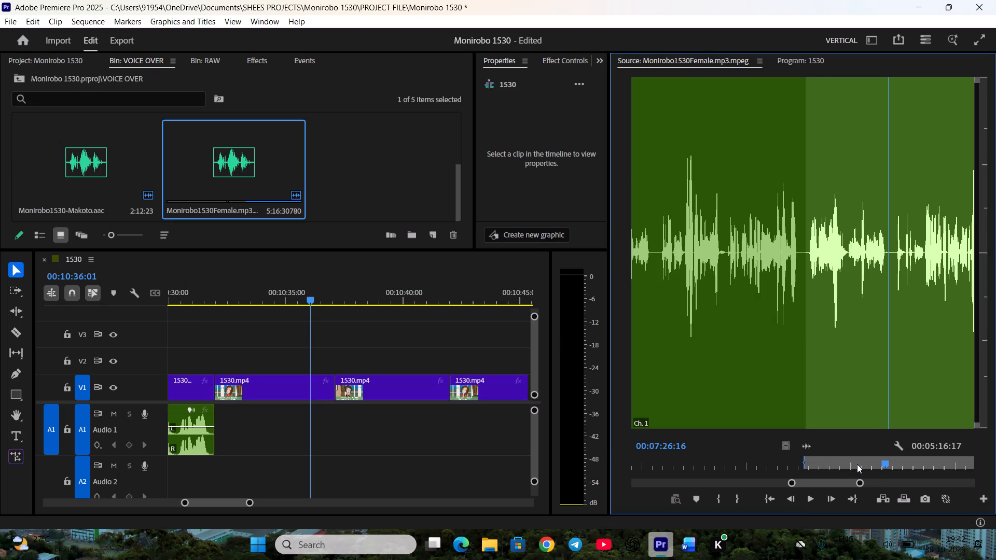
key(o)
Place Kanami's marked line on A1 directly after the father's audio, play it against her shot and extend its end slightly.
drag(808, 445, 223, 428)
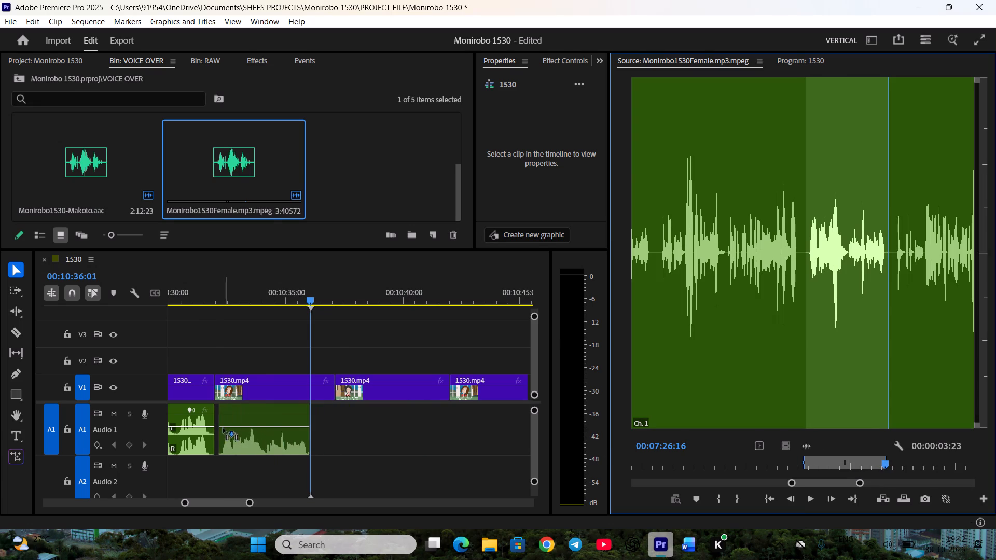
drag(223, 428, 215, 428)
click(277, 292)
key(space)
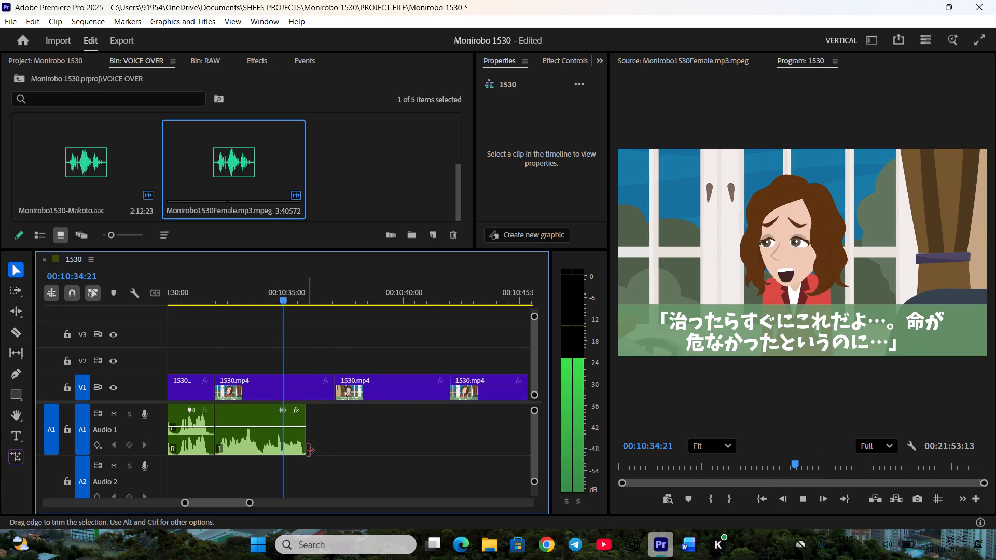
key(space)
click(308, 450)
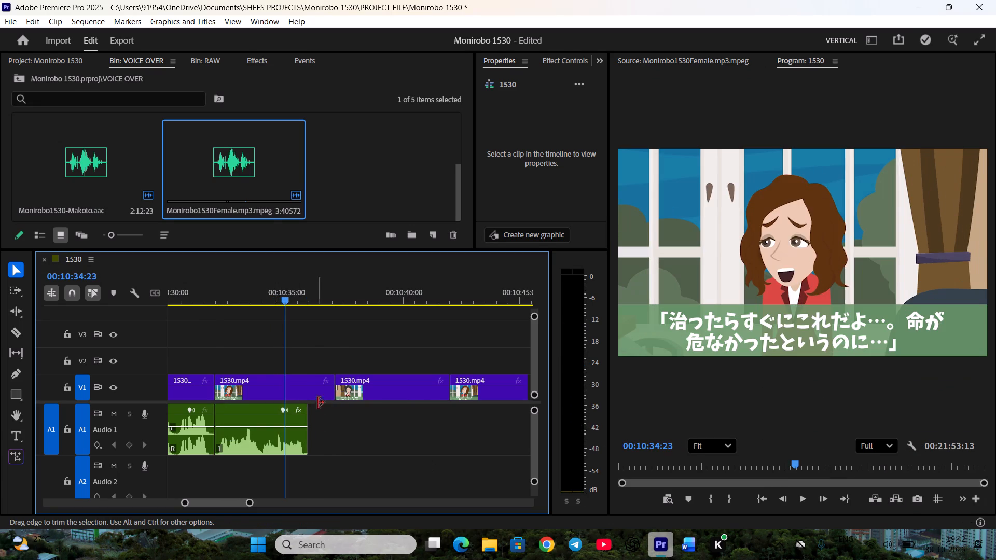
Trim Kanami's shot on V1 to end with her line and ripple delete the gap after it.
drag(330, 398, 304, 398)
right_click(319, 382)
click(342, 390)
scroll(339, 397, down, 2)
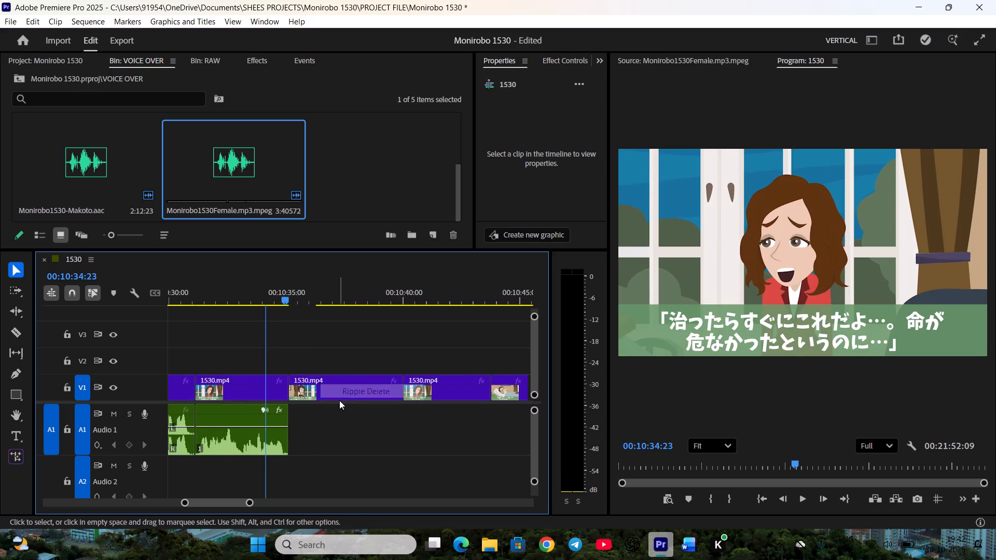
Preview the mother's shot following Kanami's line up to 00:10:39:15 and save the project.
scroll(339, 400, down, 2)
key(space)
drag(272, 298, 318, 312)
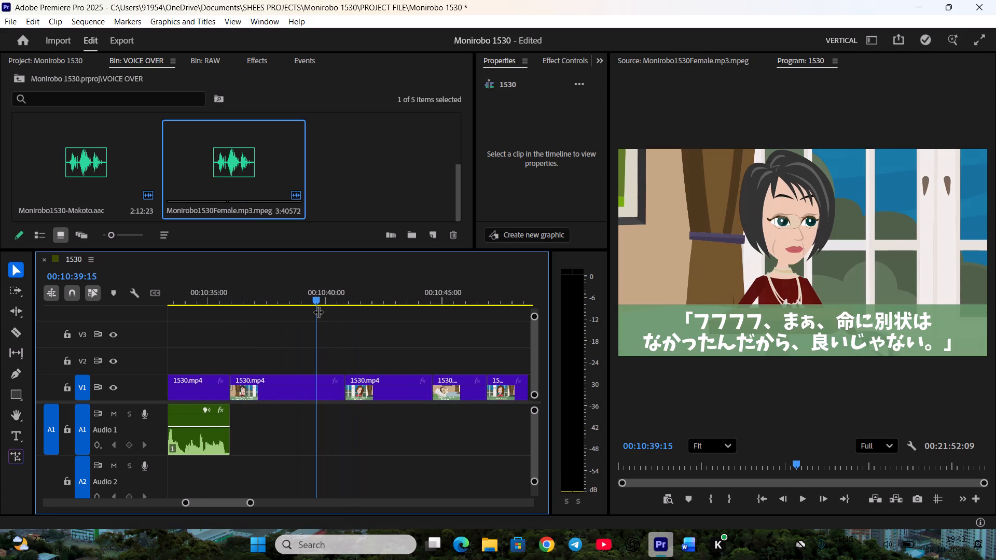
key(ctrl+s)
Reopen Monirobo1530Female.mp3.mpeg and set a new In point at 00:07:26:23 for the mother's line.
triple_click(215, 170)
click(215, 170)
key(space)
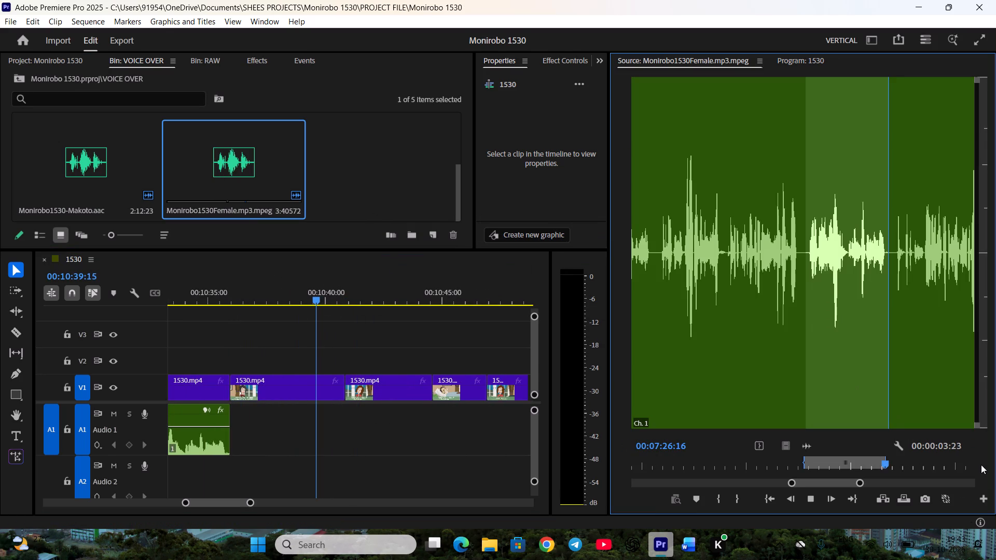
key(space)
scroll(911, 457, up, 5)
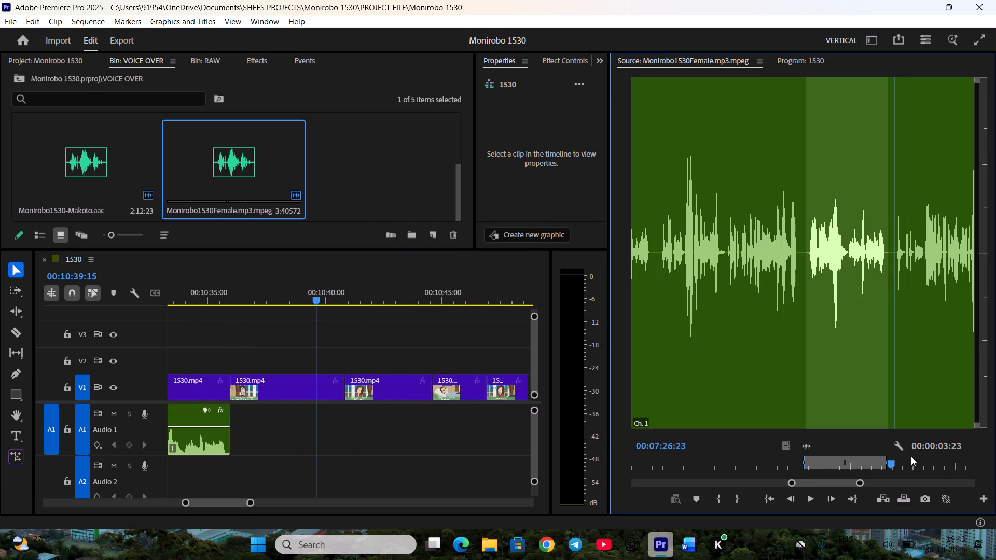
scroll(911, 456, up, 1)
scroll(911, 456, down, 1)
key(i)
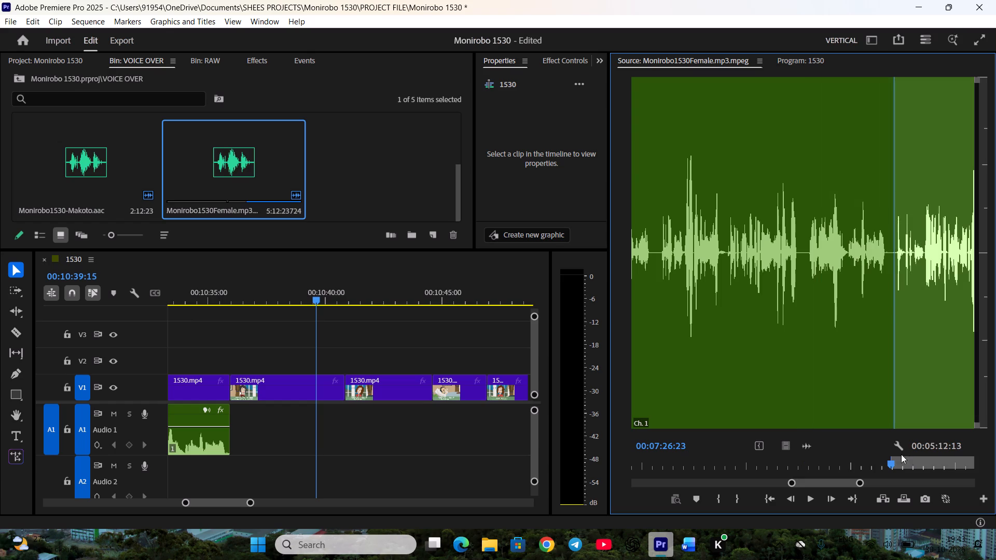
Play the mother's line, checking it against the script, and set its Out point at 00:07:31:15.
key(space)
click(691, 545)
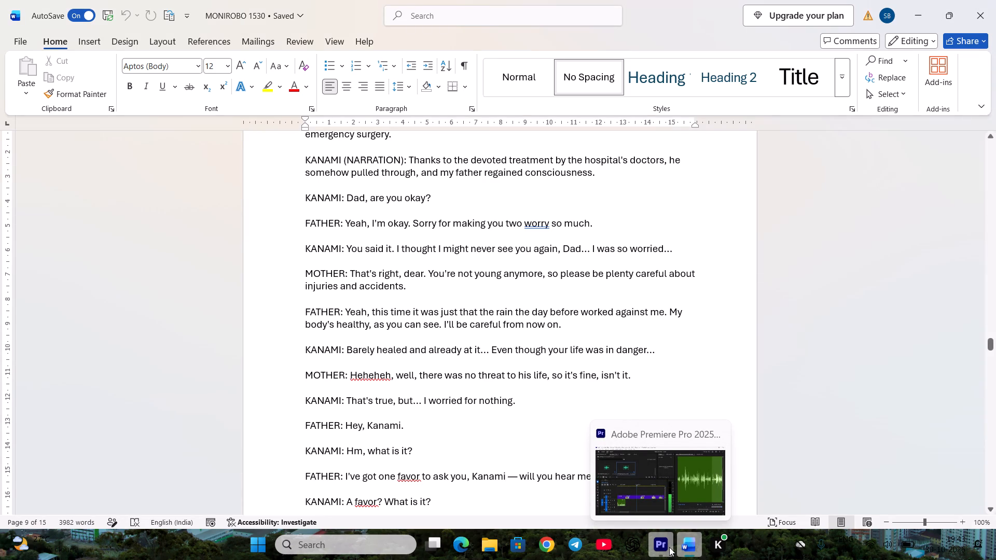
key(space)
scroll(809, 450, up, 2)
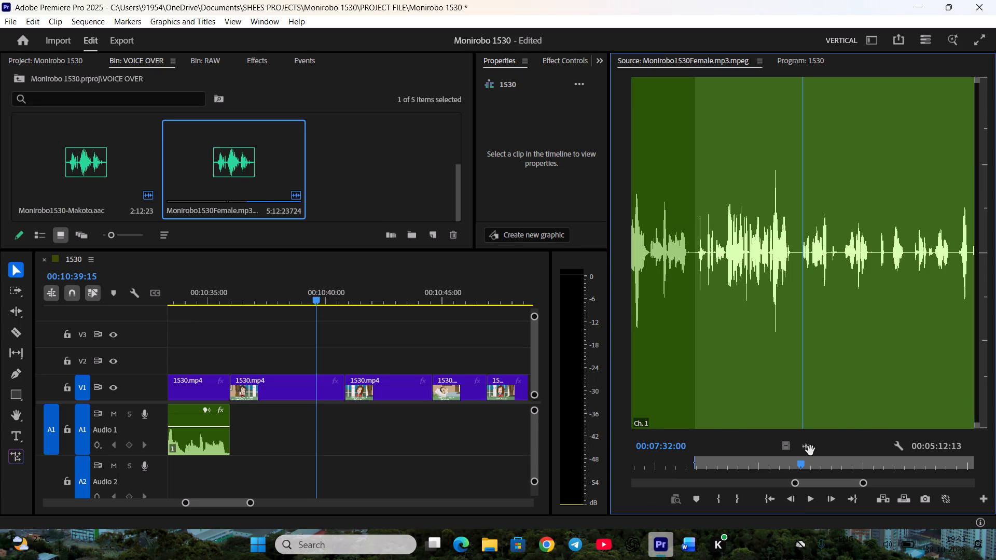
scroll(810, 451, up, 10)
key(o)
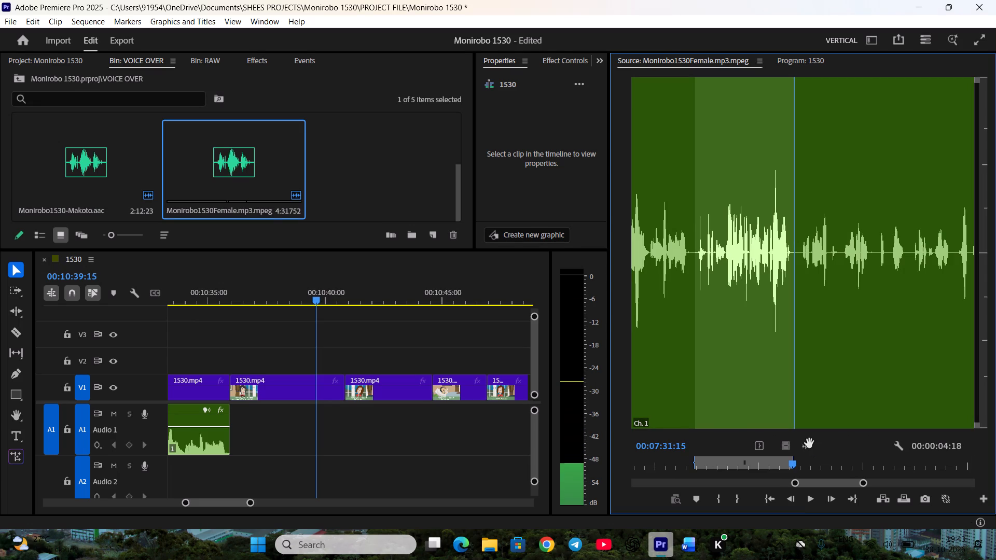
Place the mother's marked line on A1 directly after Kanami's audio and play it against her shot.
drag(809, 443, 228, 420)
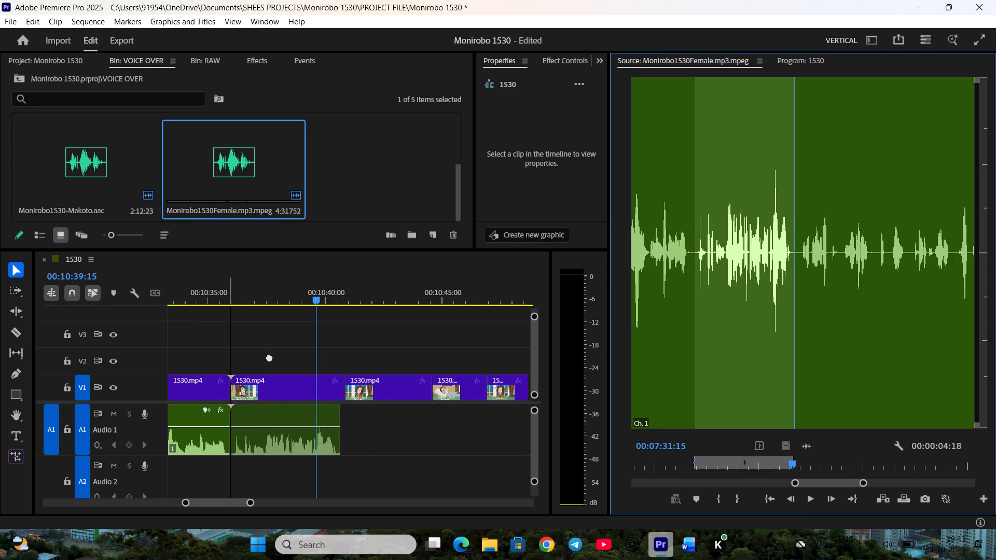
key(space)
key(space)
Trim the mother's shot on V1 to end with her line and ripple delete the gap after it.
drag(342, 389, 336, 387)
key(space)
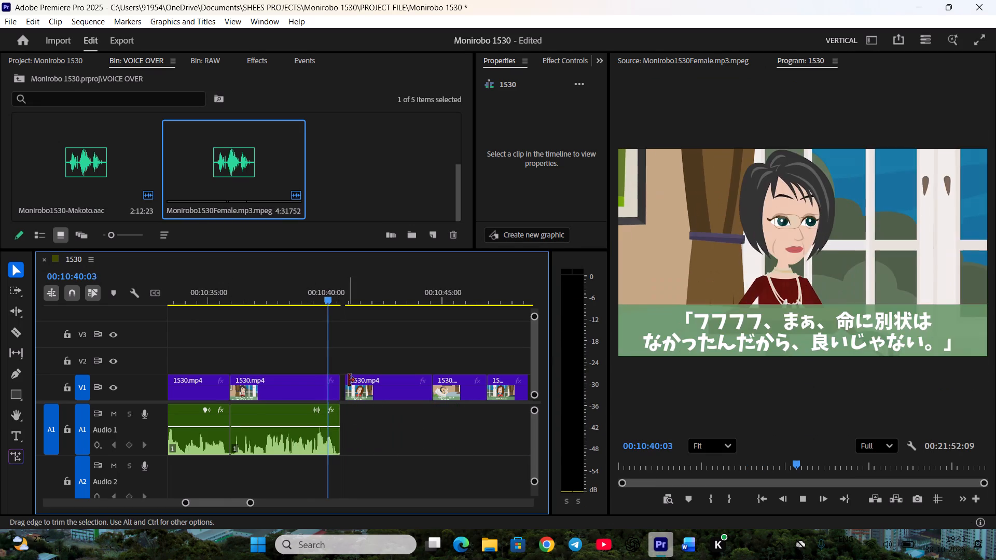
key(space)
right_click(349, 380)
right_click(343, 384)
click(362, 394)
scroll(366, 399, down, 3)
Preview Kanami's shot following the mother's line up to 00:10:42:05 and save the project.
key(space)
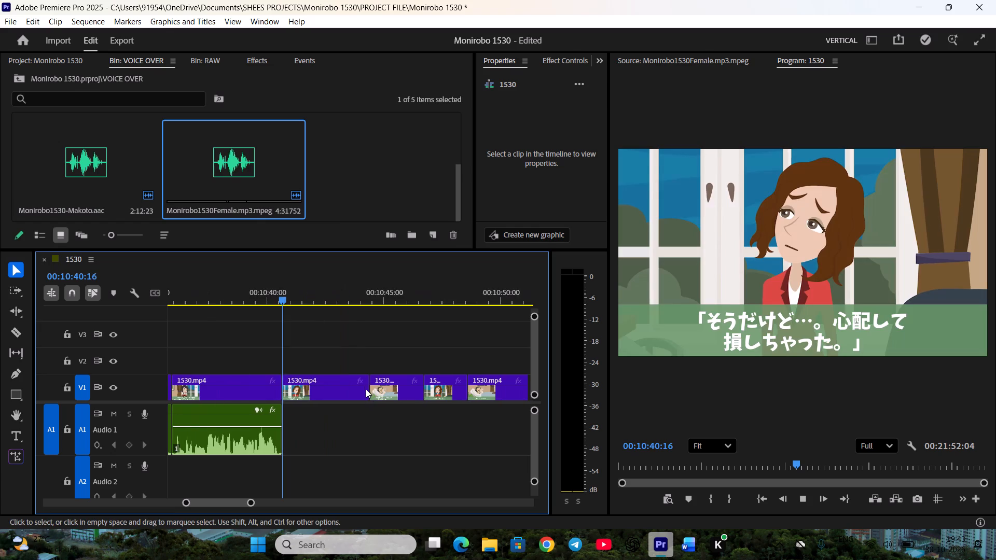
scroll(363, 391, down, 2)
key(ctrl+s)
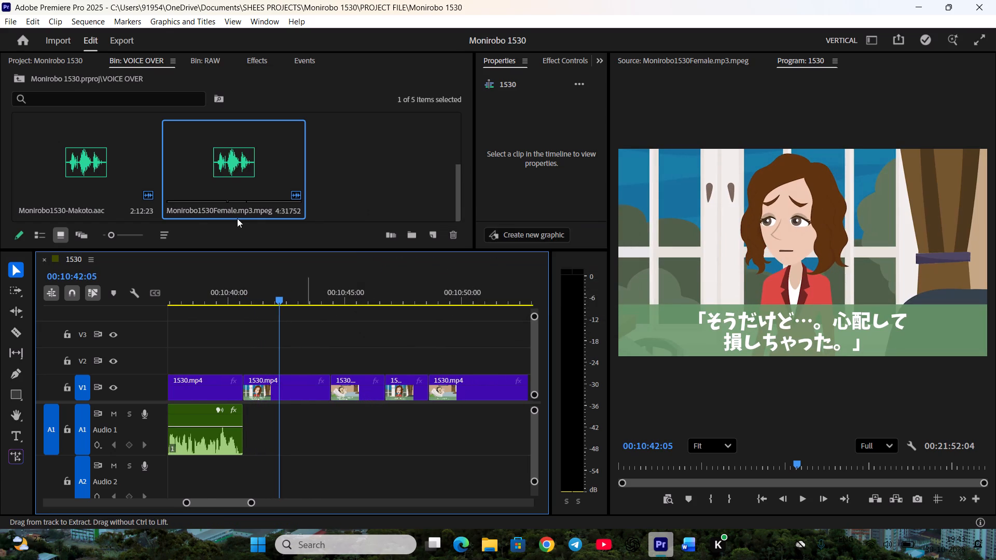
Reopen Monirobo1530Female.mp3.mpeg and set a new In point at 00:07:31:21 for Kanami's next line.
double_click(224, 166)
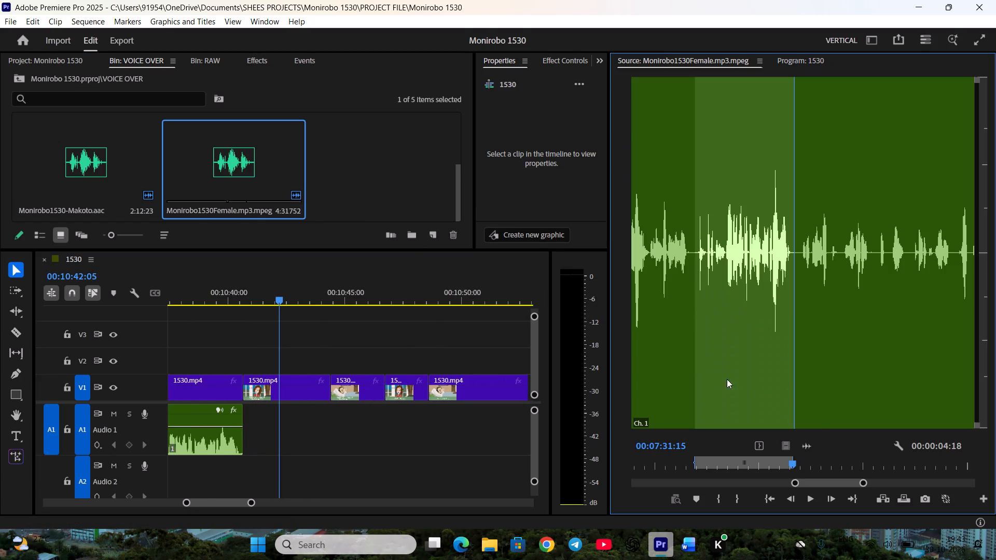
scroll(844, 444, down, 6)
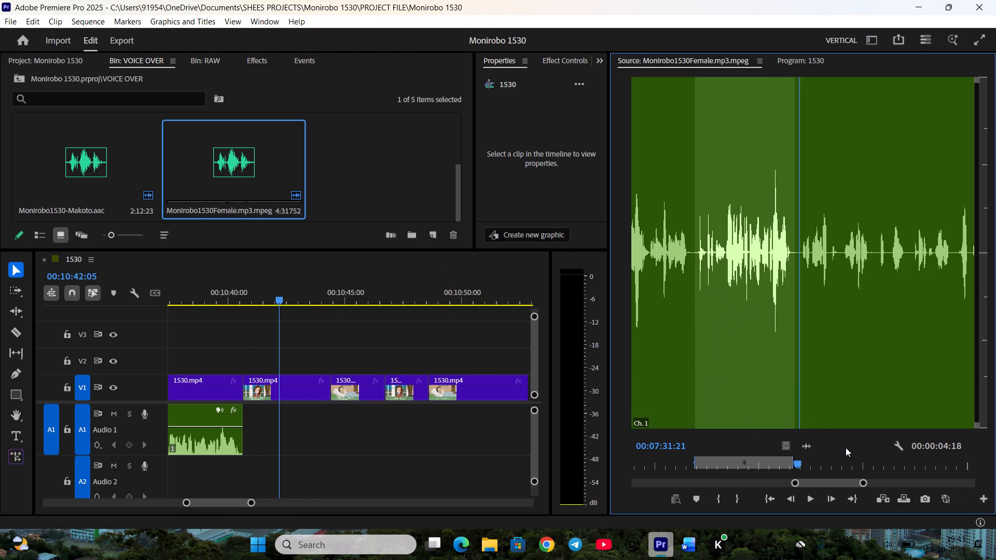
key(i)
Play Kanami's line, checking it against the script, and set its Out point at 00:07:35:06.
key(space)
click(682, 538)
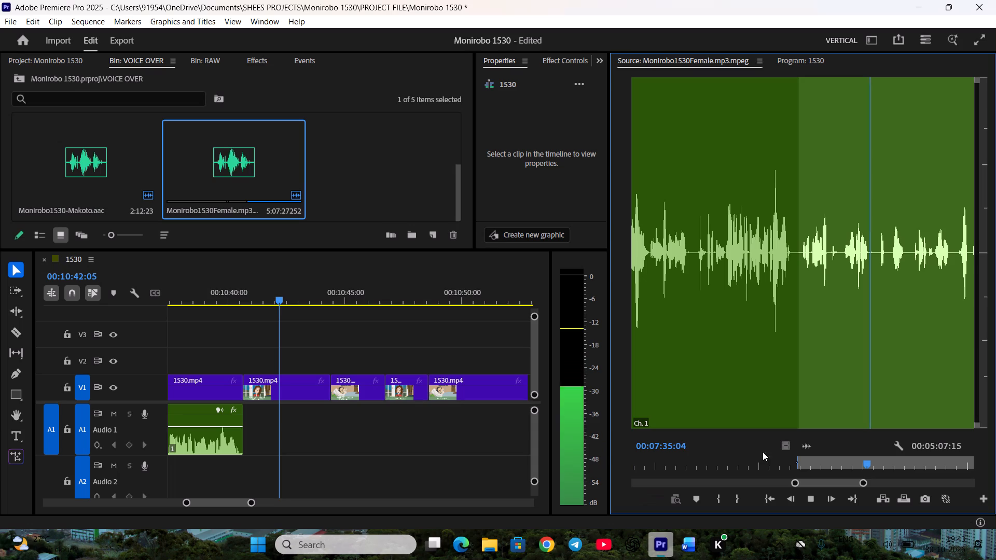
key(space)
scroll(814, 455, up, 4)
scroll(814, 455, down, 1)
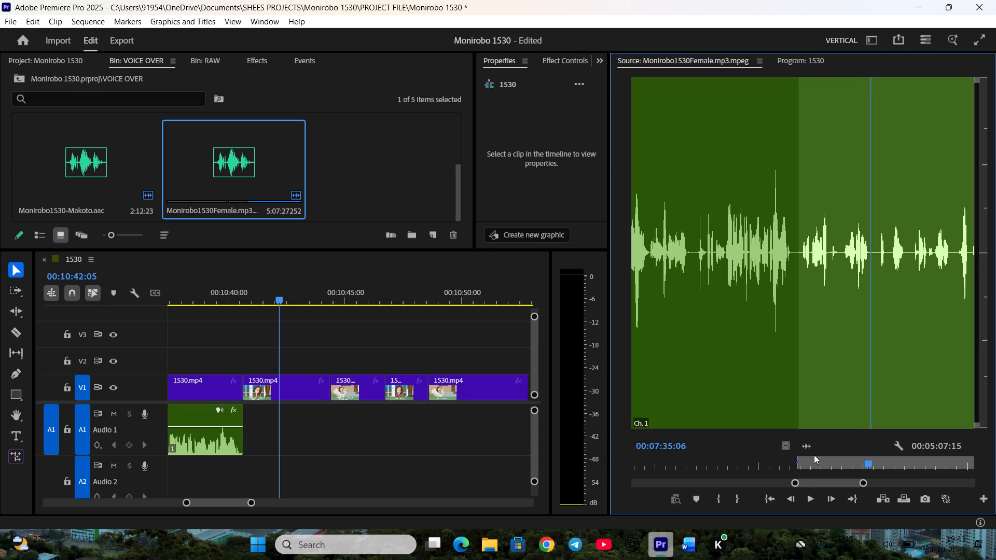
key(o)
Place Kanami's marked line on A1 directly after the mother's audio and extend its end slightly.
drag(807, 446, 434, 429)
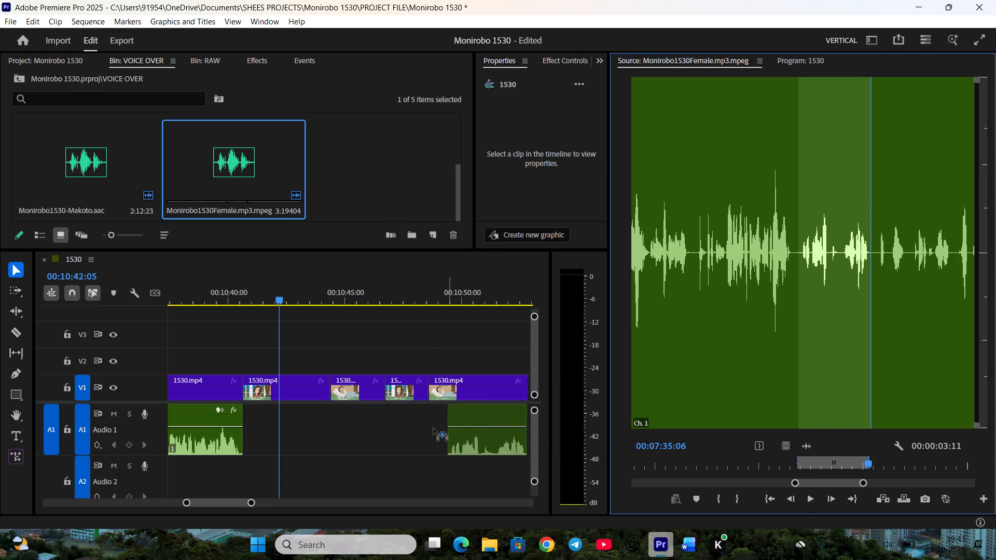
drag(434, 429, 245, 413)
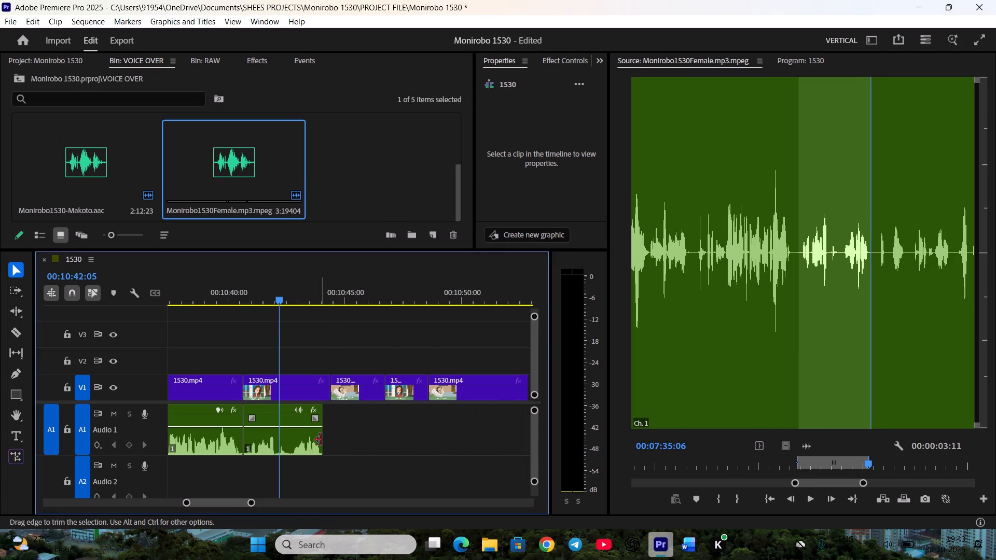
click(321, 440)
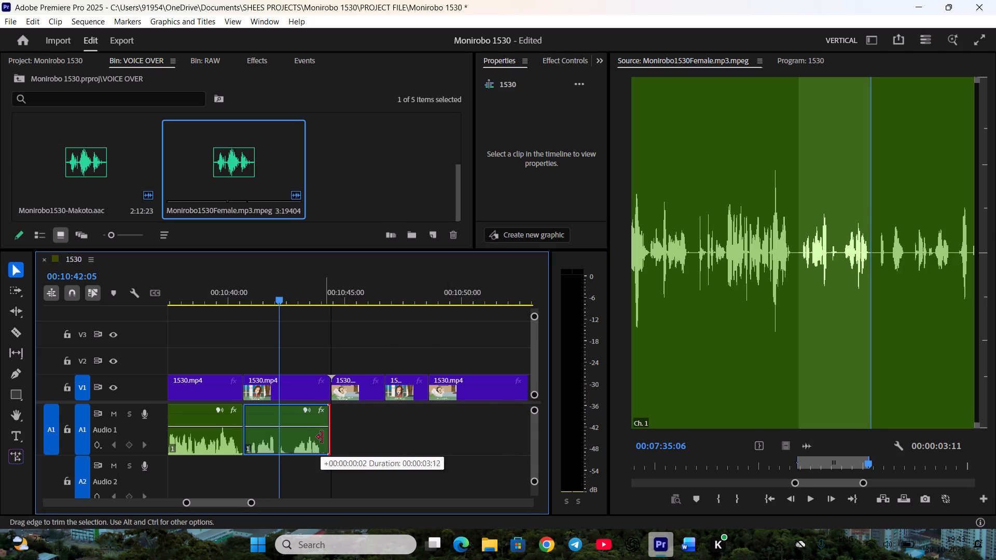
key(equal)
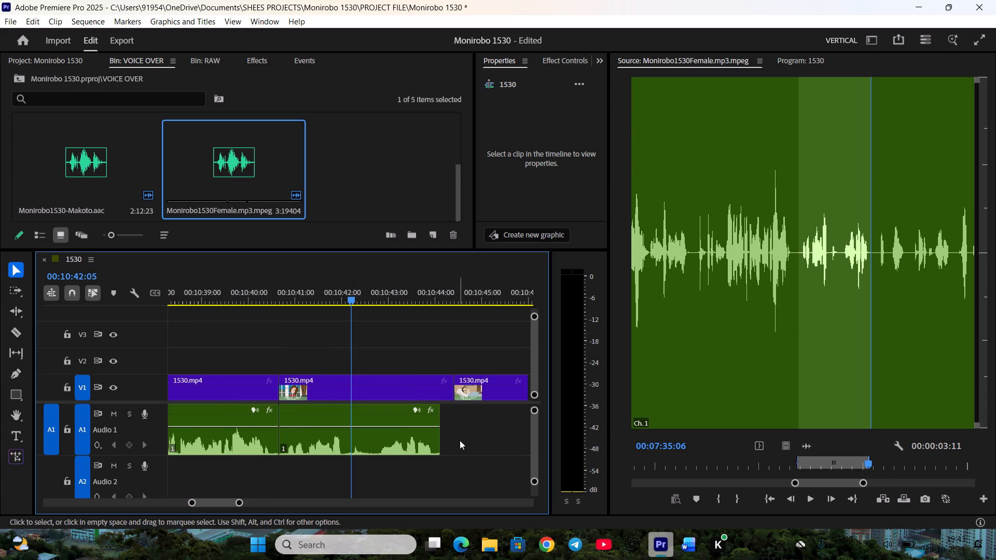
click(442, 441)
Trim Kanami's shot on V1 to end together with her new line.
drag(454, 391, 453, 391)
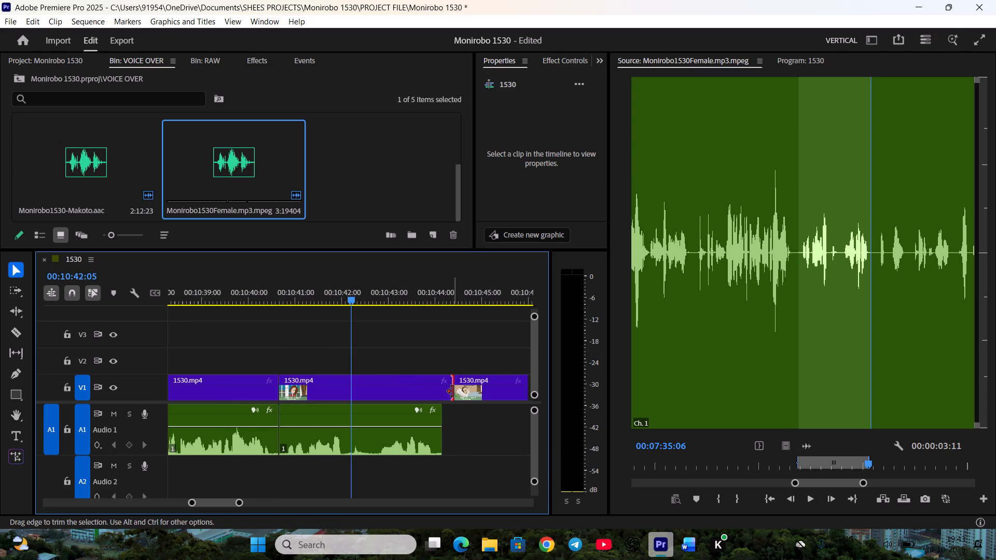
drag(453, 391, 442, 391)
Play Kanami's new line against her shot and return the playhead to the pause at 00:10:42:05.
key(minus)
scroll(384, 415, down, 2)
key(space)
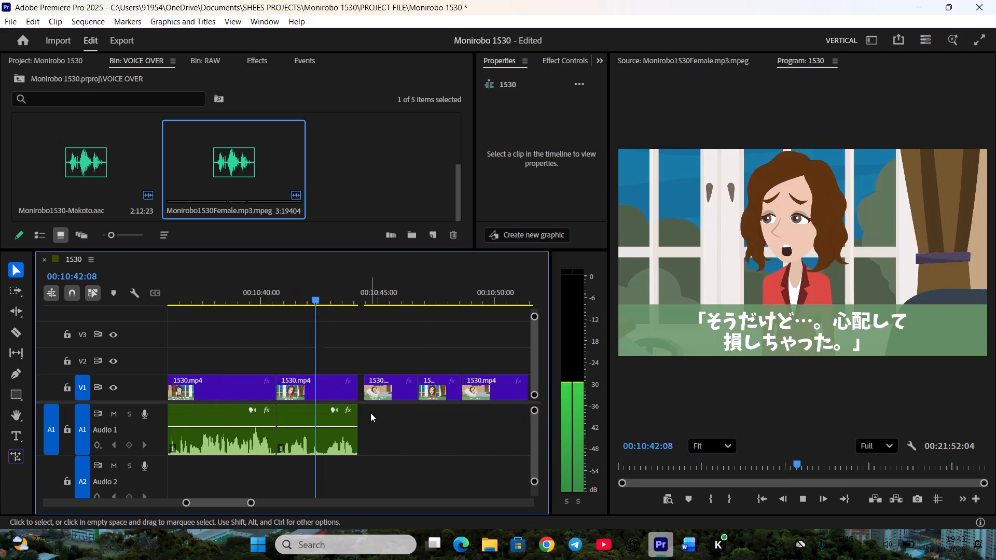
key(space)
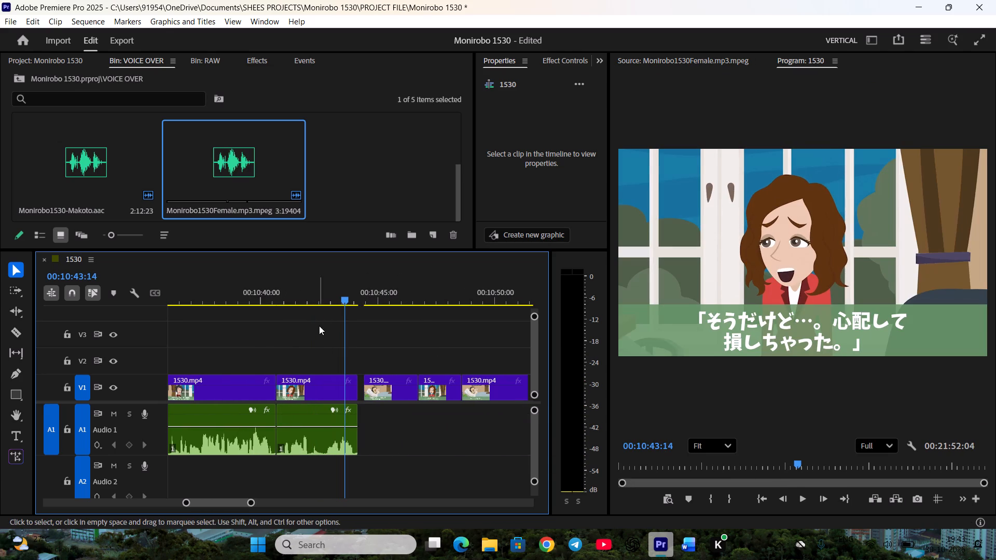
key(space)
drag(323, 301, 312, 321)
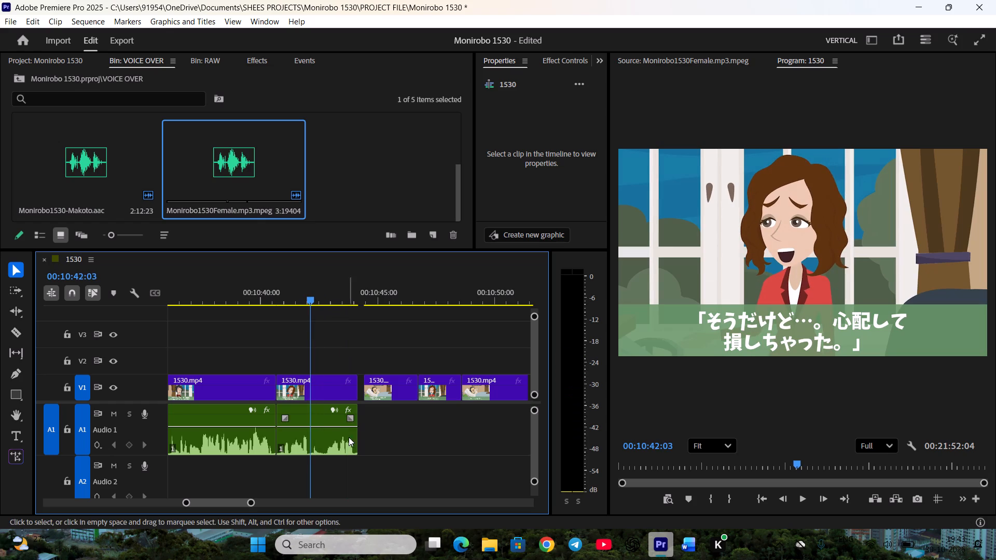
scroll(729, 473, down, 2)
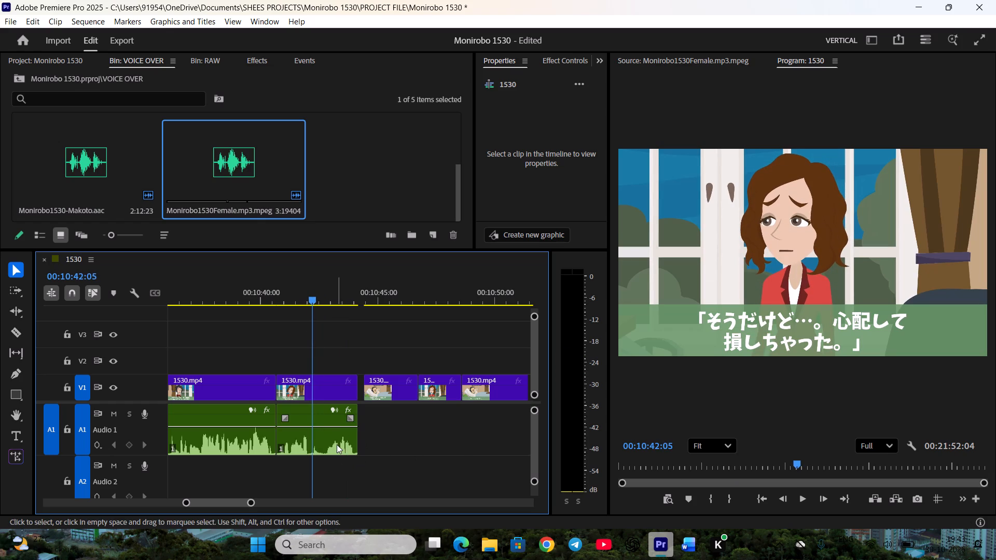
Split Kanami's line on A1 at 00:10:42:05, trim away the pause after the cut, and close the remainder up against the first part.
click(337, 444)
key(c)
drag(316, 441, 325, 441)
drag(340, 445, 340, 445)
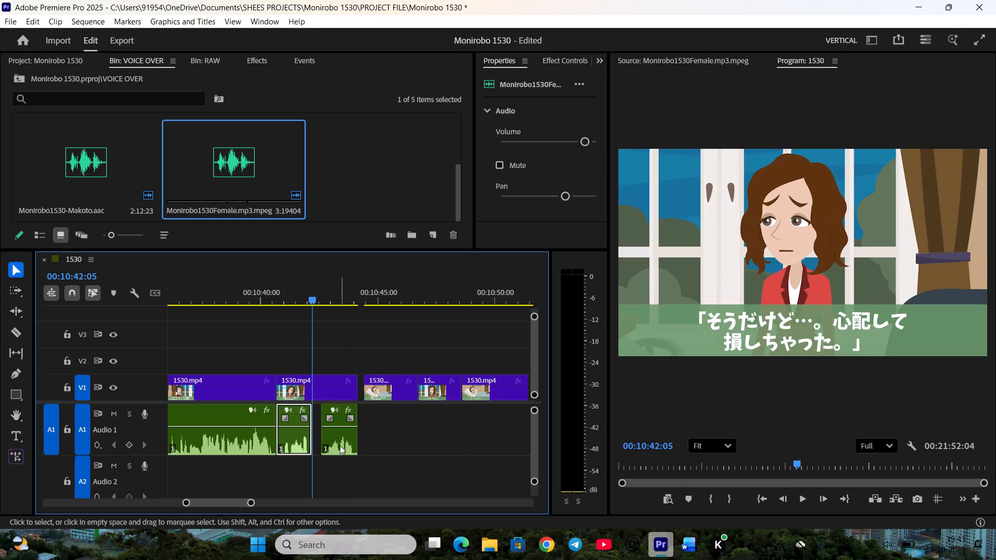
drag(340, 445, 333, 443)
click(358, 459)
key(space)
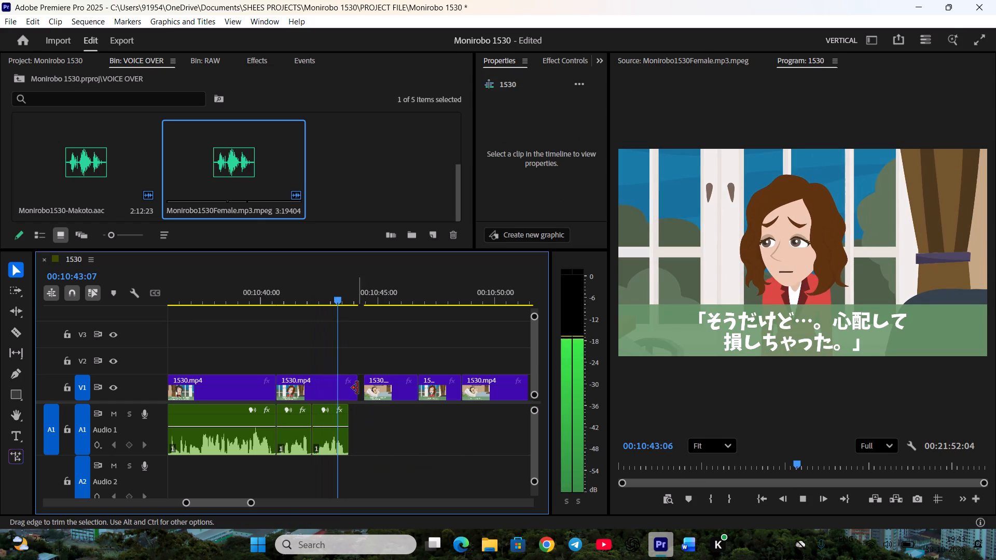
key(space)
Trim Kanami's shot on V1 to end with her shortened line, ripple delete the gap after it, and save the project.
drag(357, 388, 349, 388)
right_click(353, 383)
click(377, 391)
right_click(354, 381)
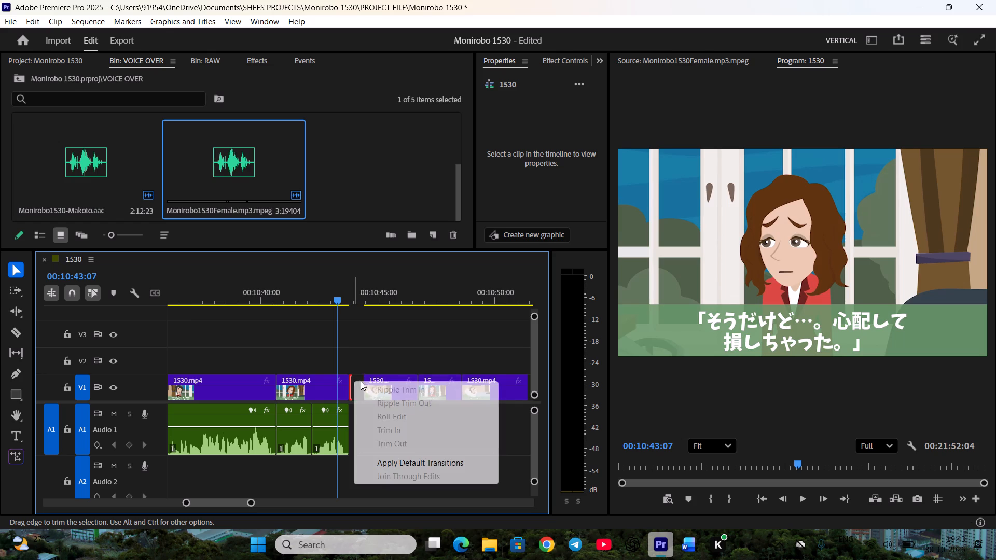
click(367, 385)
right_click(358, 374)
click(370, 387)
scroll(321, 401, down, 6)
key(space)
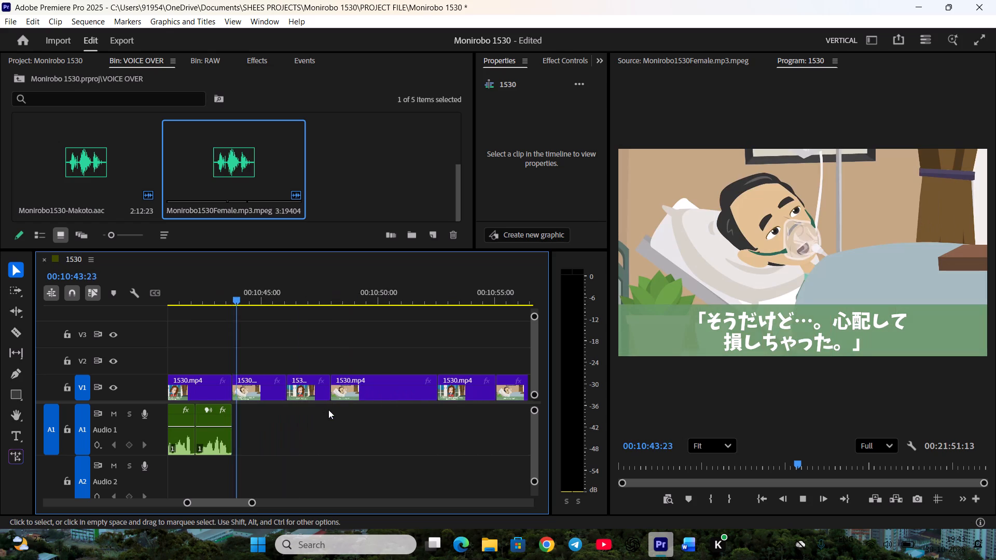
key(ctrl+s)
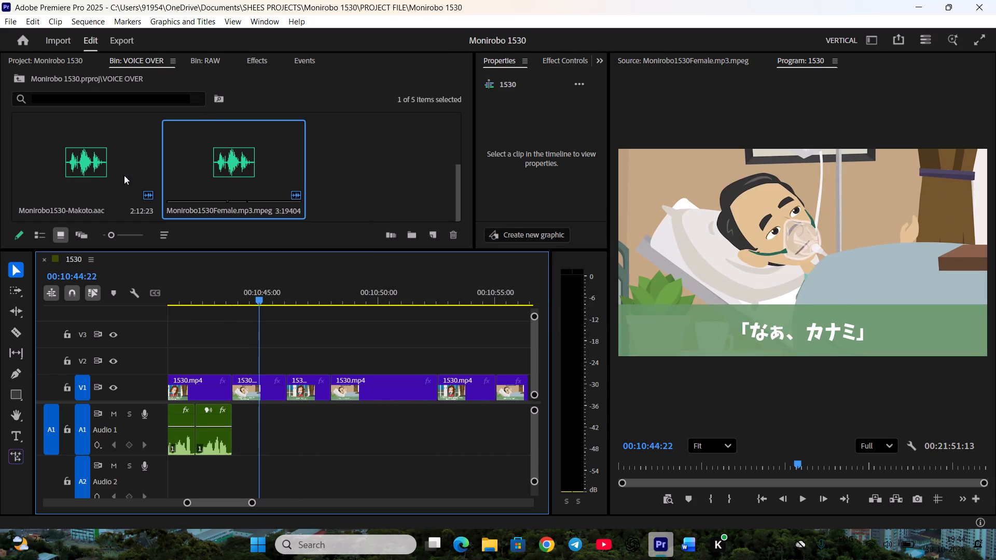
Load Monirobo1530-FATHER.aac in the Source monitor and set the In point of the father's next line at 00:00:12:24.
scroll(290, 175, up, 2)
double_click(218, 145)
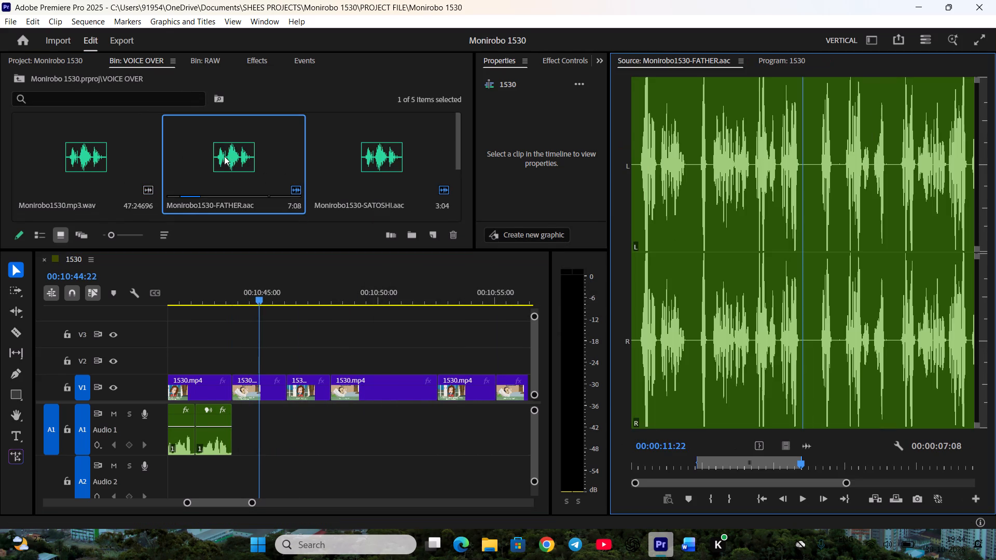
key(space)
key(space)
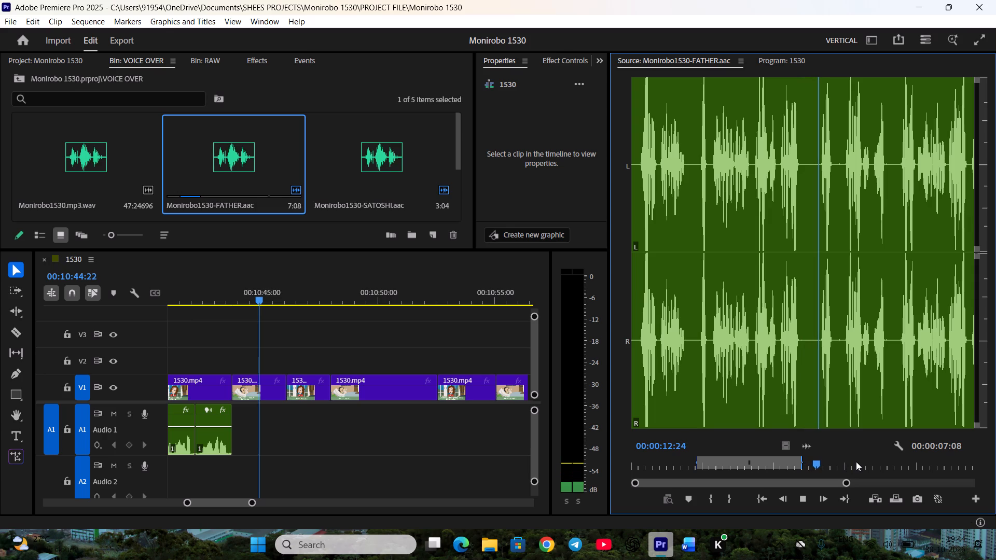
key(i)
Play the father's "Hey, Kanami." line, checking it against the script, and set its Out point at 00:00:14:03.
key(space)
click(681, 548)
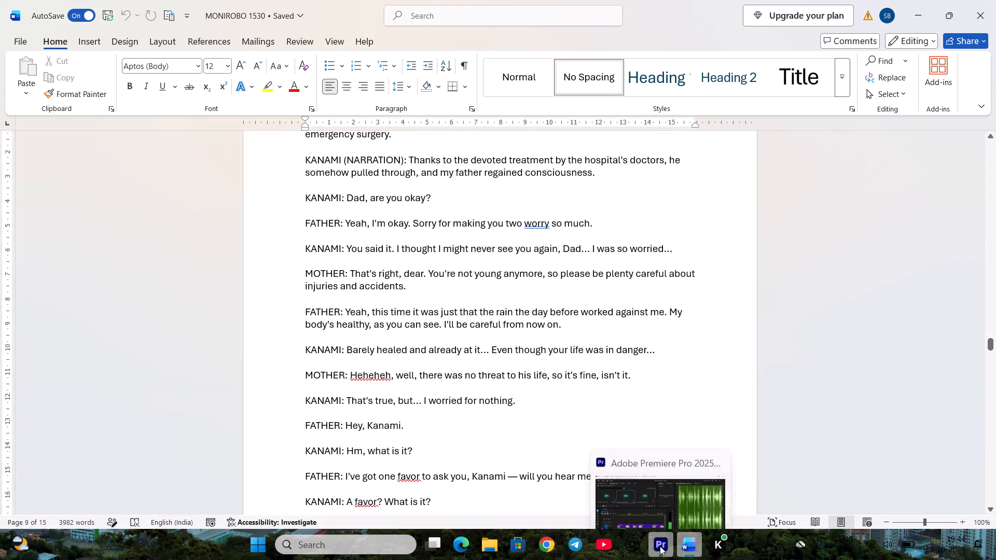
click(660, 546)
key(space)
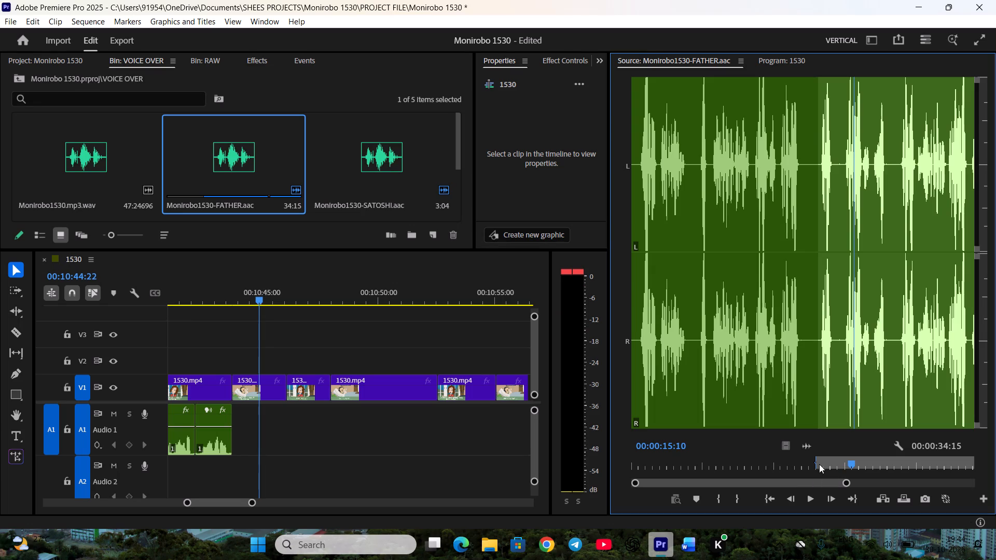
click(827, 459)
key(space)
key(space)
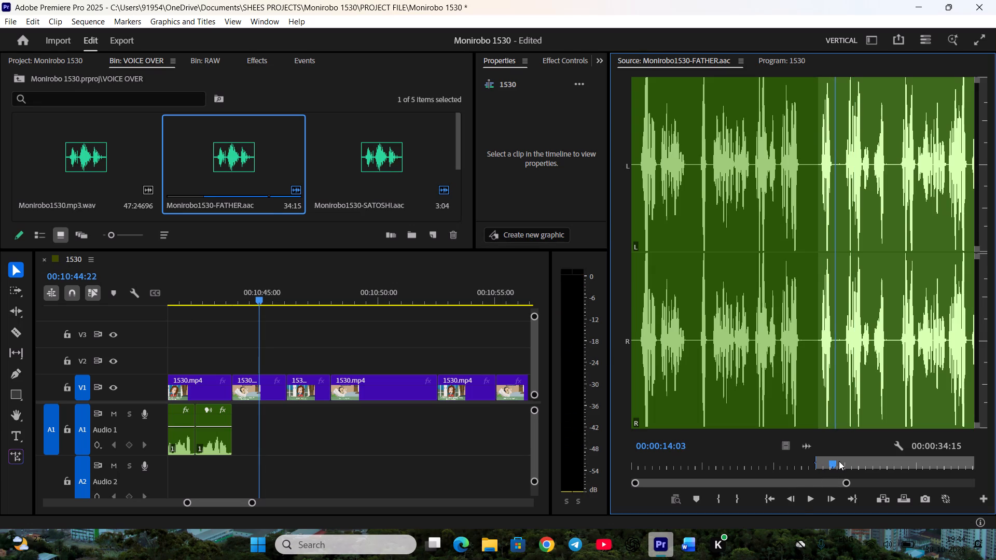
key(o)
Place the father's marked line on A1 directly after Kanami's audio, play it, and extend its end slightly.
drag(810, 445, 235, 414)
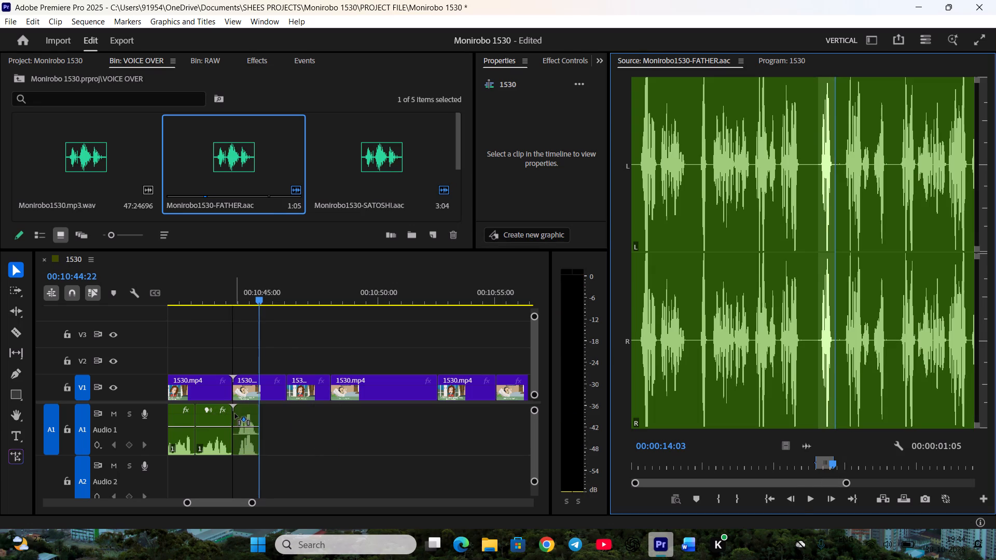
drag(235, 414, 235, 415)
click(242, 299)
key(space)
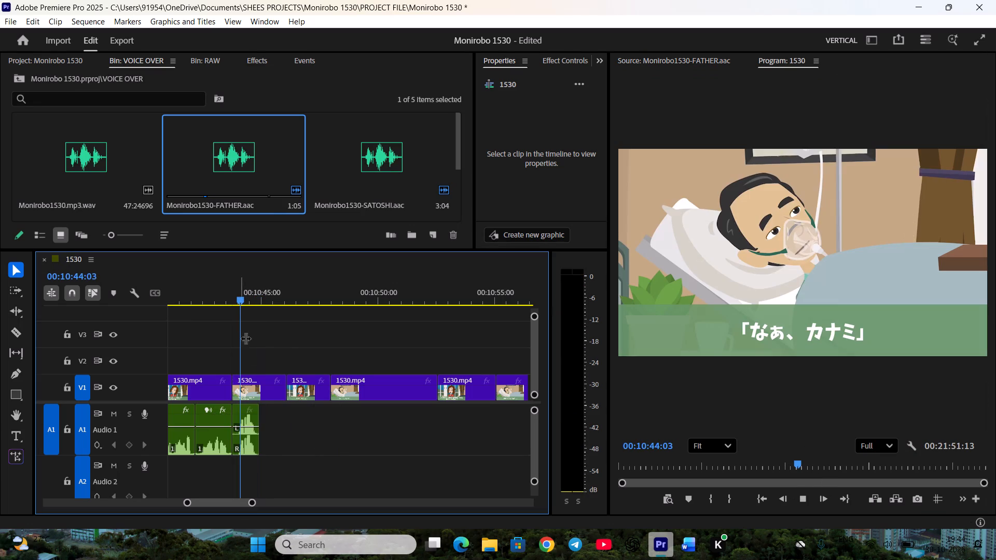
key(space)
click(261, 427)
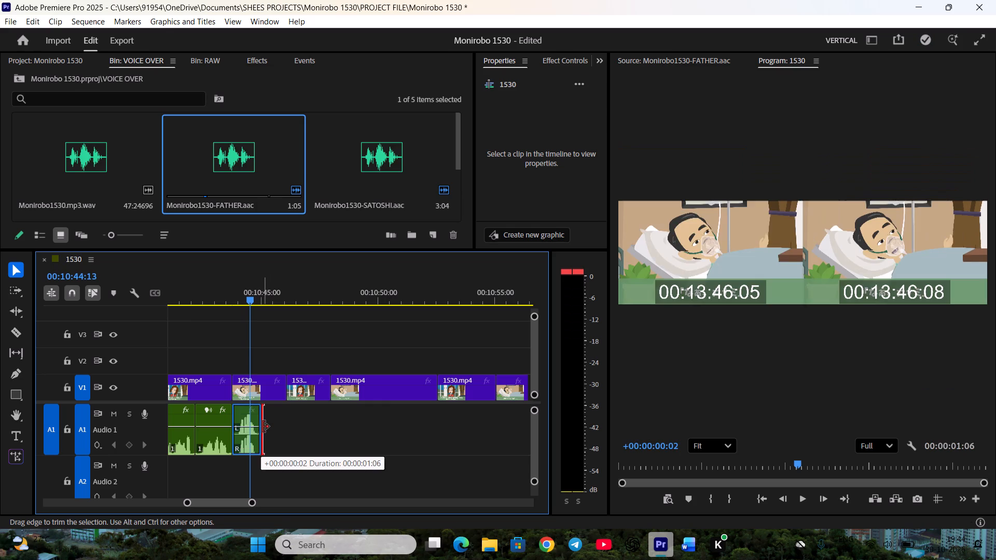
click(265, 427)
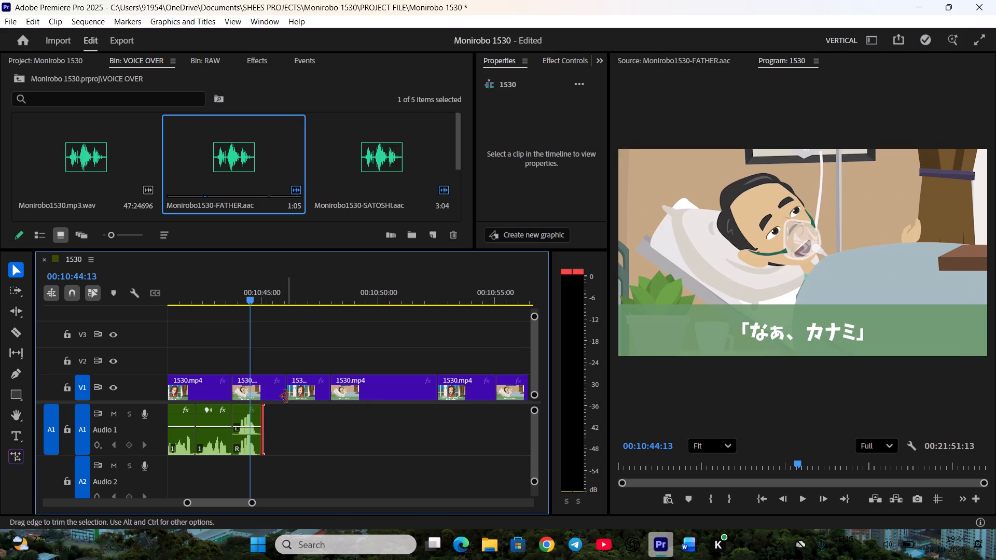
Trim the father's shot on V1 to end with his line, ripple delete the gap, and save the project.
drag(285, 395, 261, 394)
right_click(272, 387)
click(282, 391)
scroll(292, 399, down, 2)
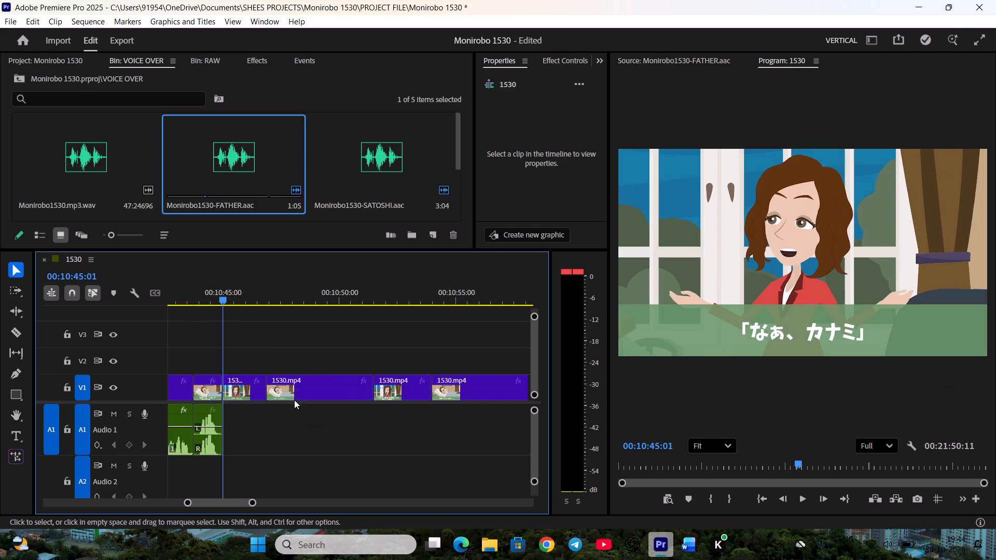
key(space)
key(space)
key(ctrl+s)
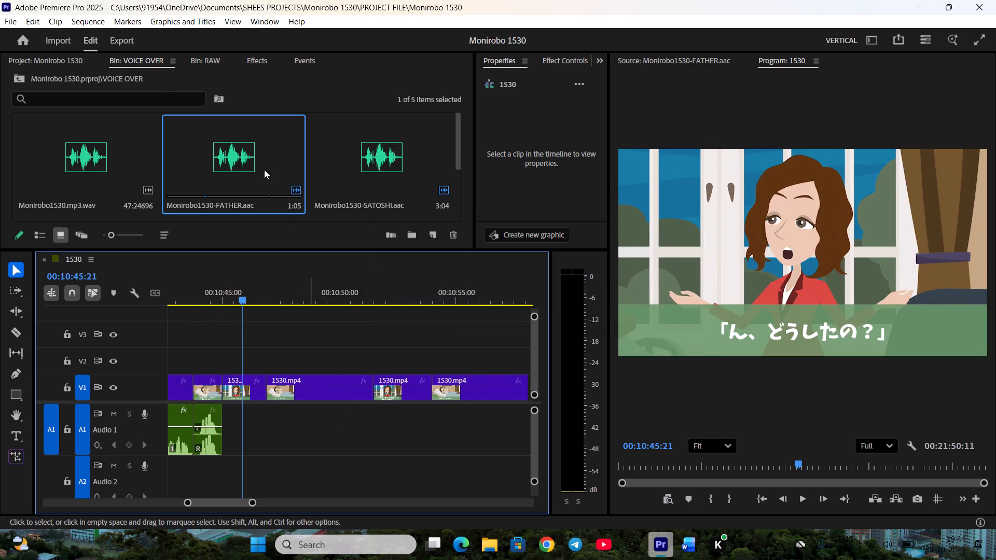
Load Monirobo1530Female.mp3.mpeg in the Source monitor and set the In point of Kanami's next line at 00:07:35:15.
scroll(264, 170, down, 2)
double_click(190, 175)
key(space)
key(space)
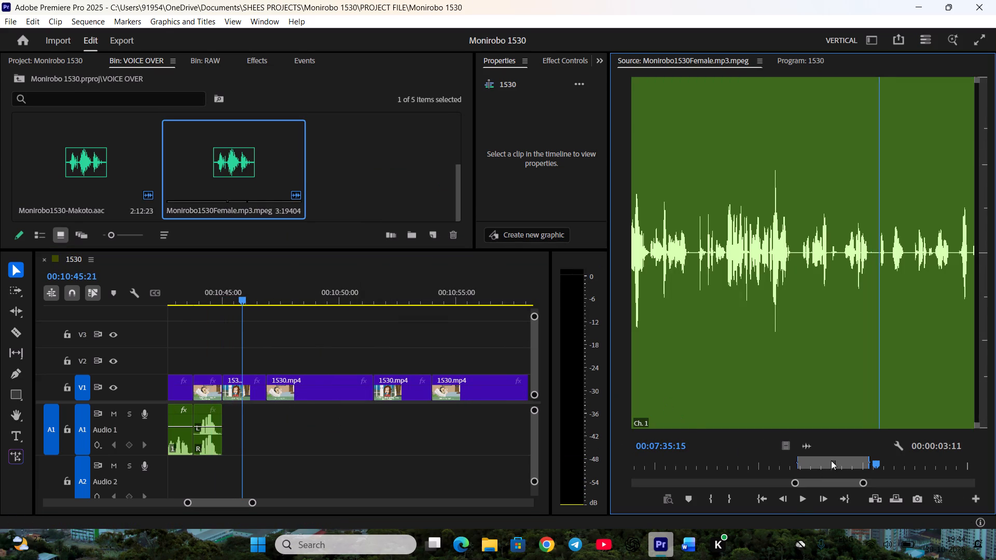
scroll(838, 462, up, 2)
scroll(838, 462, down, 1)
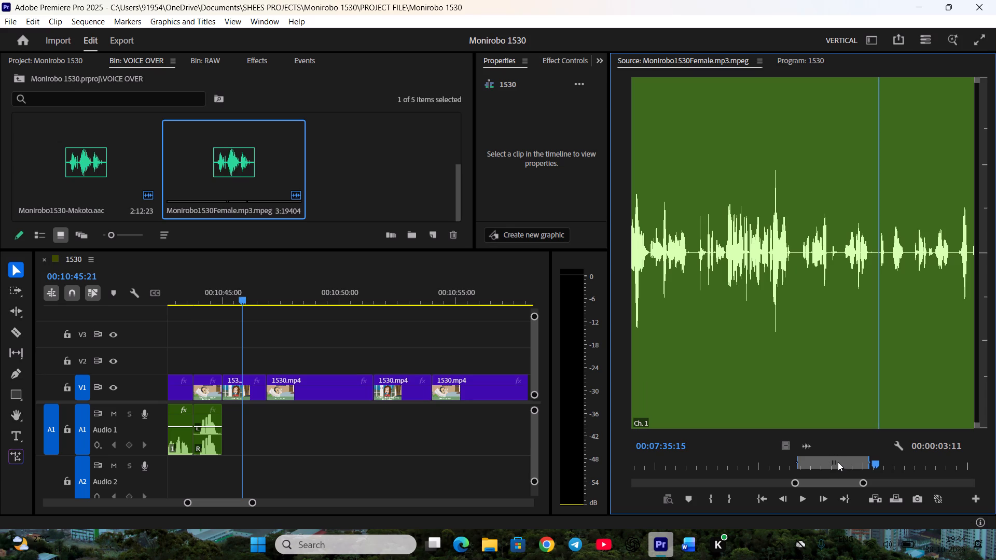
text(I)
Play Kanami's "Hm, what is it?" line and set its Out point at 00:07:36:23.
key(space)
key(space)
scroll(838, 462, up, 1)
key(space)
key(space)
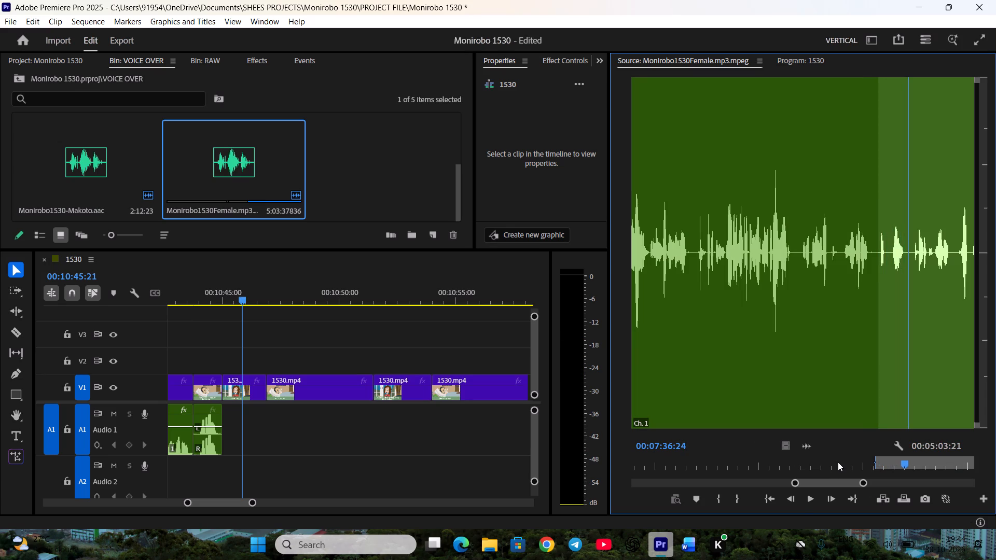
scroll(838, 462, up, 2)
key(o)
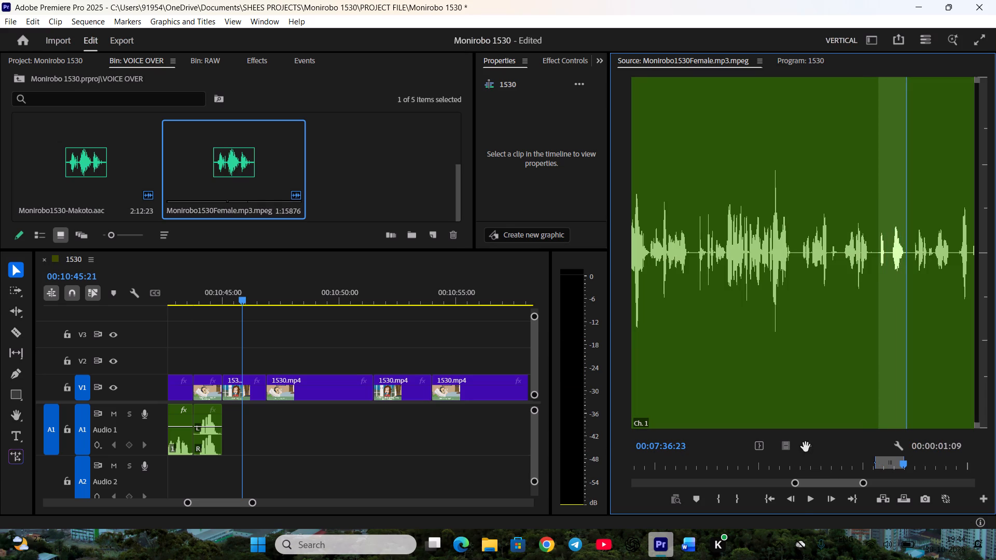
Place Kanami's marked line on A1 directly after the father's audio, extend its end by 3 frames, and play it against her shot.
drag(806, 447, 228, 428)
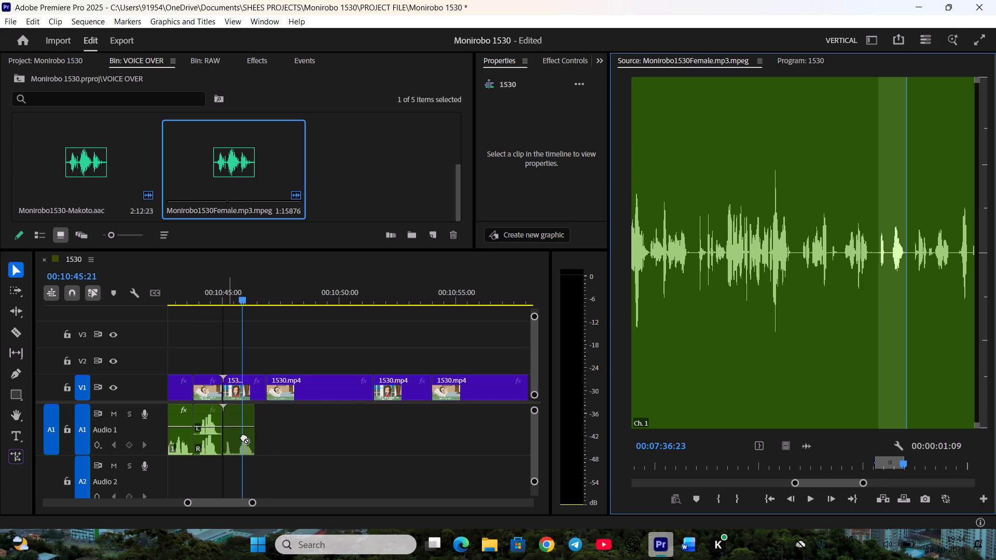
click(252, 439)
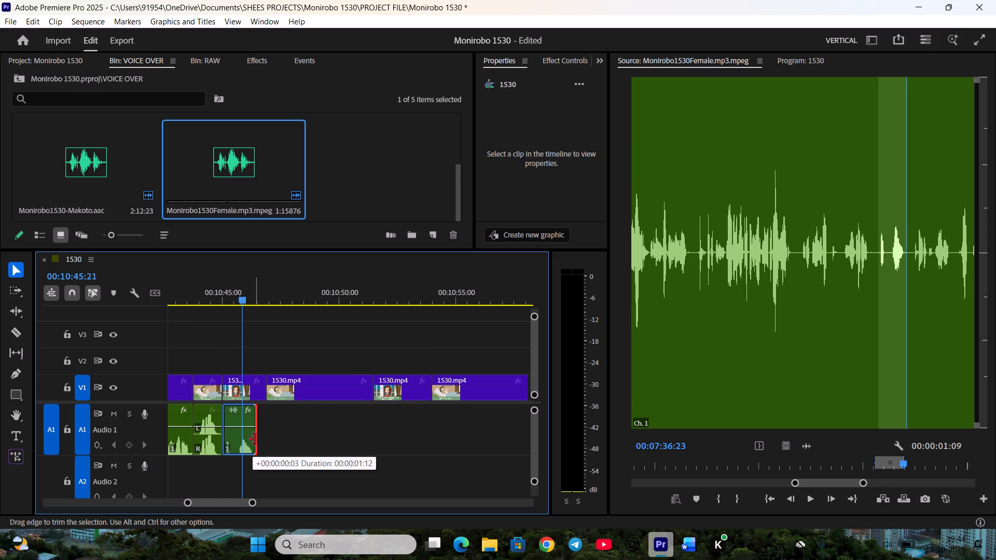
key(space)
click(223, 297)
key(space)
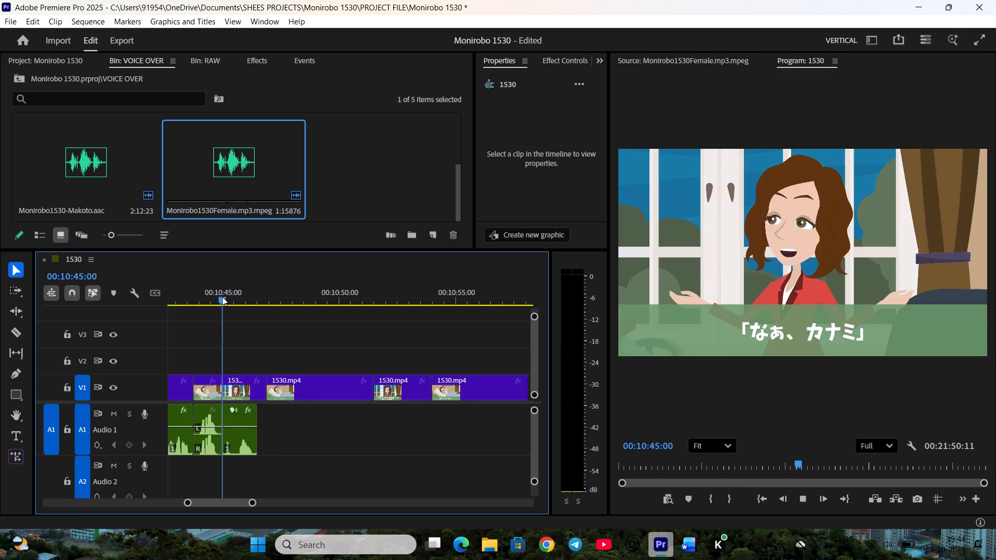
key(space)
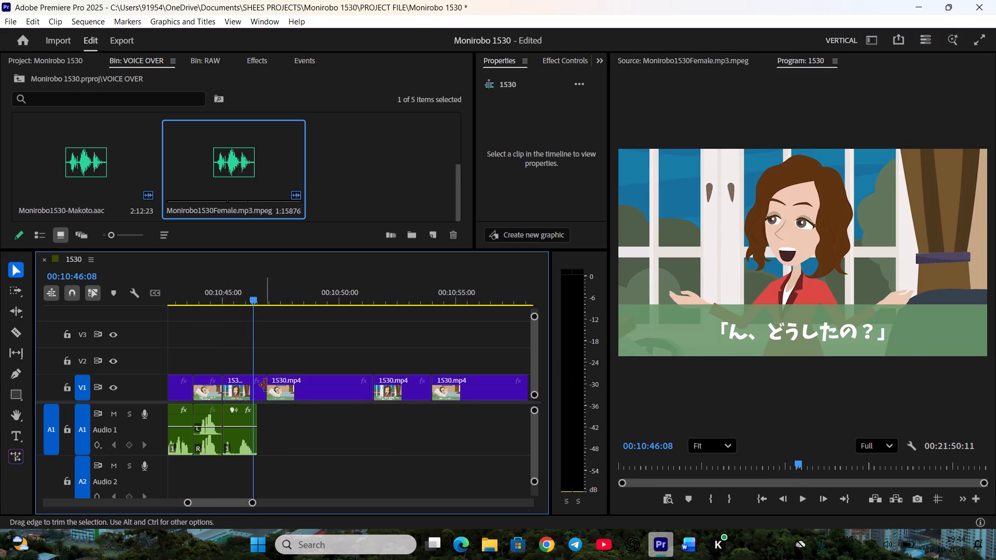
Trim Kanami's shot on V1 to end with her line, ripple delete the gap, preview the father's following shot, and save the project.
drag(266, 385, 258, 384)
right_click(268, 382)
right_click(261, 383)
click(281, 393)
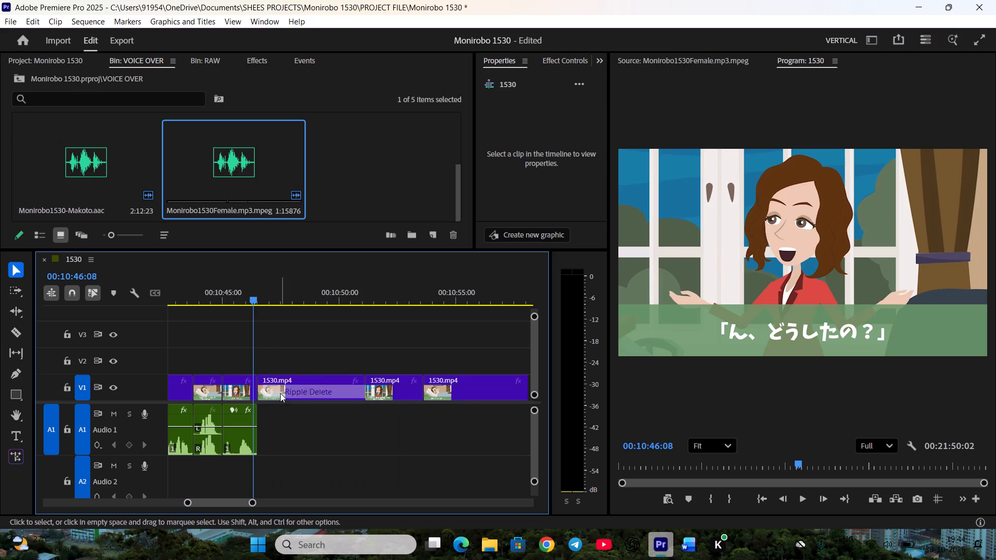
key(space)
scroll(298, 405, down, 3)
key(space)
key(space)
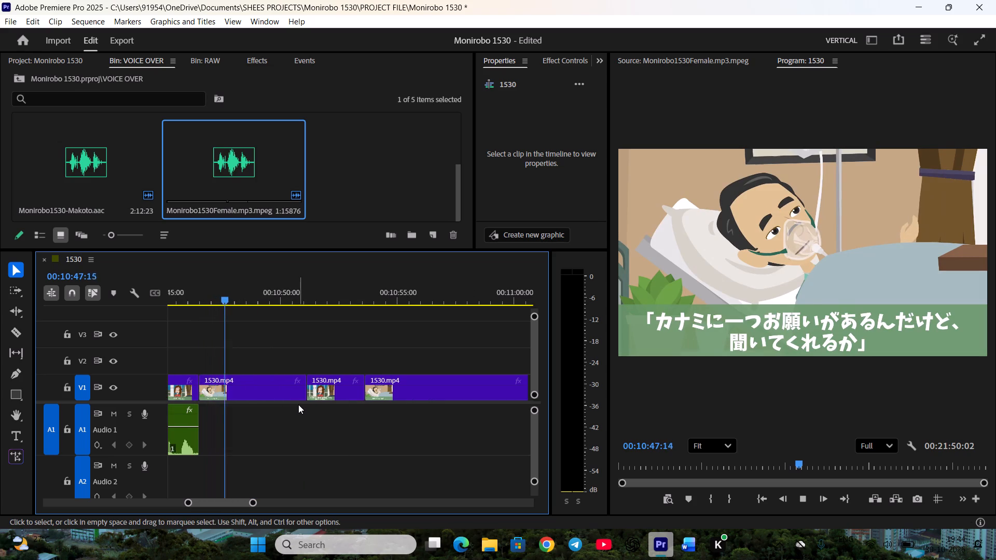
key(ctrl+s)
drag(259, 298, 295, 316)
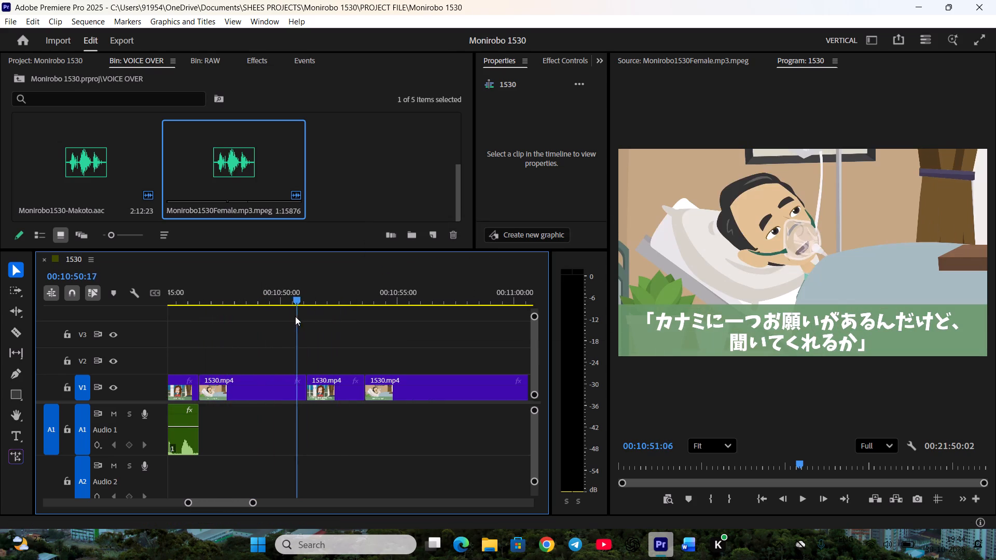
drag(295, 316, 291, 316)
key(ctrl+s)
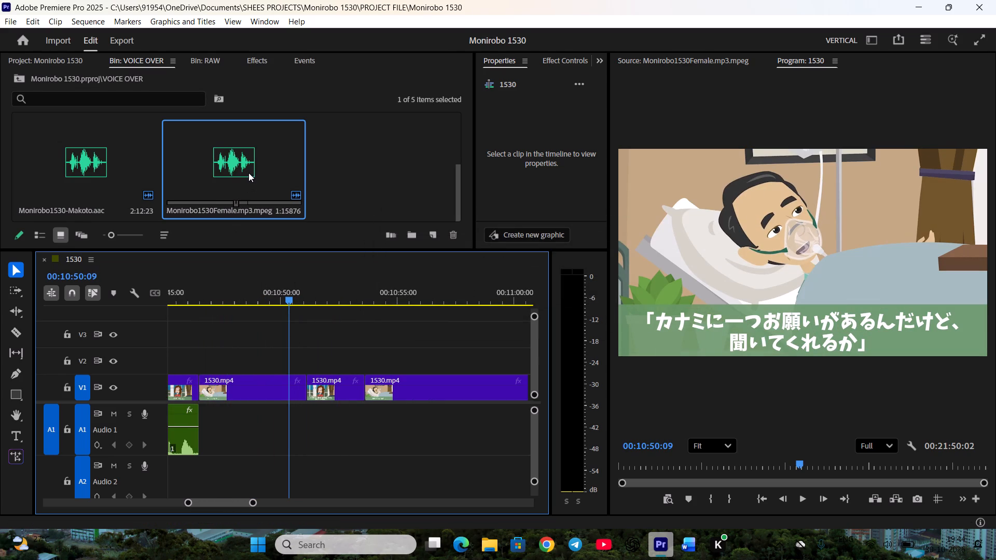
Load Monirobo1530-FATHER.aac in the Source monitor again and set the In point of the father's next line at 00:00:14:17.
scroll(248, 173, up, 2)
double_click(248, 163)
key(space)
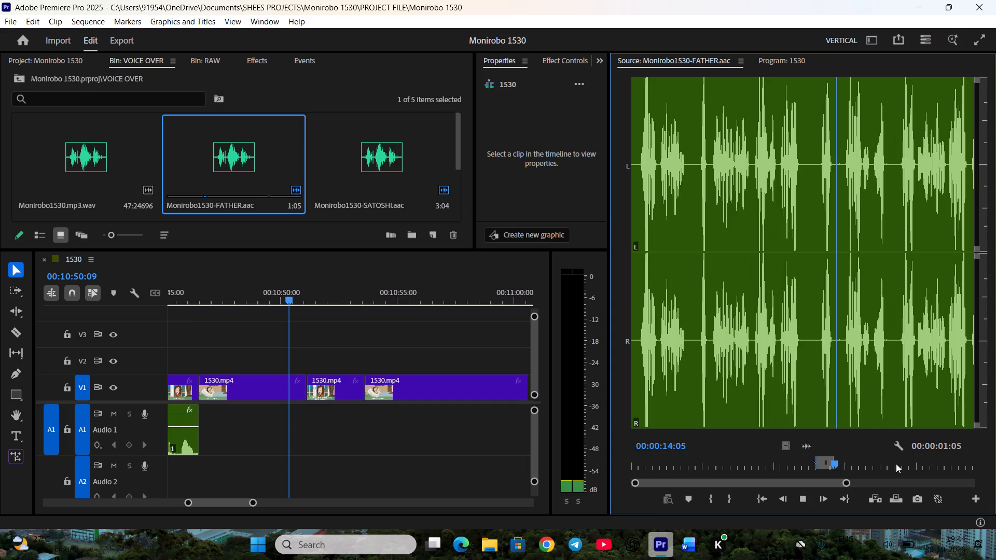
key(space)
scroll(893, 466, down, 6)
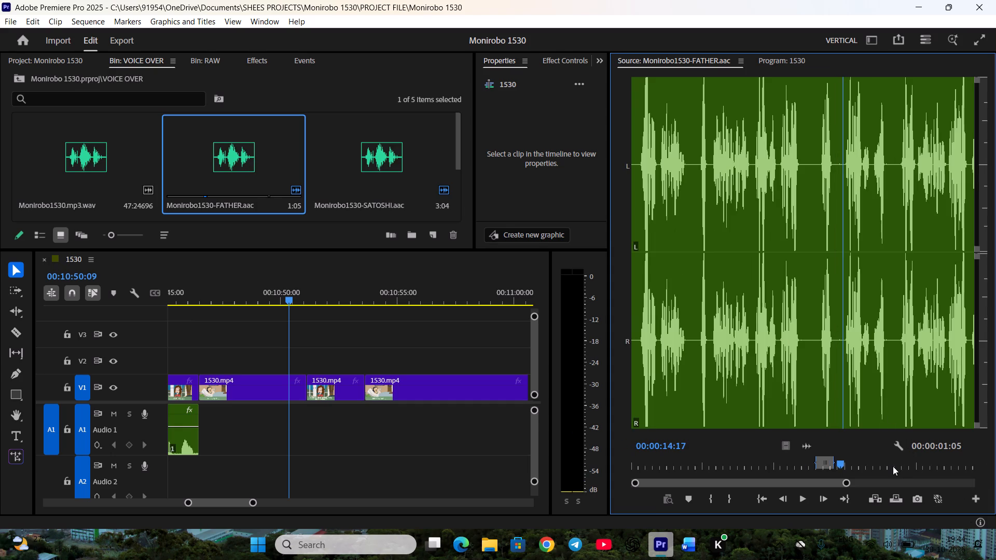
key(i)
Play the father's line about one favor to ask, checking it against the script, and set its Out point at 00:00:17:19.
key(space)
click(695, 541)
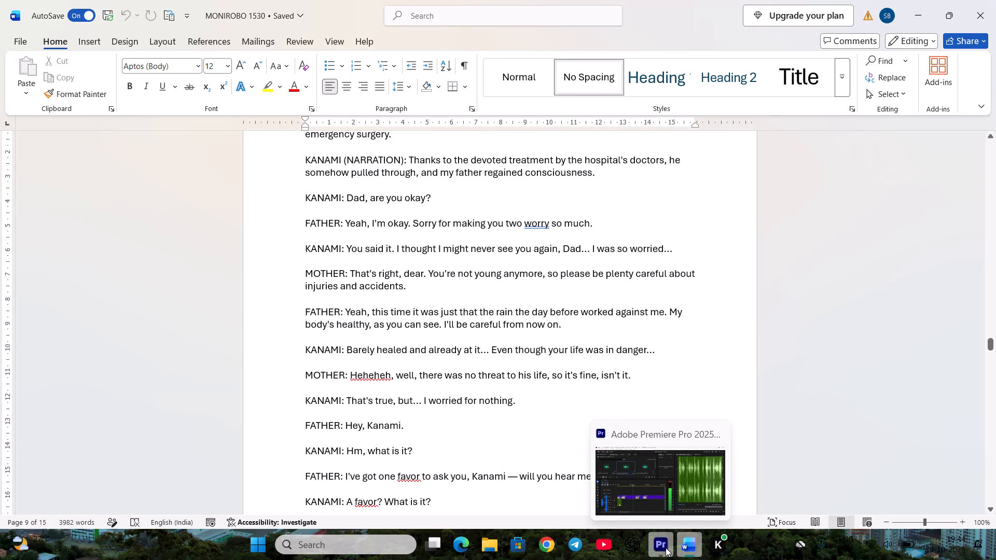
key(space)
scroll(881, 419, up, 8)
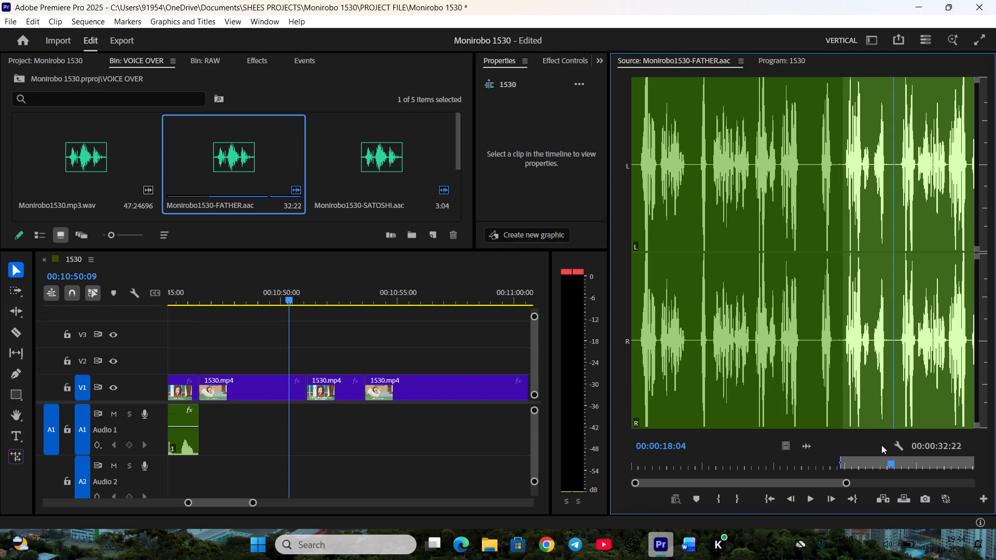
scroll(882, 458, up, 11)
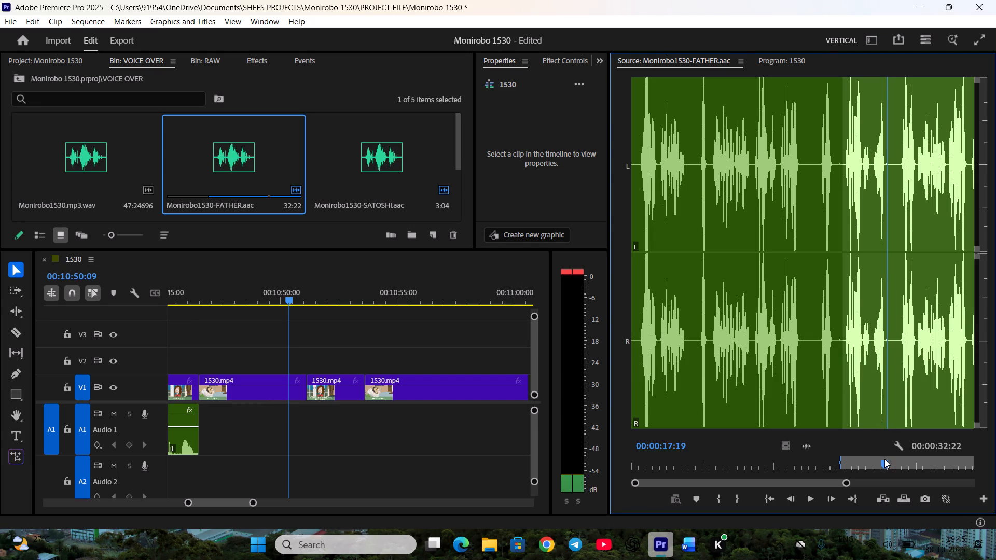
key(o)
Place the father's marked line on A1 directly after Kanami's audio, extend its end by 3 frames, and play it against his shot.
drag(807, 445, 254, 404)
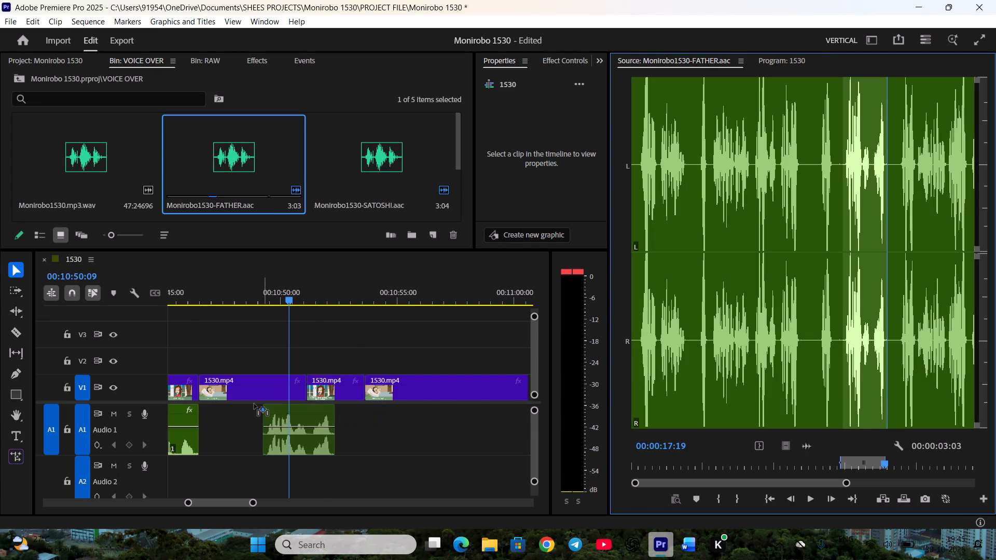
drag(254, 404, 200, 408)
click(213, 297)
key(space)
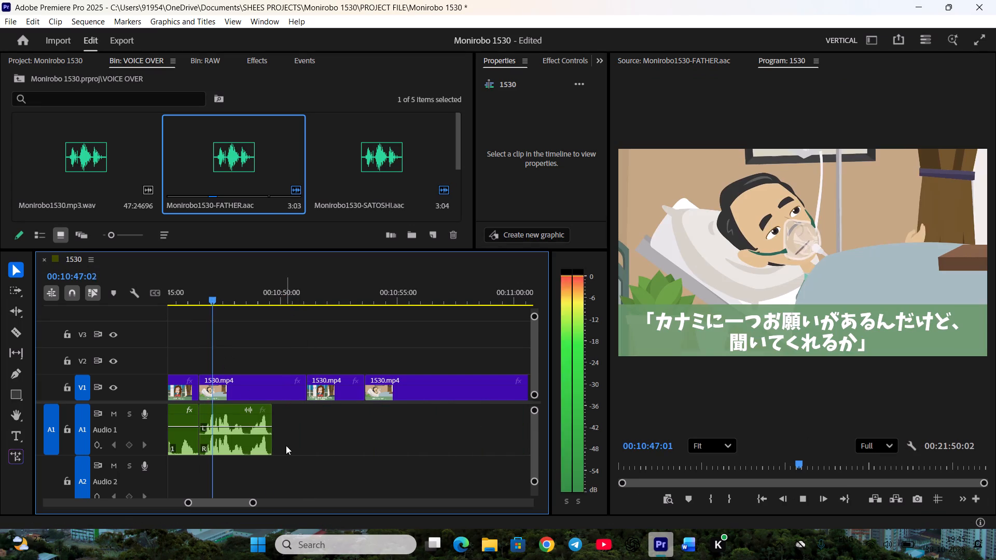
key(space)
click(278, 441)
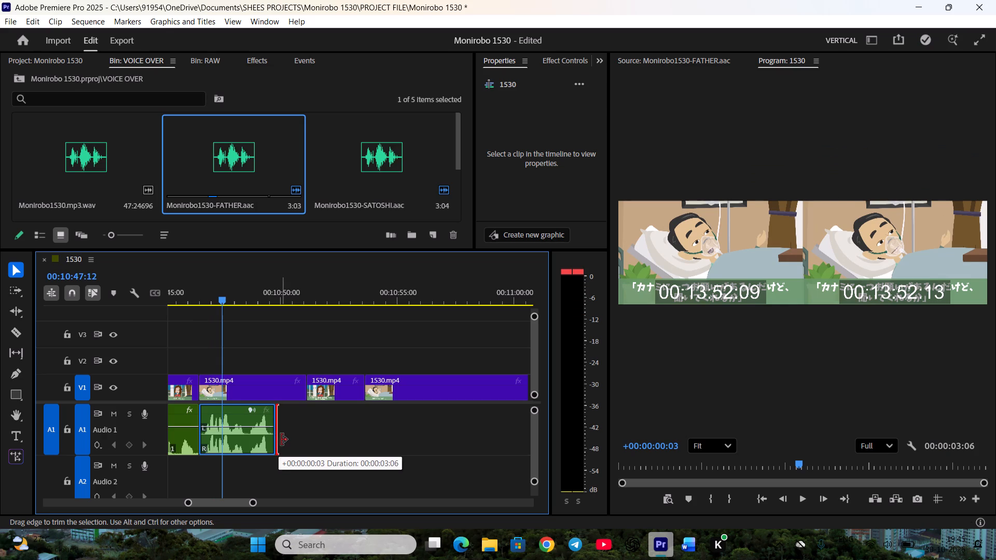
key(space)
Trim the father's shot on V1 to end with his line, ripple delete the gap, preview Kanami's following shot, and save the project.
drag(304, 386, 274, 387)
key(space)
right_click(289, 386)
click(309, 392)
scroll(321, 399, down, 2)
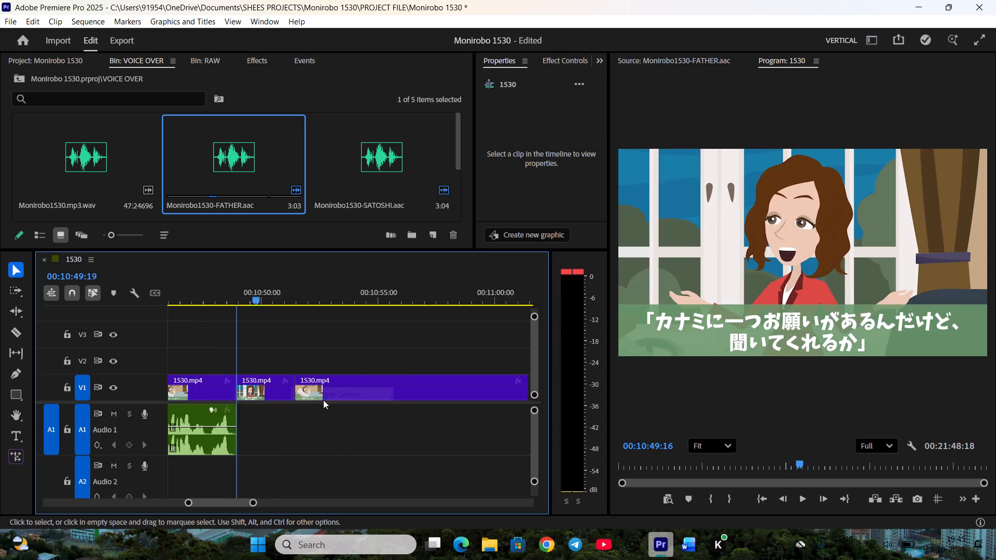
key(space)
scroll(405, 416, up, 1)
key(space)
key(ctrl+s)
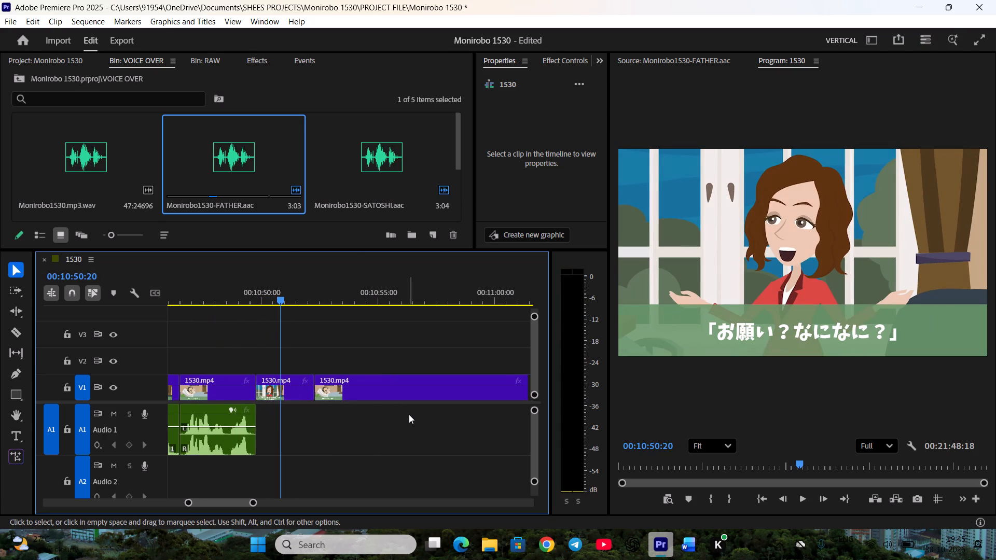
key(space)
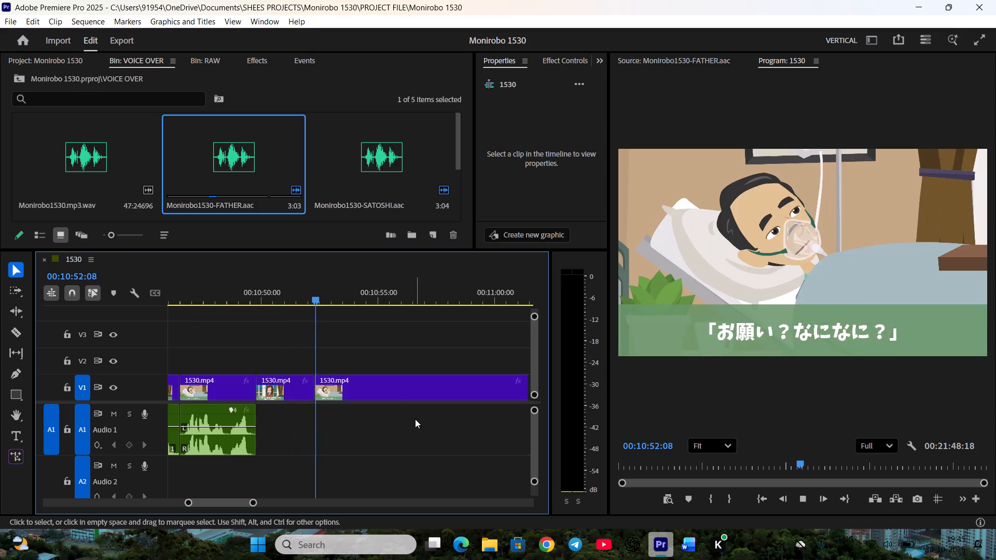
key(space)
click(287, 293)
key(ctrl+s)
Load Monirobo1530Female.mp3.mpeg in the Source monitor and set the In point of Kanami's next line at about 00:07:37:05.
scroll(200, 139, down, 2)
double_click(230, 165)
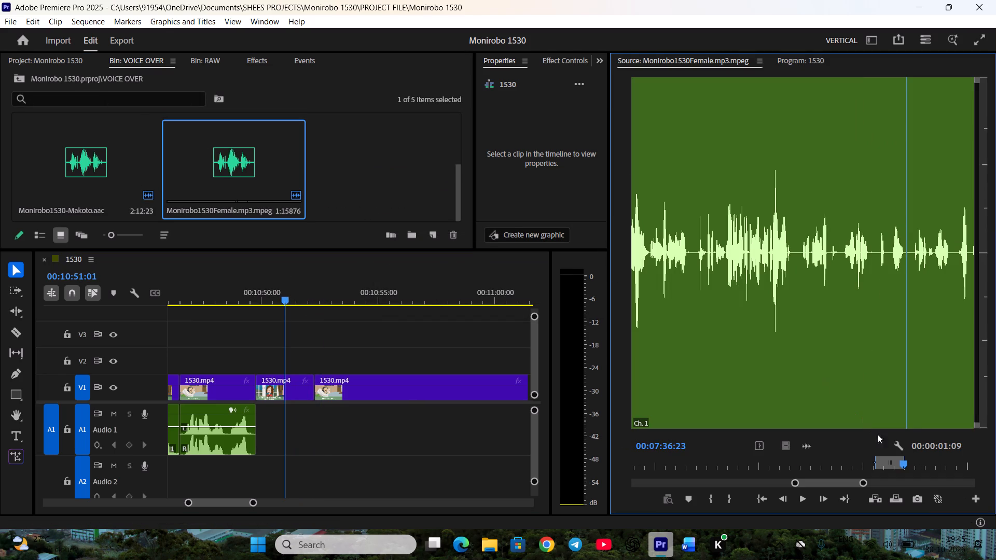
key(space)
key(space)
scroll(906, 458, up, 2)
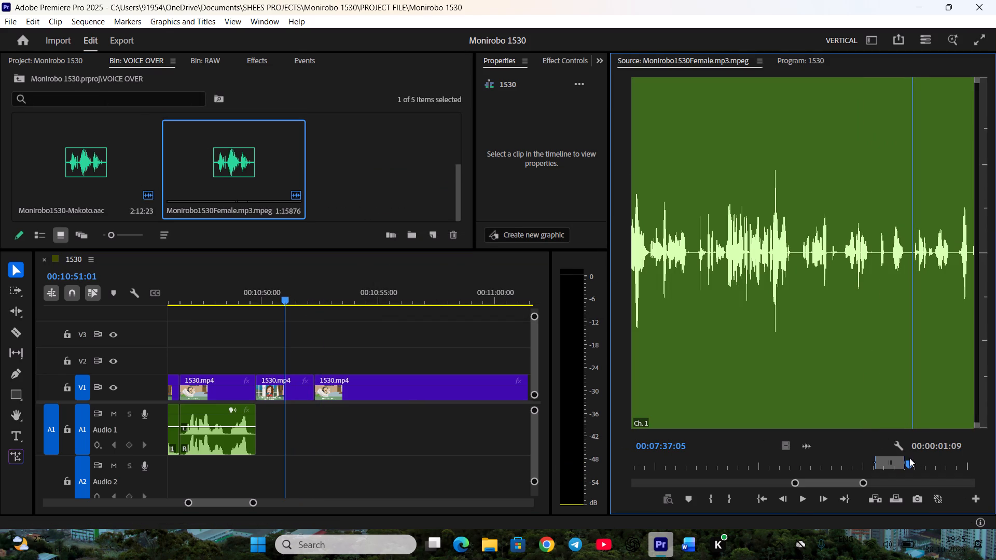
key(i)
Play Kanami's line asking what the favor is, checking it against the script, and set its Out point at 00:07:39:00.
key(space)
click(684, 544)
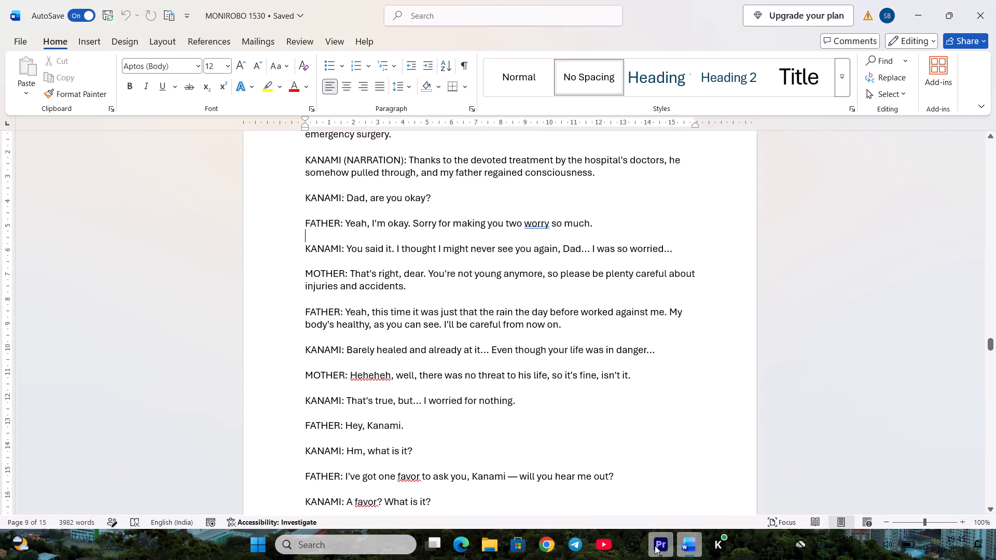
click(659, 547)
key(space)
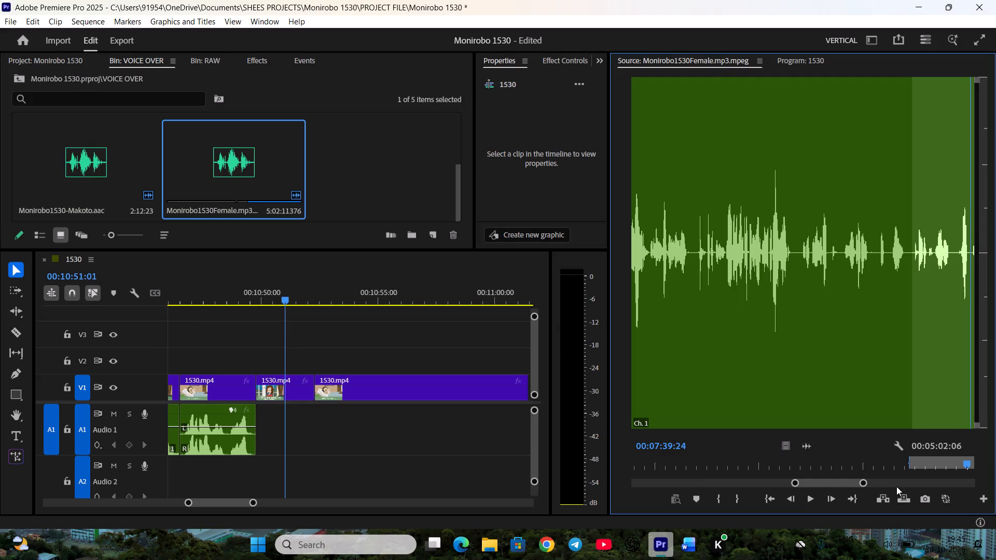
click(929, 462)
key(space)
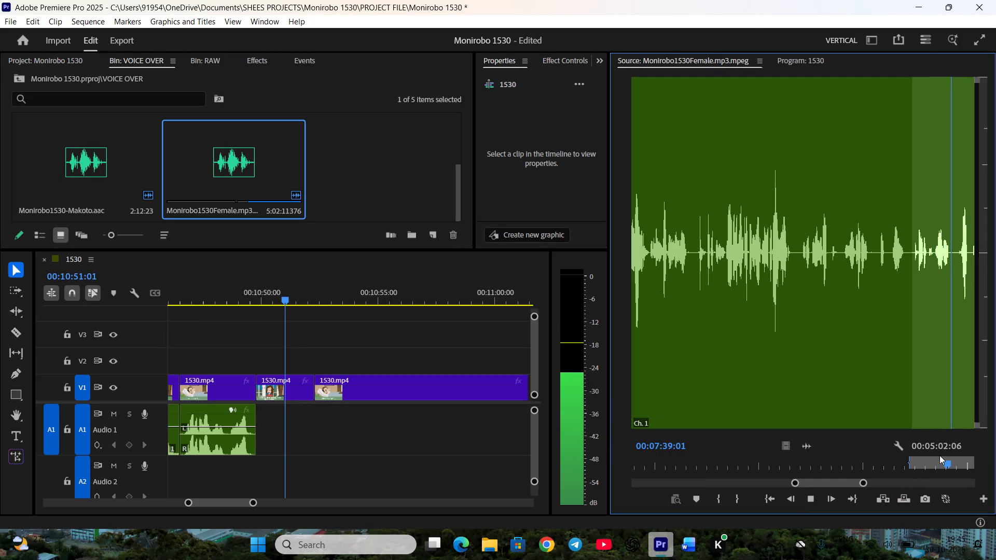
key(space)
scroll(939, 455, up, 2)
key(o)
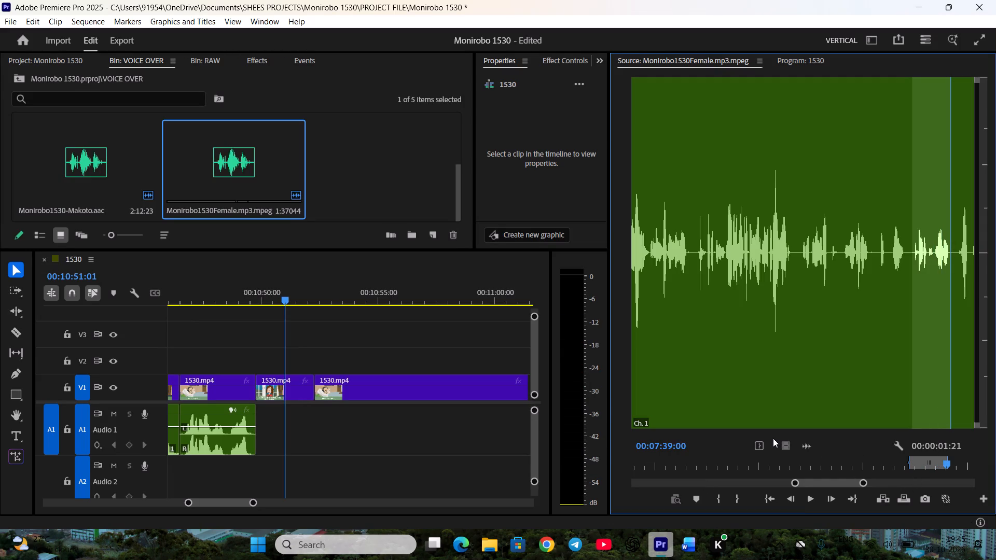
Place Kanami's marked line on A1 directly after the father's audio and extend its end by 3 frames.
drag(808, 446, 250, 417)
click(297, 440)
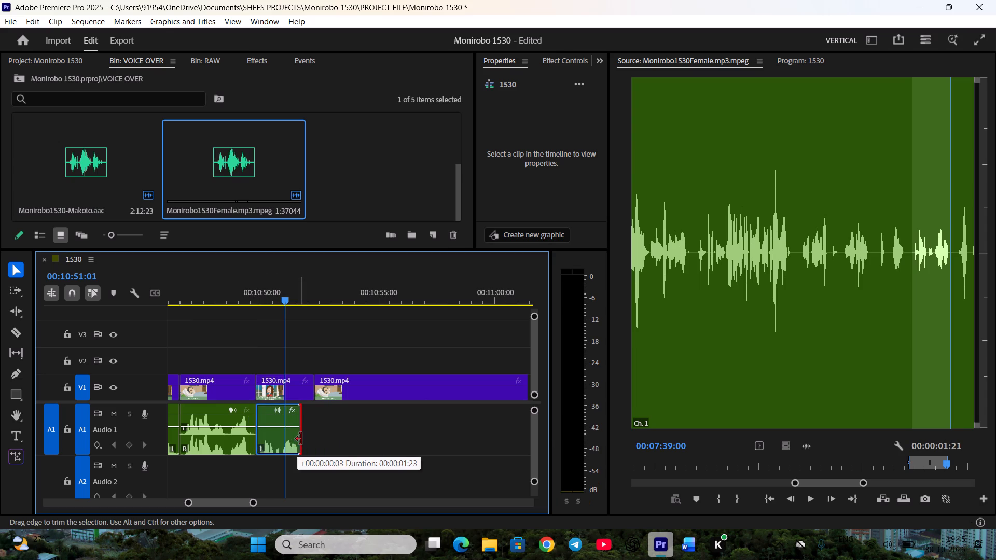
Trim Kanami's shot on V1 to end with her line, ripple delete the gap, preview the father's following shot, and save the project.
drag(313, 385, 304, 386)
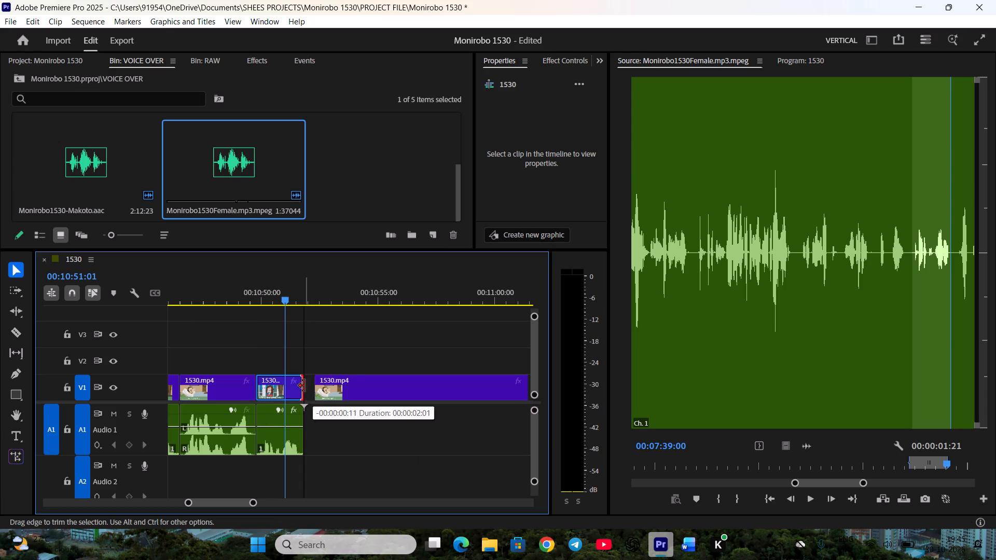
drag(304, 386, 302, 386)
right_click(315, 384)
right_click(314, 383)
right_click(311, 384)
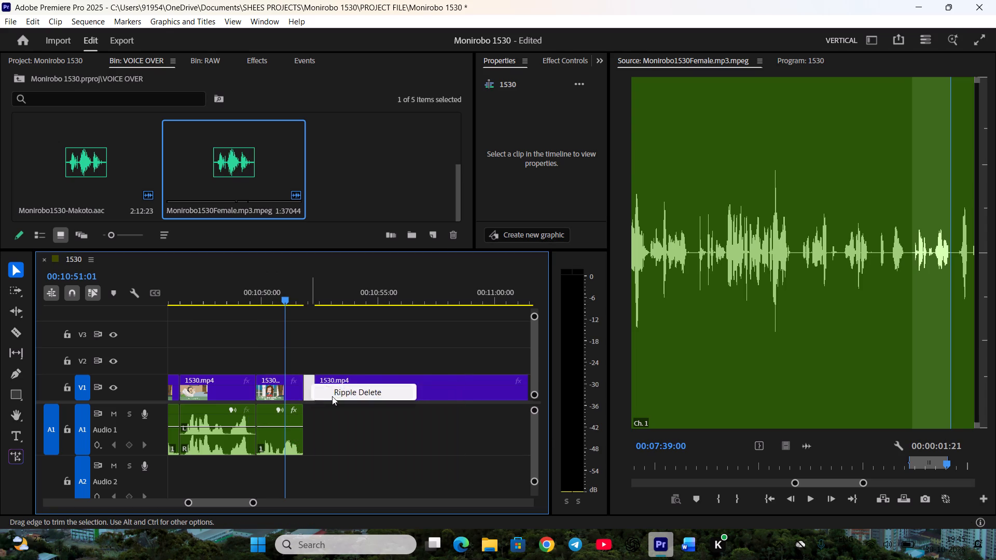
click(332, 396)
scroll(344, 400, down, 2)
key(space)
scroll(396, 418, down, 2)
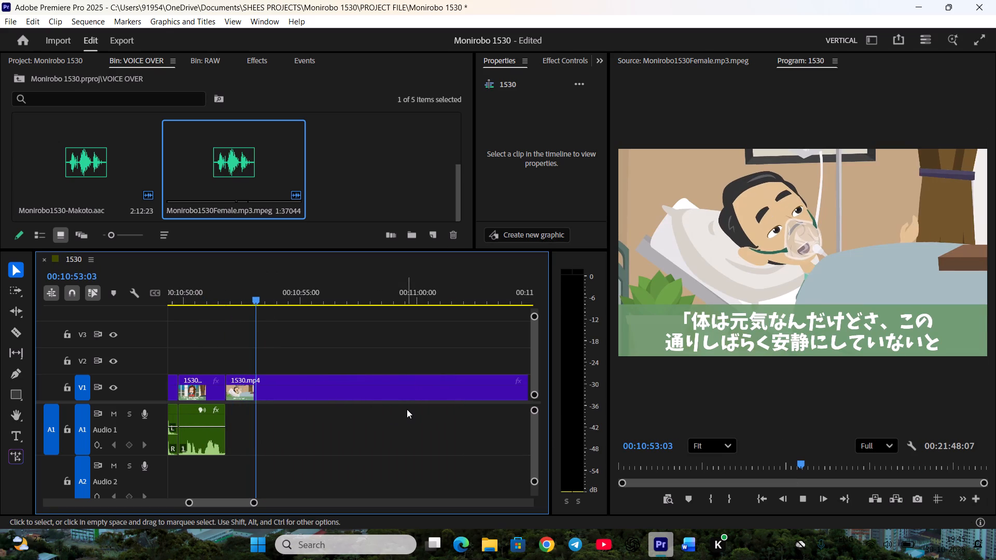
key(ctrl+s)
Scrub and play through the father's long following shot on V1 to read its subtitles, and save the project.
scroll(408, 410, down, 3)
drag(227, 290, 453, 334)
scroll(447, 364, down, 9)
key(space)
key(minus)
scroll(446, 358, up, 2)
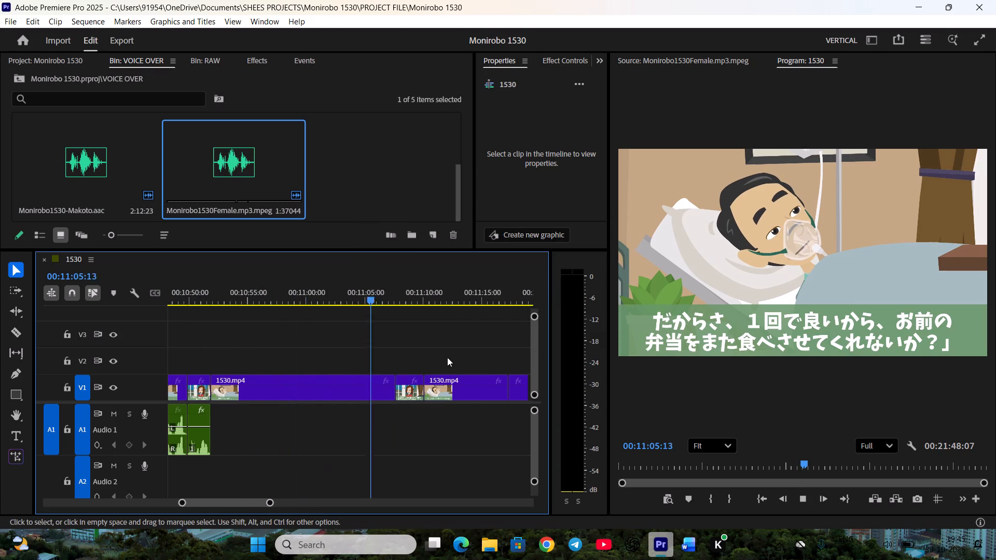
click(354, 297)
key(ctrl+s)
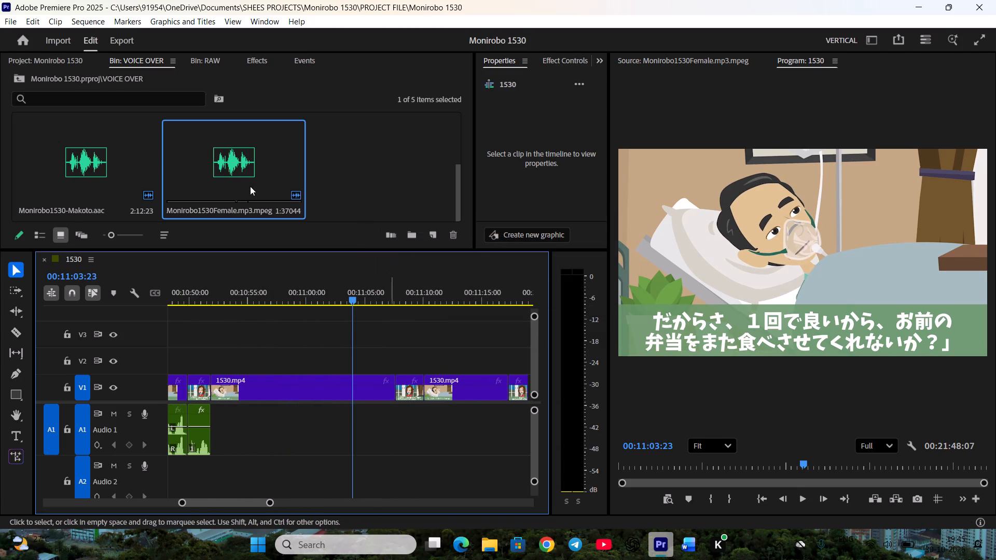
Load Monirobo1530-FATHER.aac in the Source monitor again and set the In point of the father's next line at 00:00:18:11.
scroll(207, 180, up, 2)
double_click(244, 169)
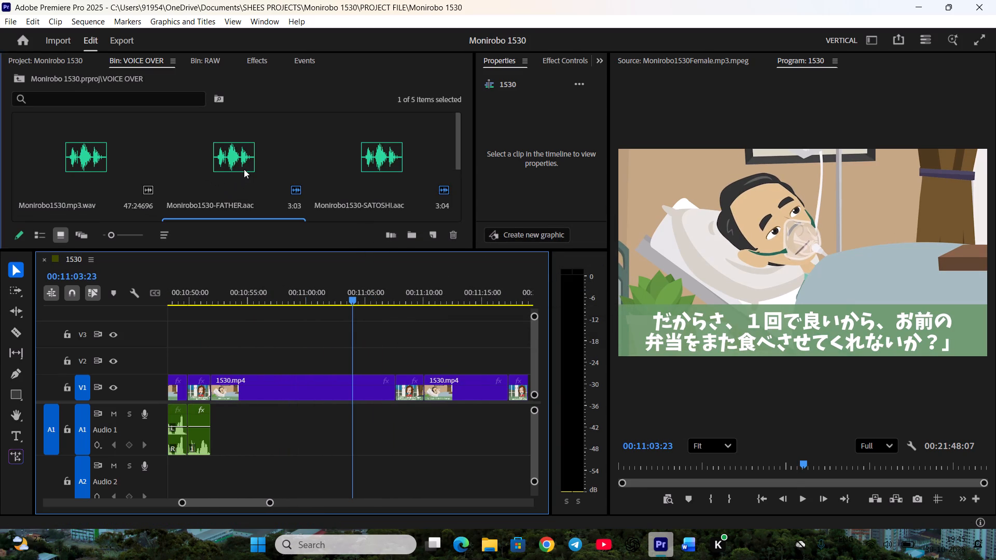
key(space)
key(space)
scroll(852, 458, down, 2)
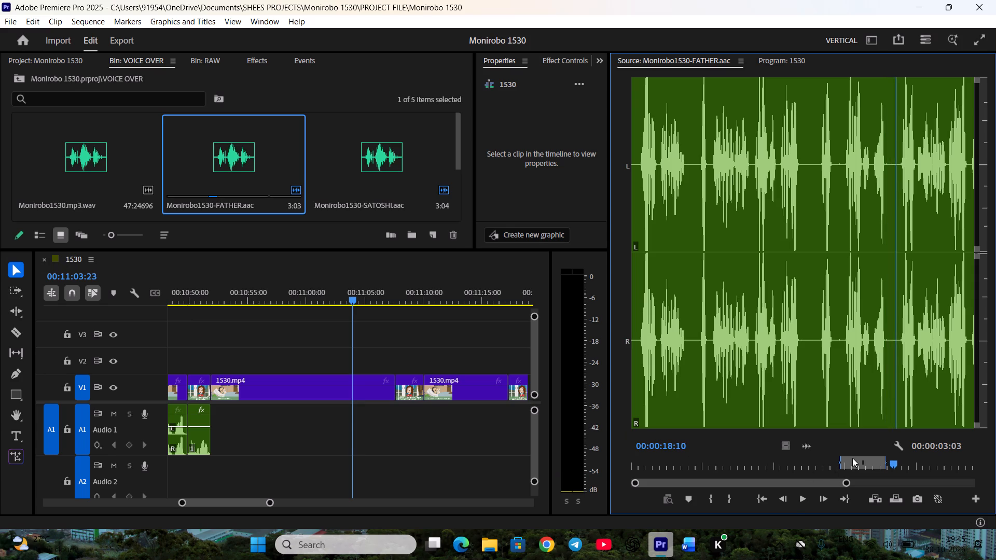
scroll(852, 458, down, 1)
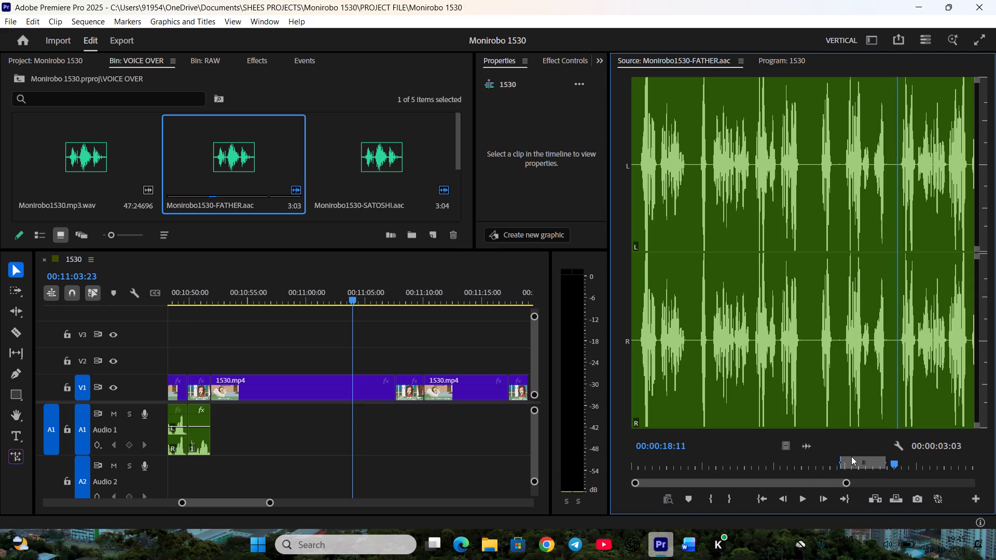
key(i)
Play the father's line asking for Kanami's boxed lunch, checking it against the script, and set its Out point at 00:00:26:22.
key(space)
click(685, 552)
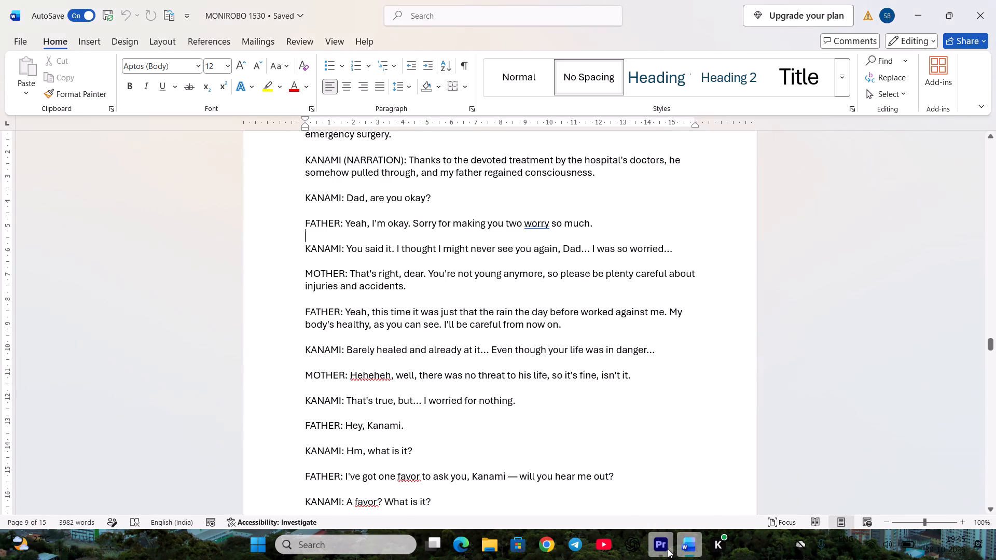
scroll(361, 377, down, 5)
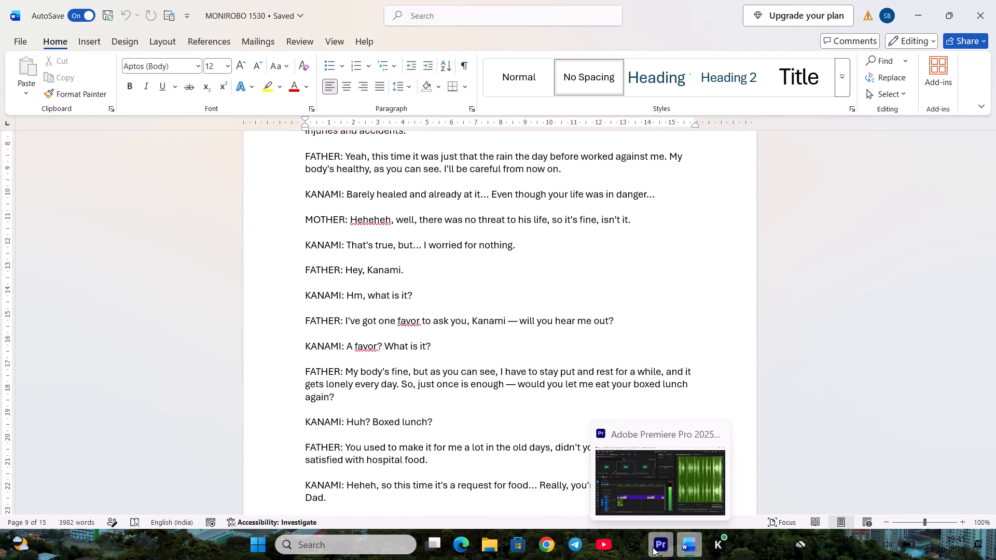
key(space)
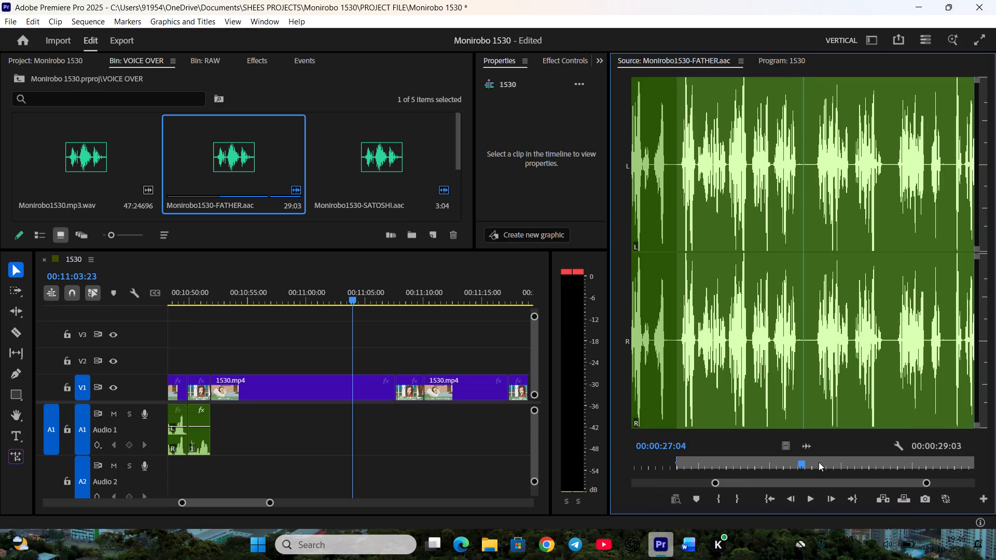
scroll(819, 462, up, 8)
key(o)
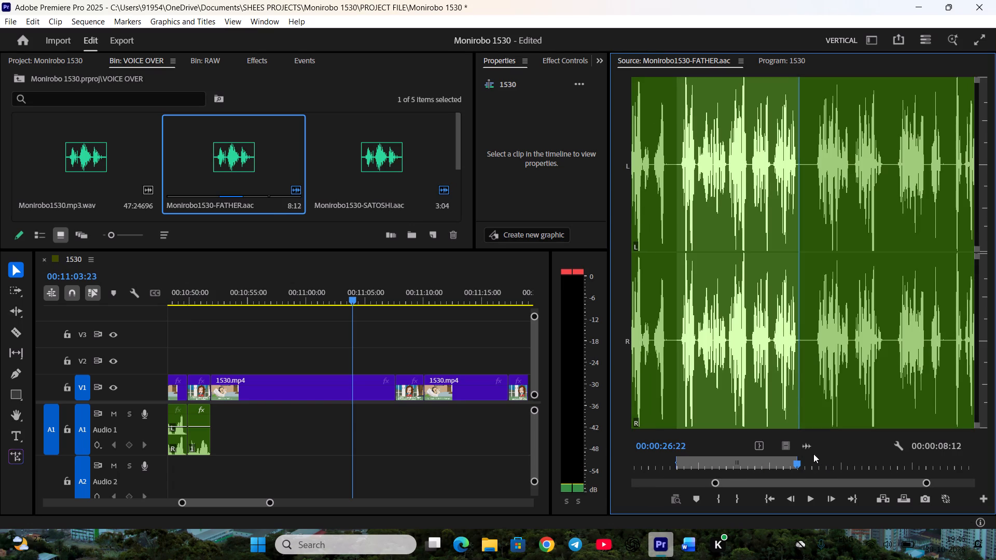
Place the father's boxed lunch line on A1 directly after Kanami's audio, extend its end slightly, and play it against his shot.
drag(807, 441, 214, 415)
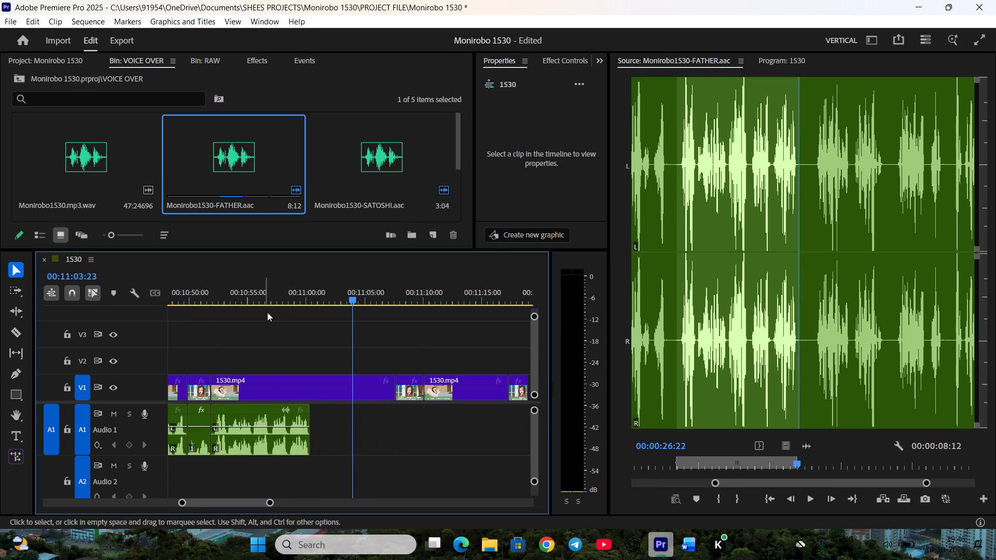
click(279, 299)
key(space)
click(312, 417)
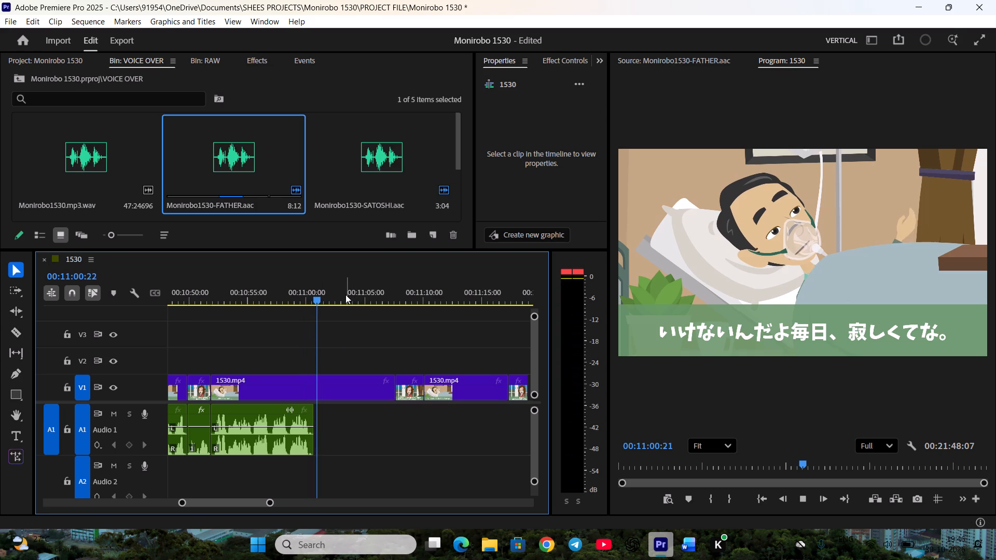
drag(343, 298, 387, 313)
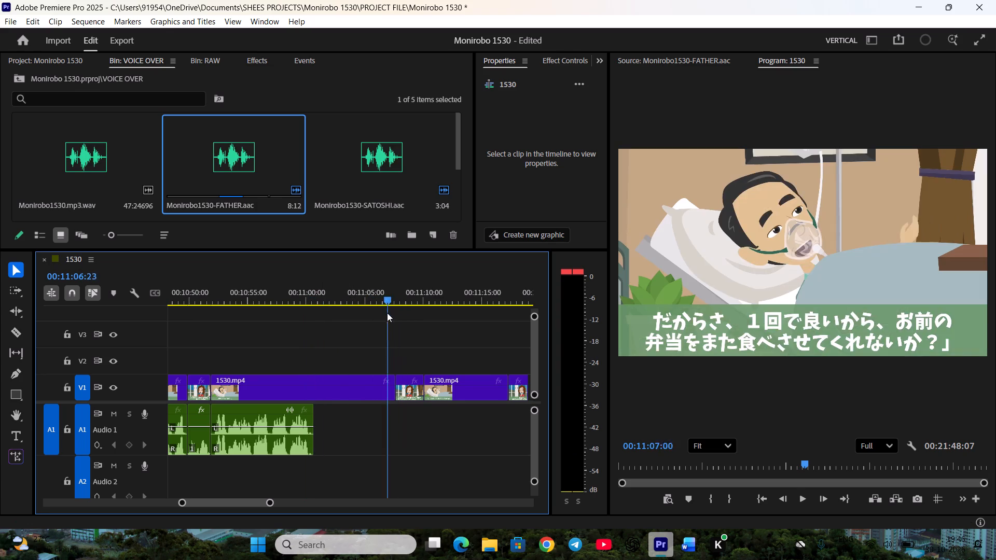
drag(387, 313, 286, 316)
key(space)
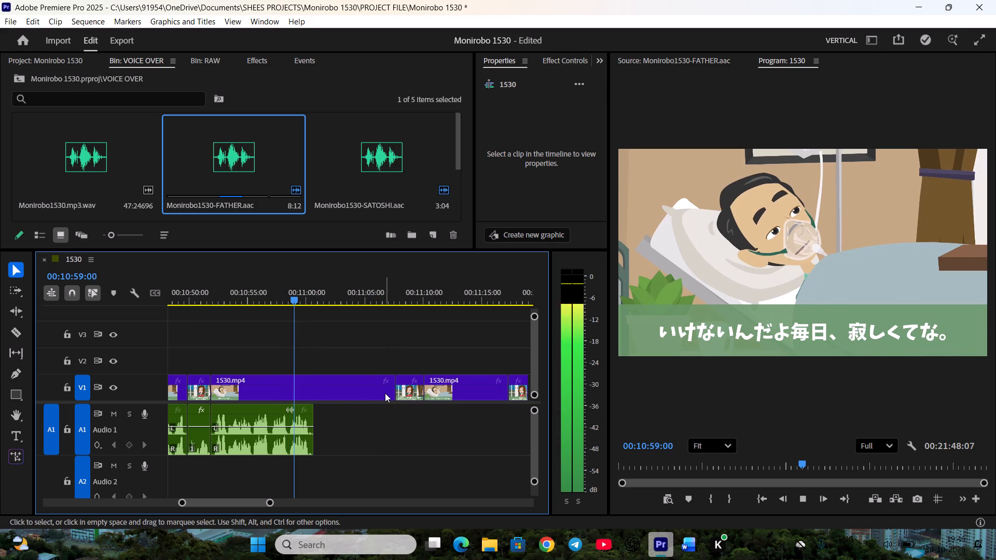
key(space)
Trim the father's shot on V1 to end with his line, ripple delete the gap, preview Kanami's following shot, and save the project.
drag(395, 391, 320, 391)
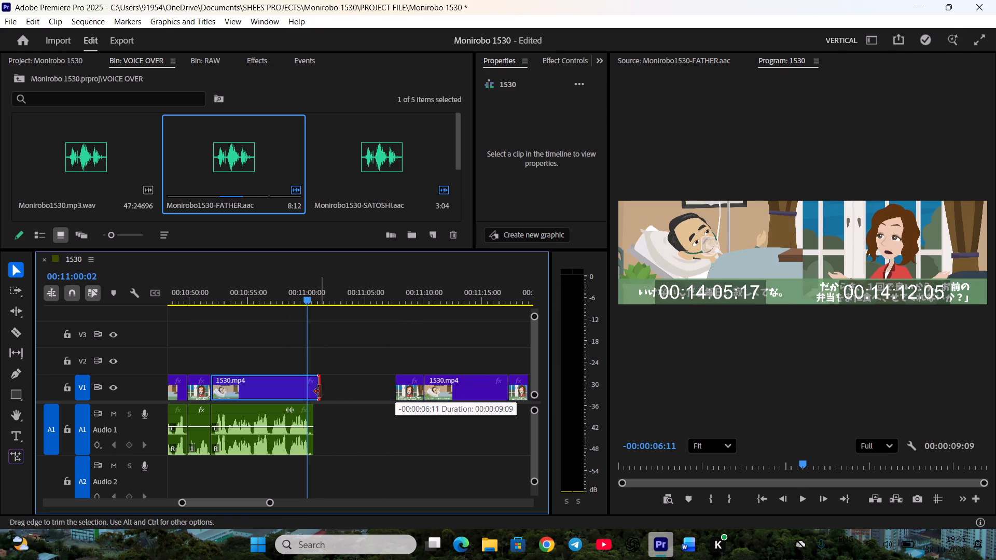
drag(320, 391, 316, 392)
right_click(337, 387)
click(365, 391)
scroll(366, 396, down, 2)
key(space)
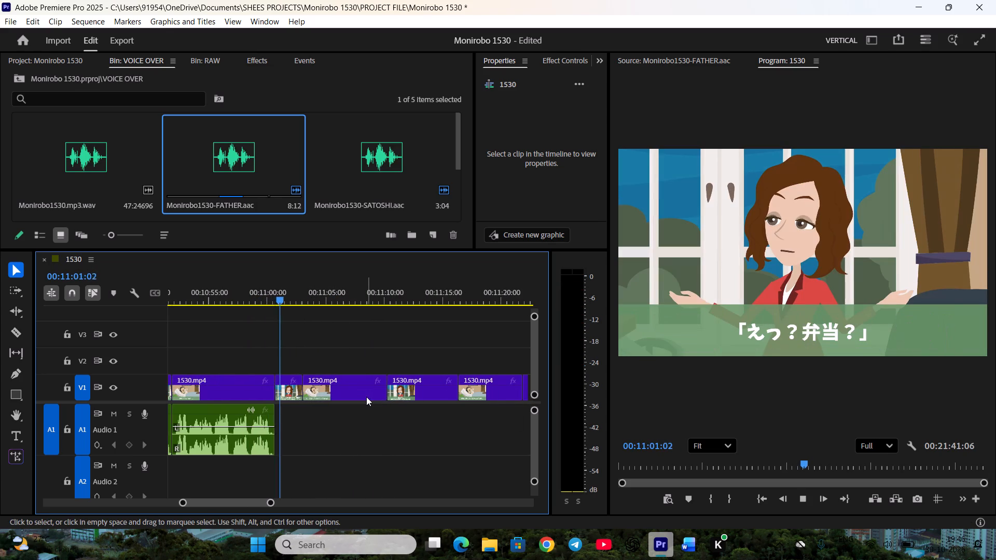
key(space)
key(ctrl+s)
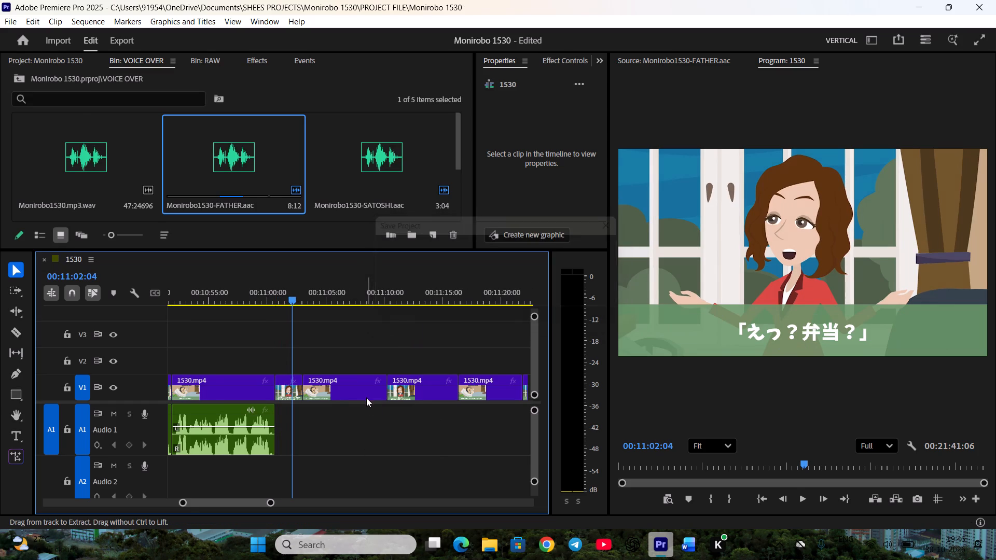
key(equal)
scroll(328, 403, down, 4)
key(space)
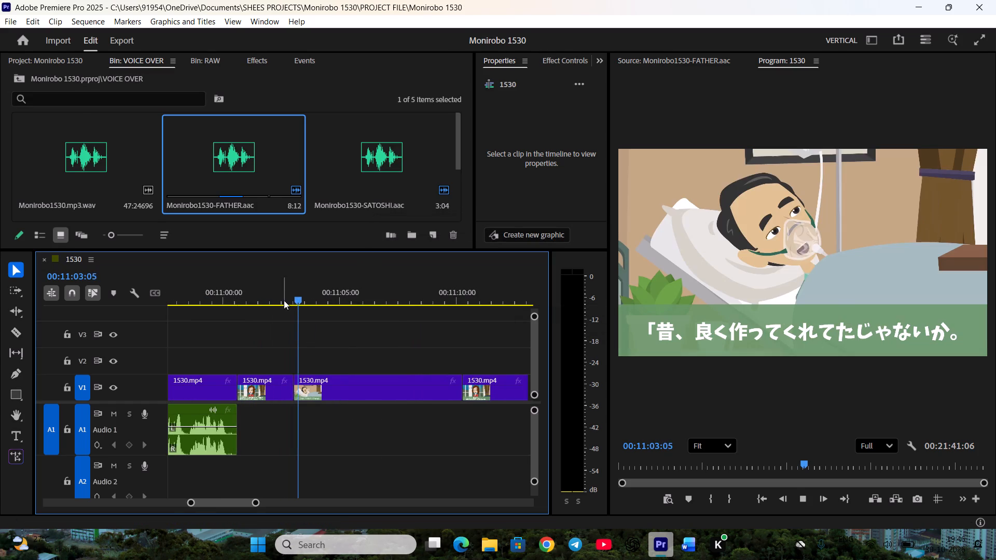
key(space)
click(271, 295)
key(ctrl+s)
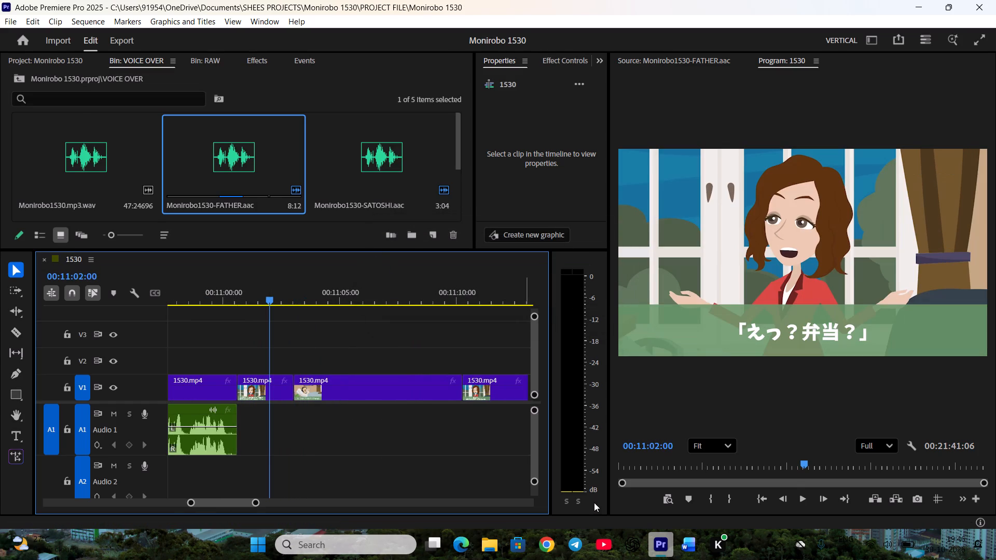
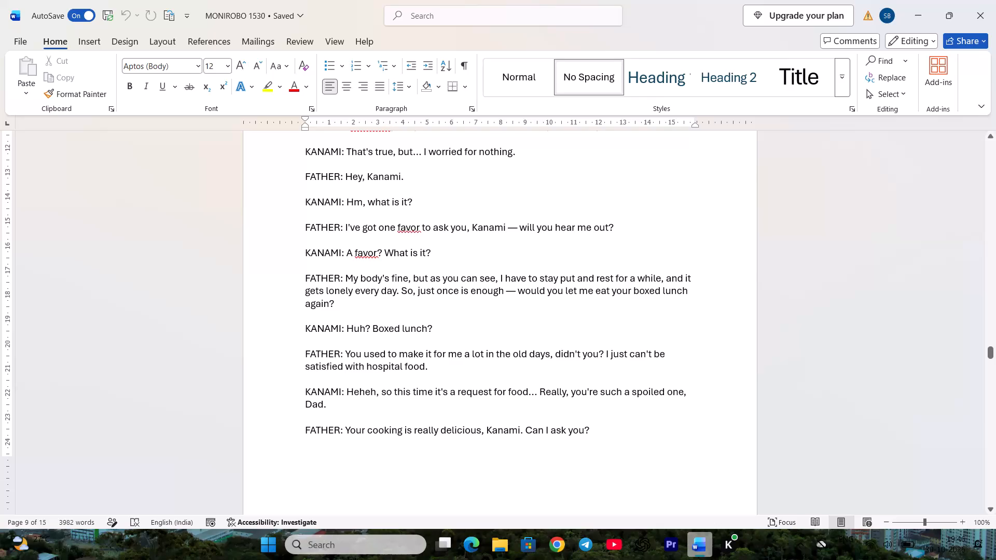
Load Monirobo1530Female.mp3.mpeg in the Source monitor and mark Kanami's "Huh? Boxed lunch?" line from 00:07:39:07 to 00:07:41:17.
click(669, 551)
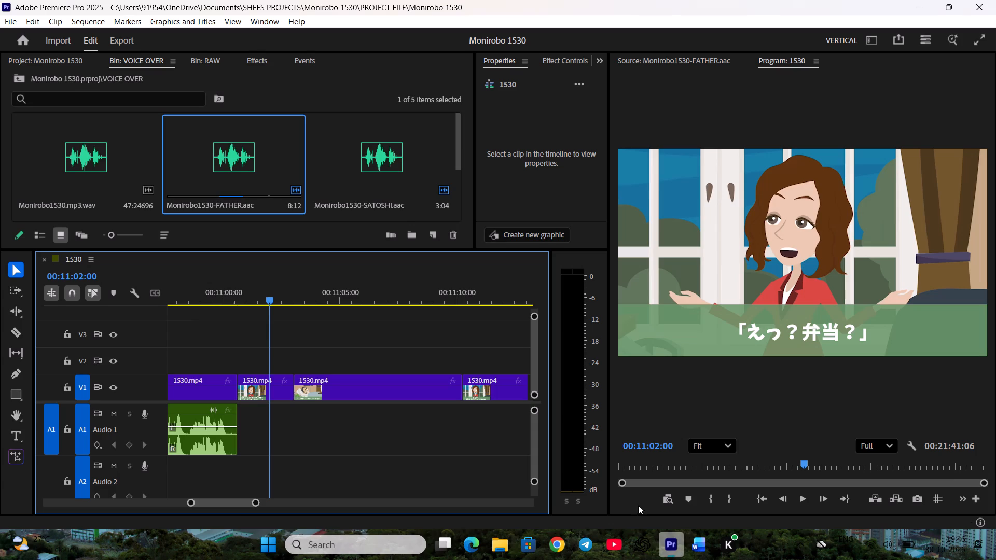
scroll(248, 170, down, 2)
double_click(178, 176)
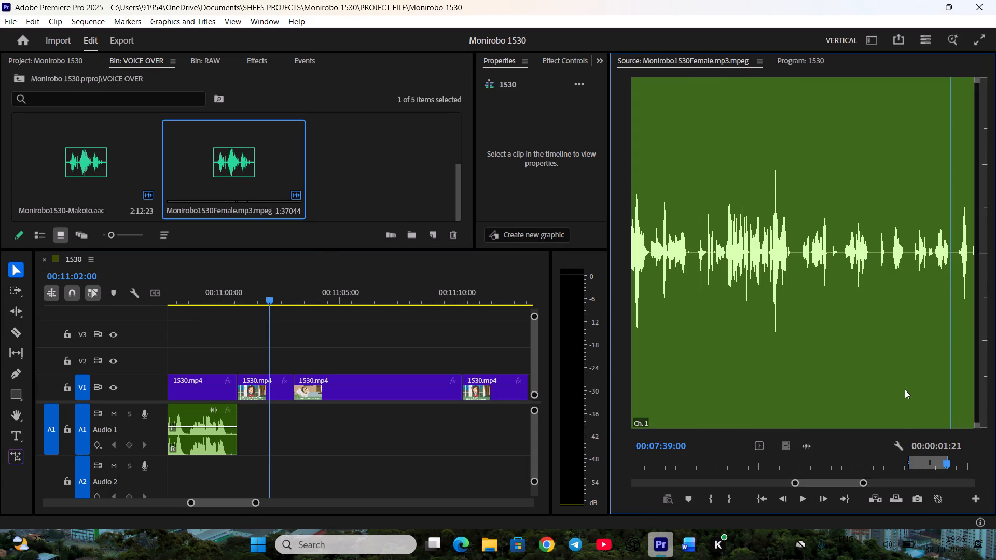
key(space)
key(space)
key(i)
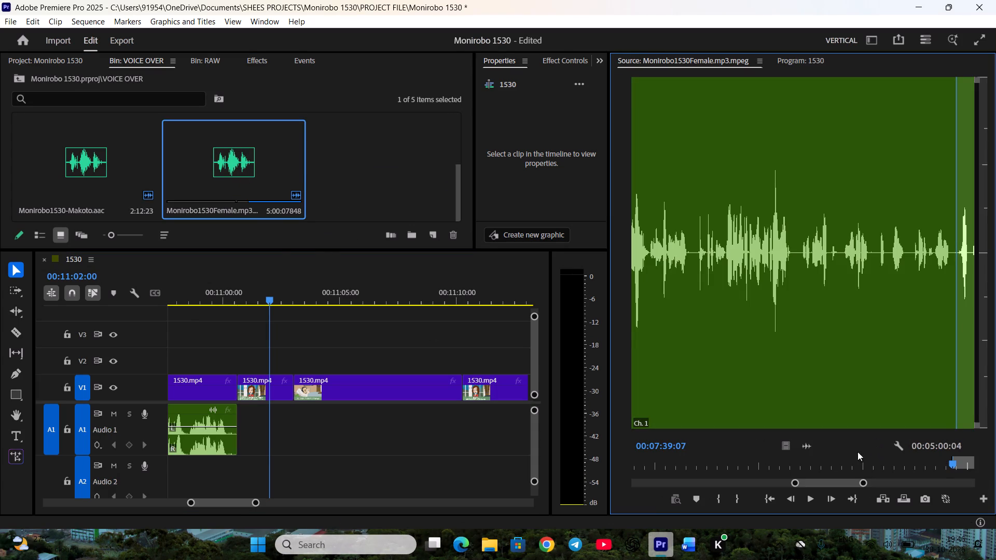
key(space)
key(space)
key(space)
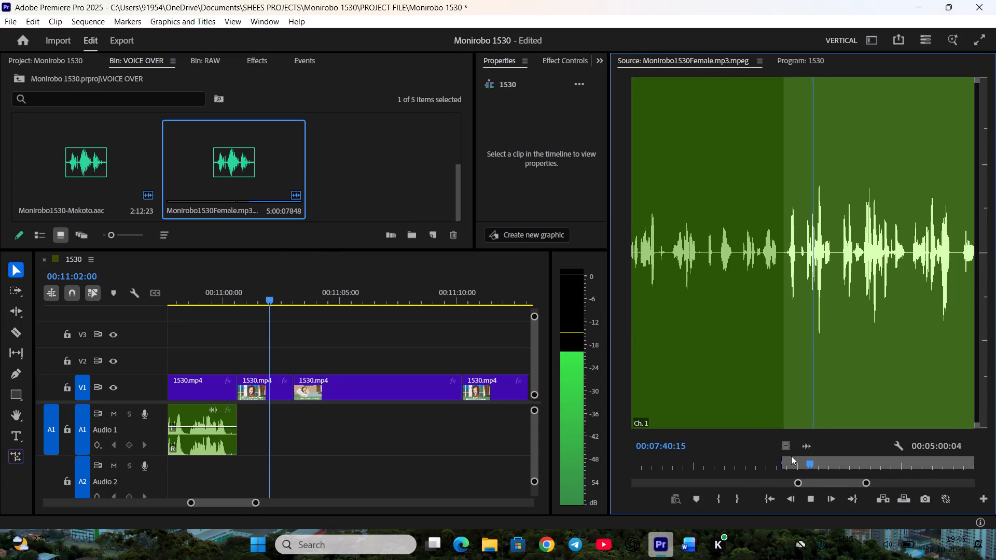
key(space)
scroll(833, 464, down, 1)
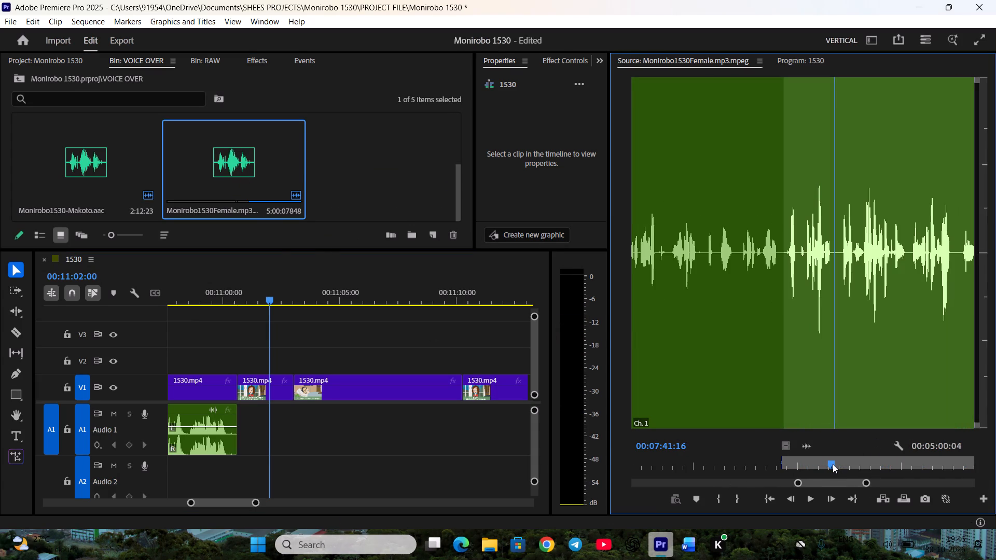
scroll(833, 464, down, 1)
key(o)
Place Kanami's "Boxed lunch?" line on A1 directly after the father's audio, play it into the father's next shot, and save the project.
drag(808, 447, 409, 429)
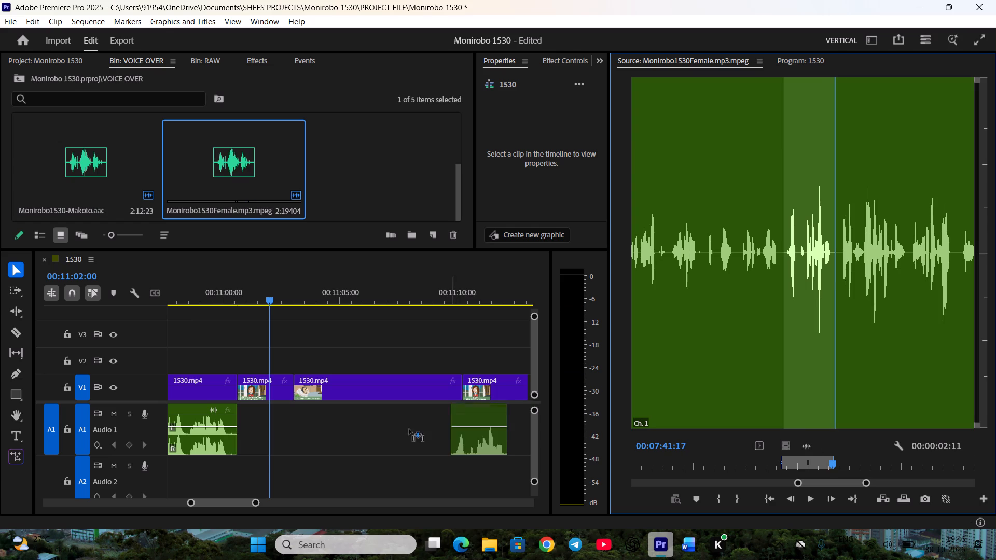
drag(409, 429, 239, 418)
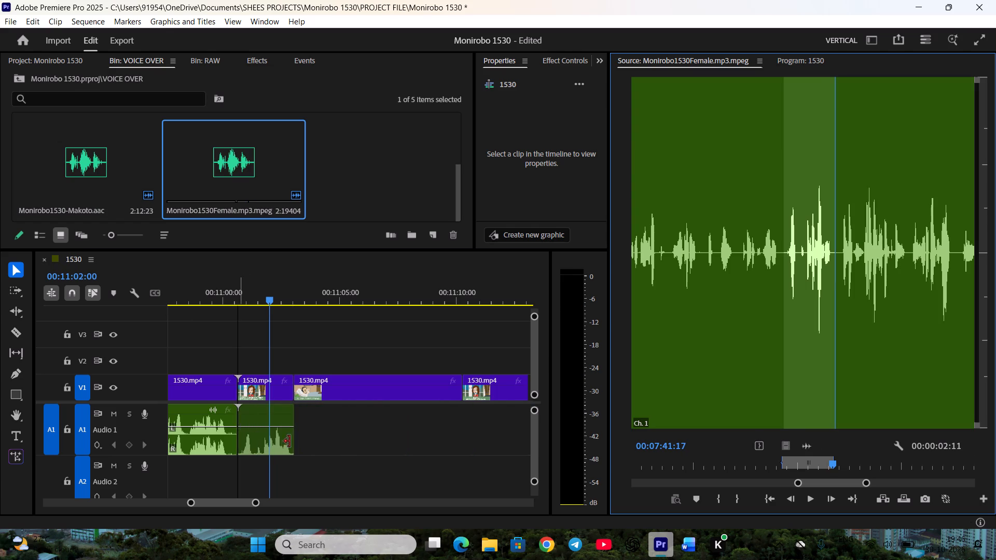
click(303, 440)
key(space)
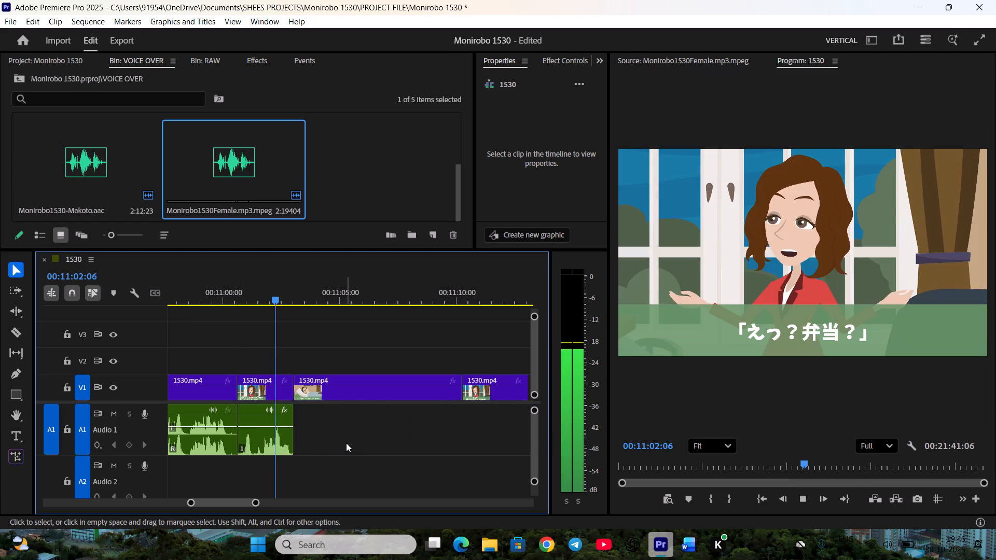
key(space)
scroll(346, 443, down, 3)
key(space)
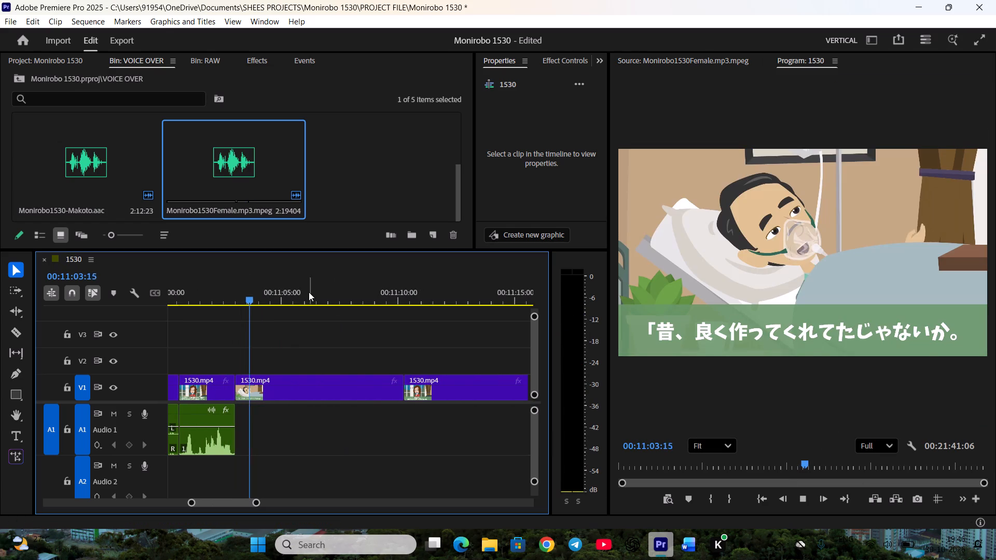
drag(309, 292, 374, 311)
key(ctrl+s)
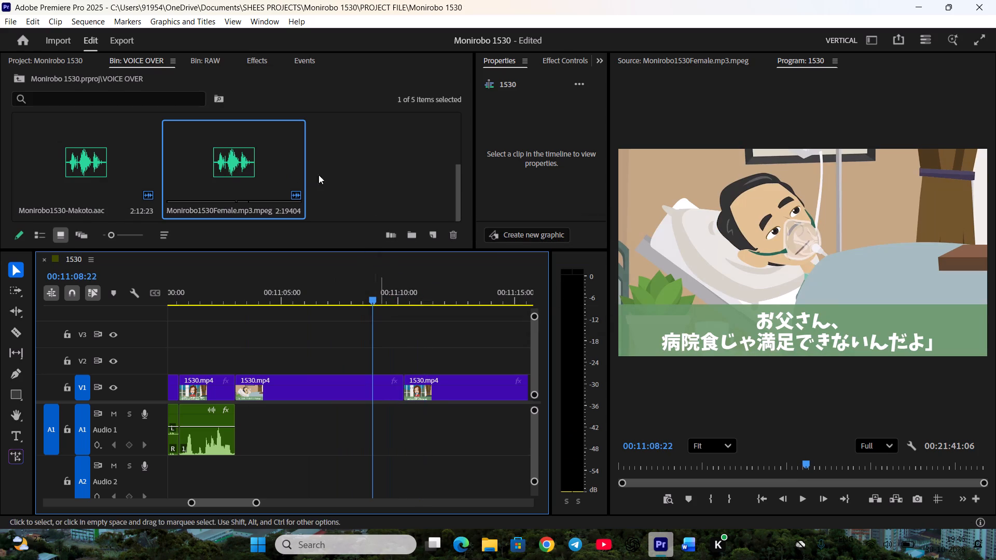
Load Monirobo1530-FATHER.aac and mark the father's hospital food line from 00:00:27:21 to 00:00:32:24, checking it against the script.
scroll(359, 184, up, 1)
double_click(238, 160)
key(space)
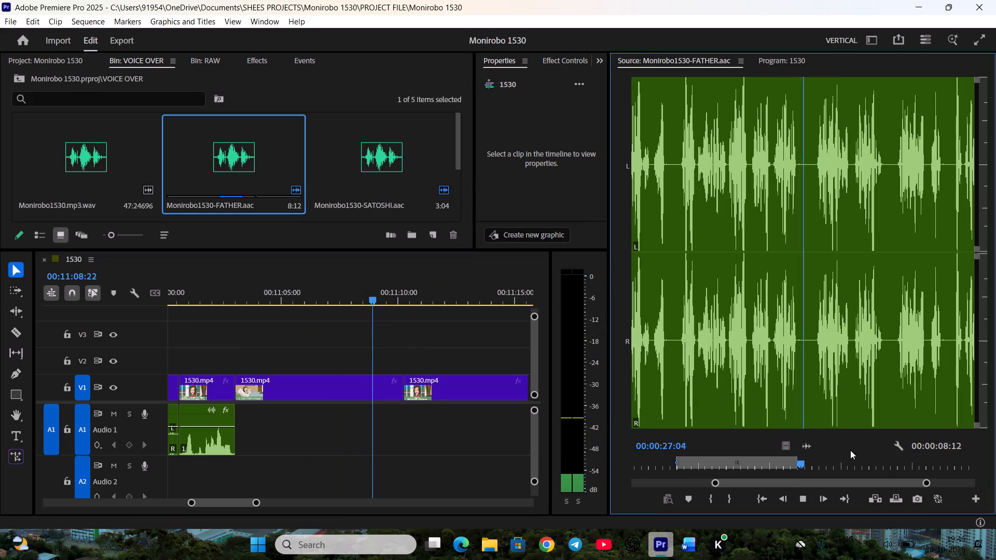
key(space)
scroll(852, 459, up, 4)
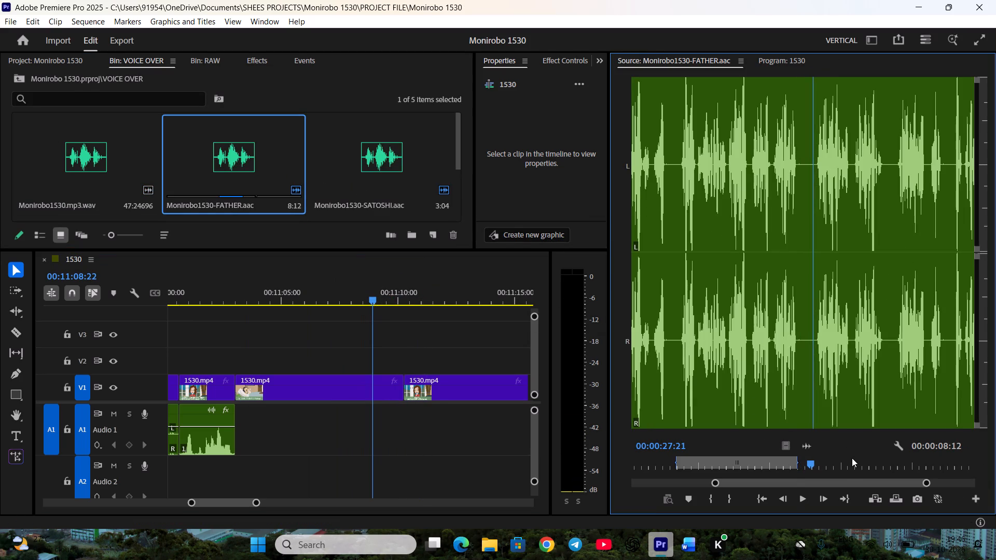
key(i)
key(space)
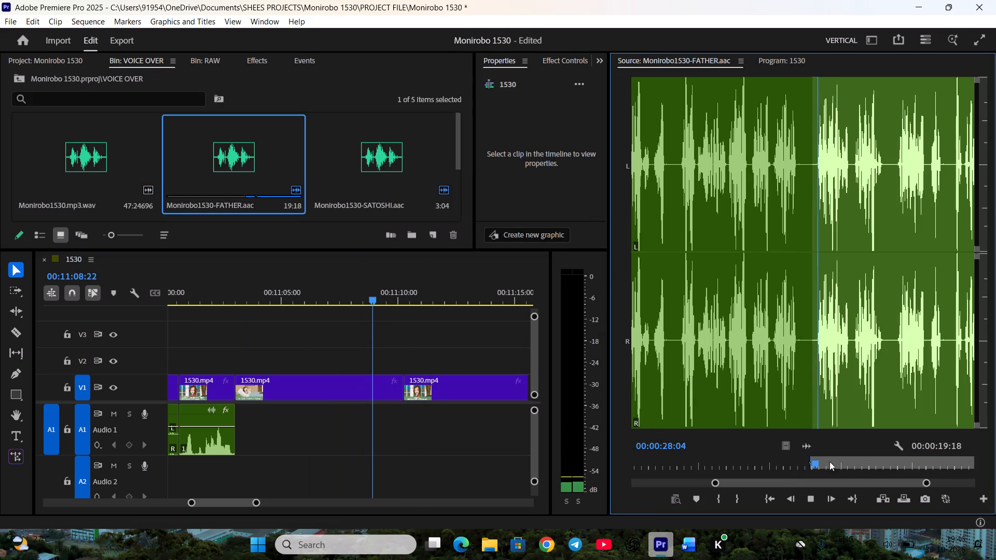
click(685, 539)
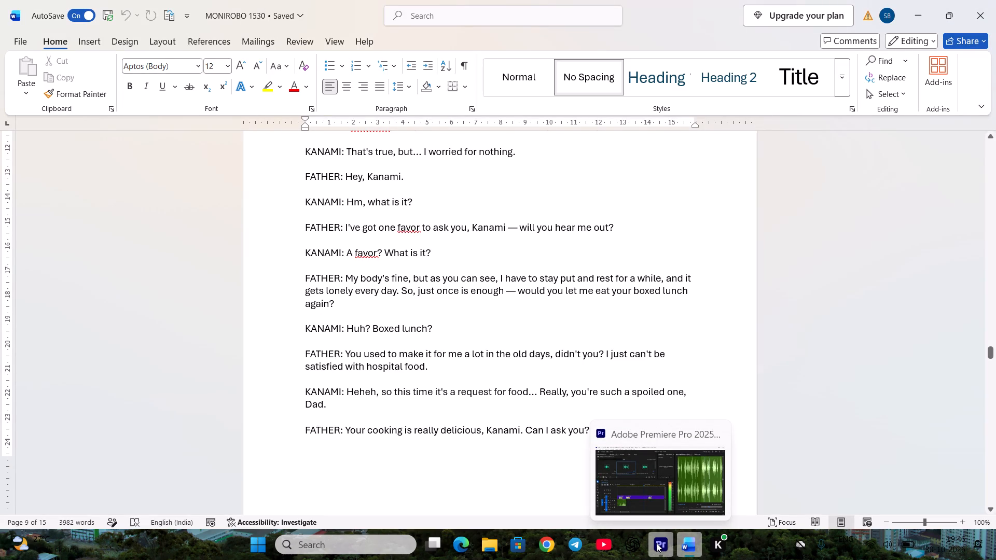
key(space)
scroll(799, 460, up, 3)
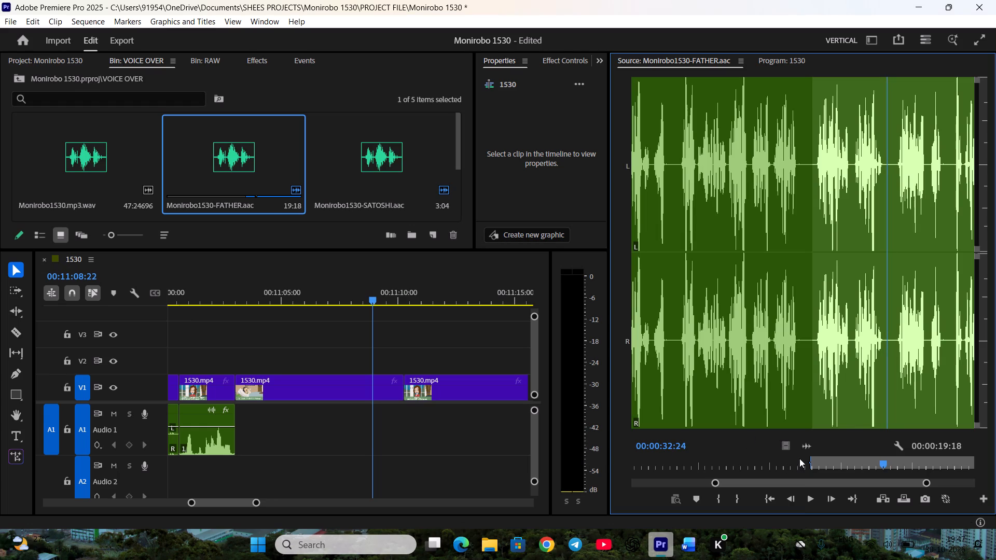
key(o)
Place the father's hospital food line on A1 directly after Kanami's audio and play it against his shot.
drag(810, 449, 240, 419)
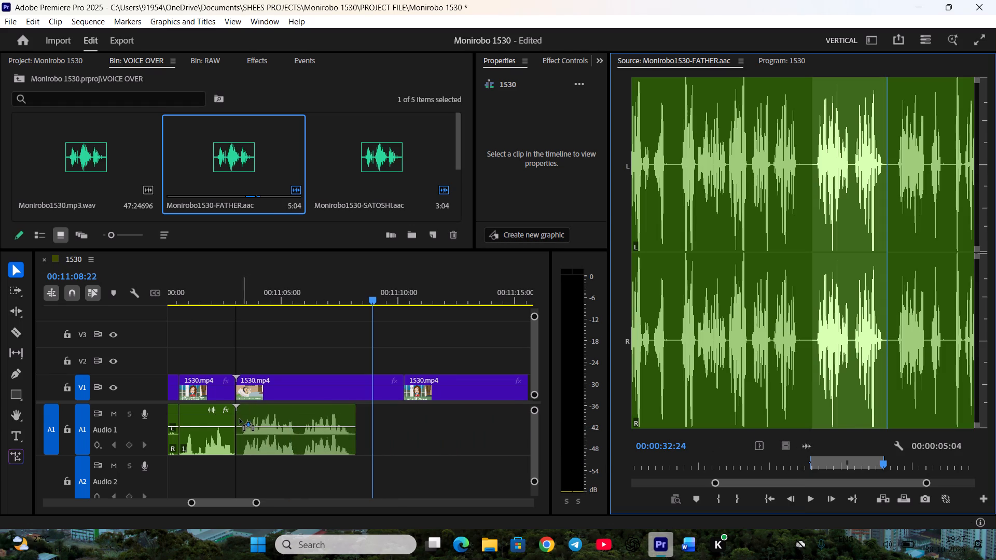
drag(240, 419, 238, 419)
click(293, 300)
key(space)
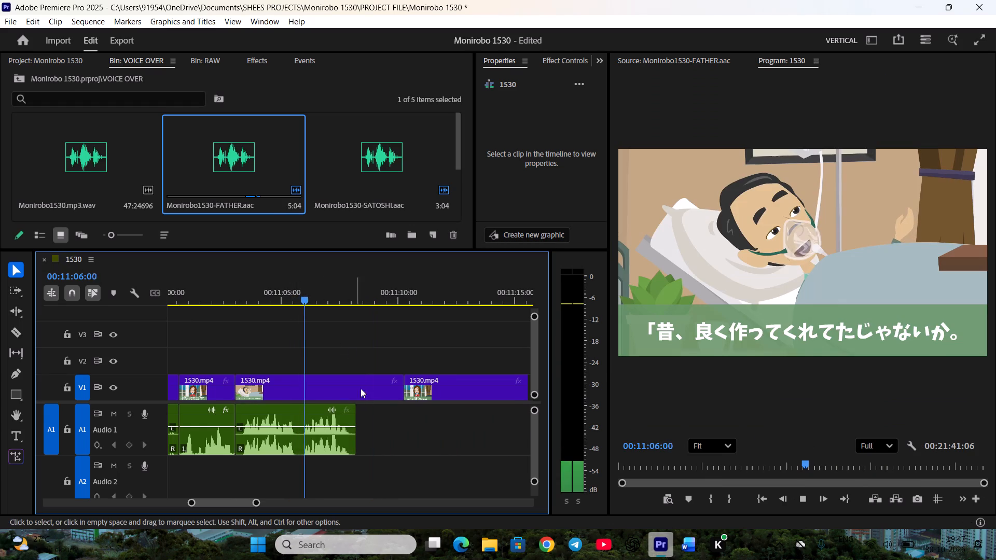
key(space)
Trim the father's shot on V1 to end with his line, ripple delete the gap, preview Kanami's following shot, and save the project.
drag(399, 395, 354, 396)
right_click(381, 383)
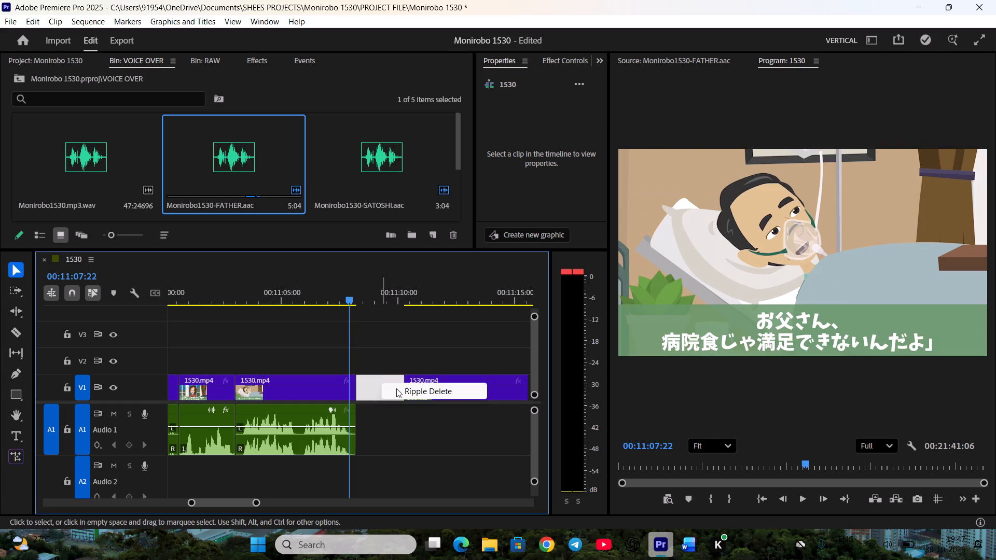
click(396, 388)
scroll(331, 414, down, 6)
key(space)
drag(295, 289, 359, 304)
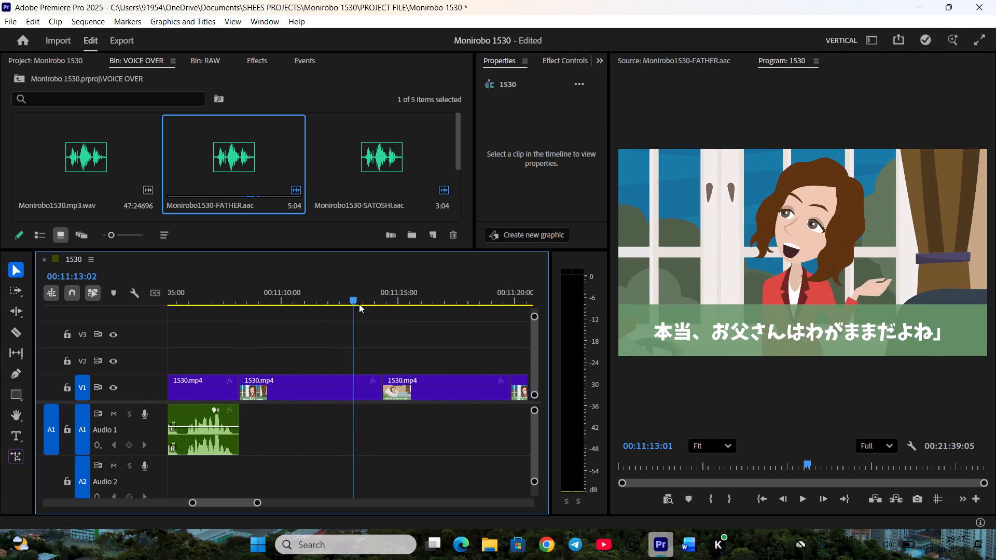
drag(359, 304, 340, 310)
key(ctrl+s)
Load Monirobo1530Female.mp3.mpeg and mark Kanami's "spoiled one, Dad" line from 00:07:41:22 to 00:07:47:07, checking it against the script.
scroll(221, 152, down, 2)
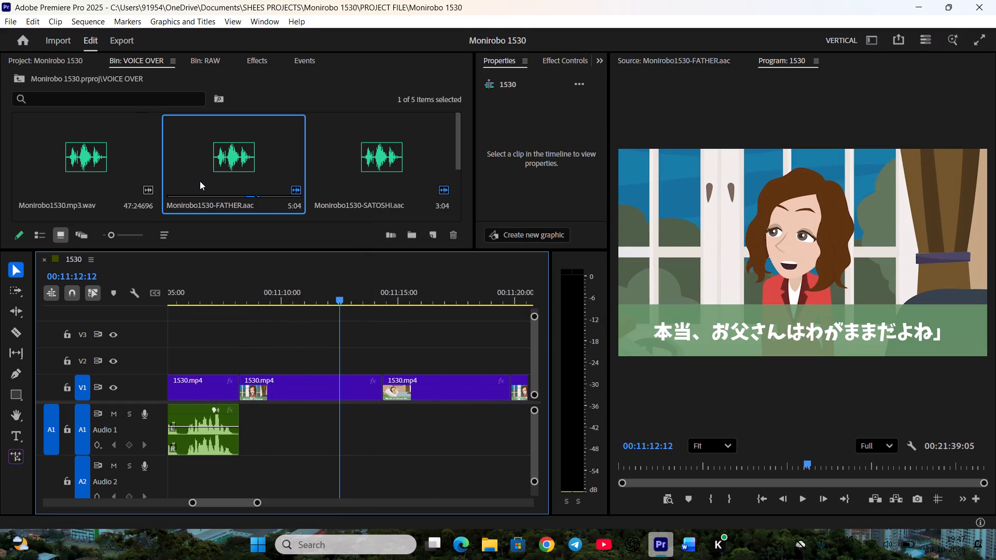
click(198, 177)
click(198, 177)
scroll(861, 454, down, 3)
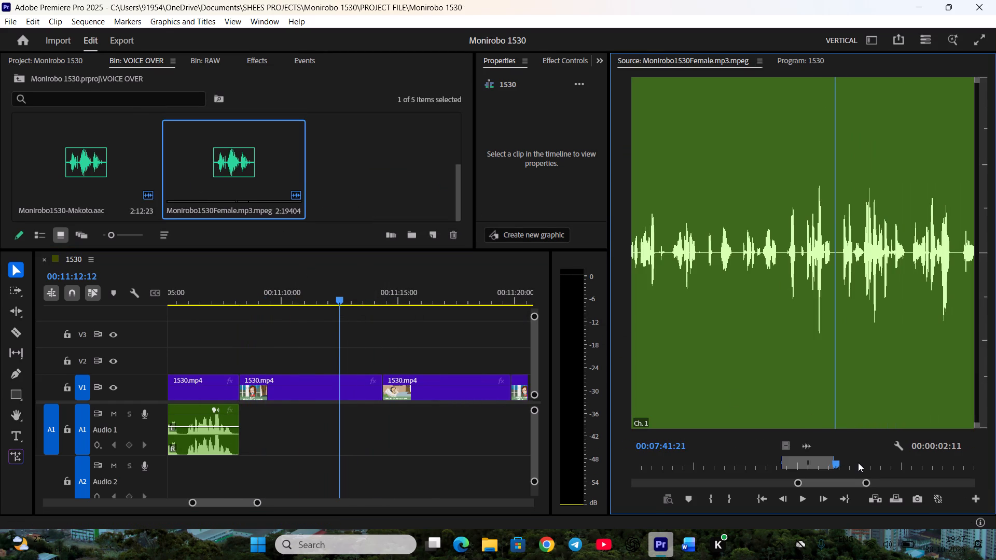
scroll(858, 463, down, 3)
scroll(856, 460, up, 1)
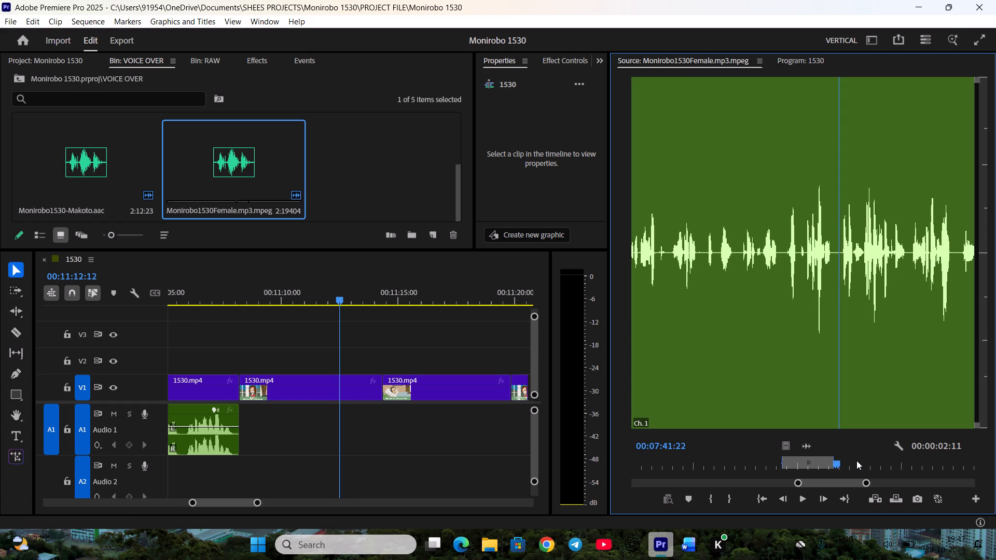
key(i)
key(space)
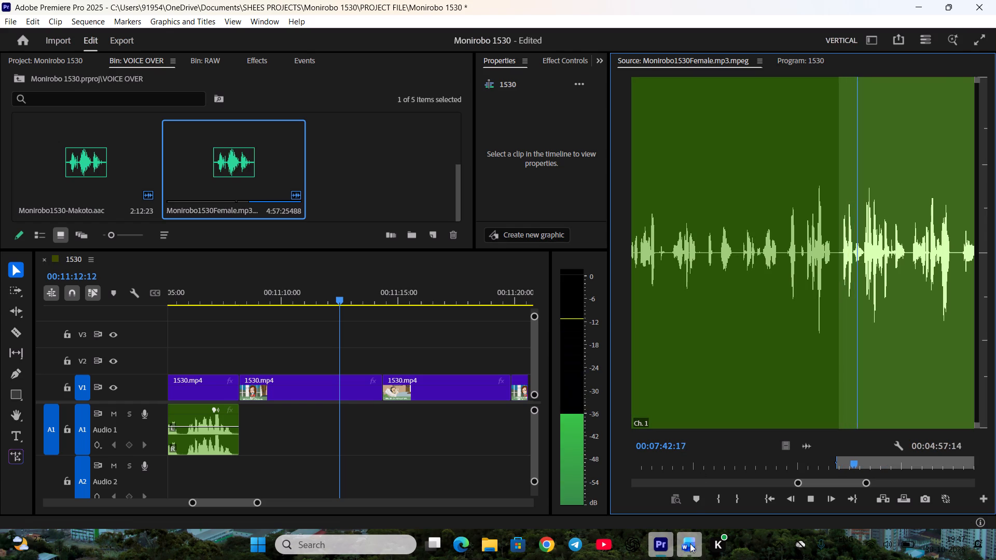
click(690, 543)
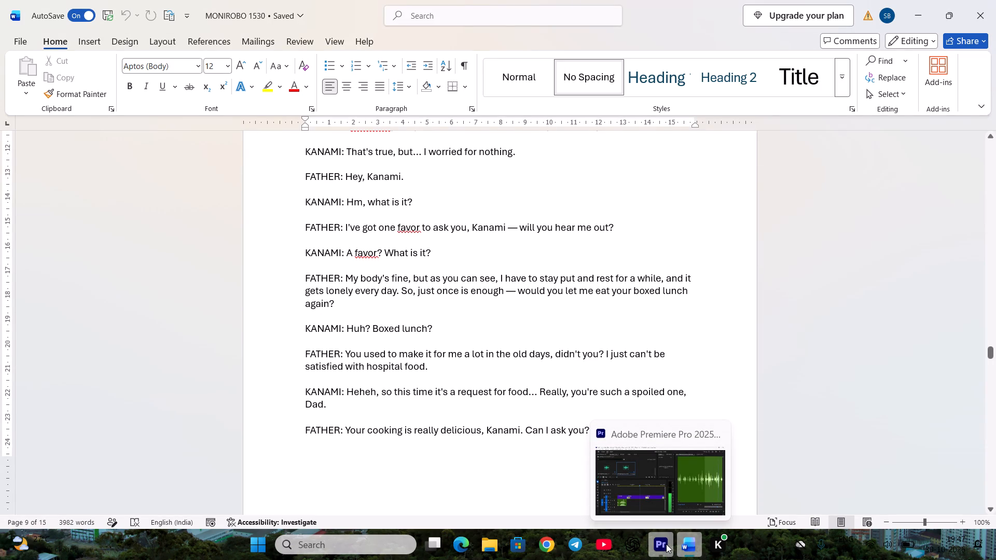
key(space)
scroll(853, 478, up, 5)
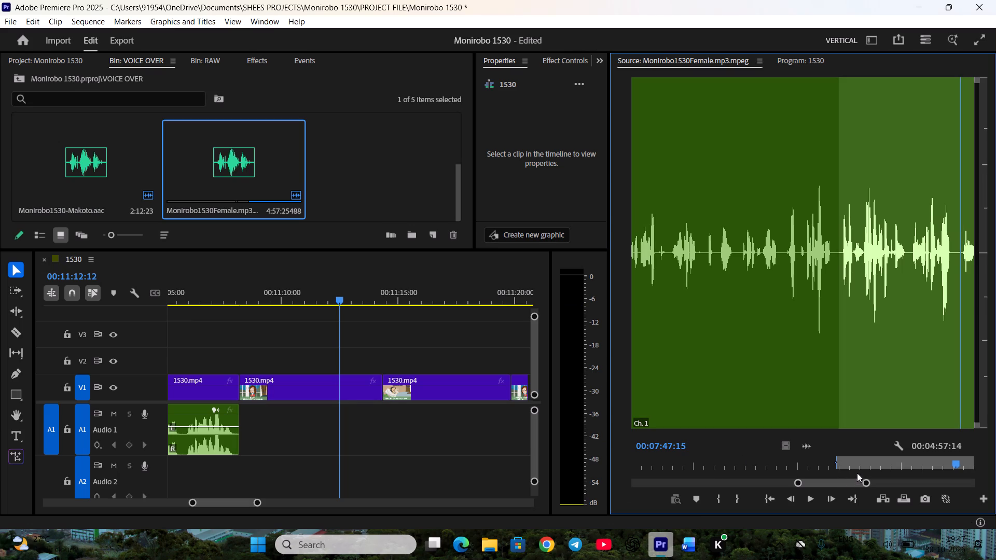
scroll(857, 473, up, 7)
key(o)
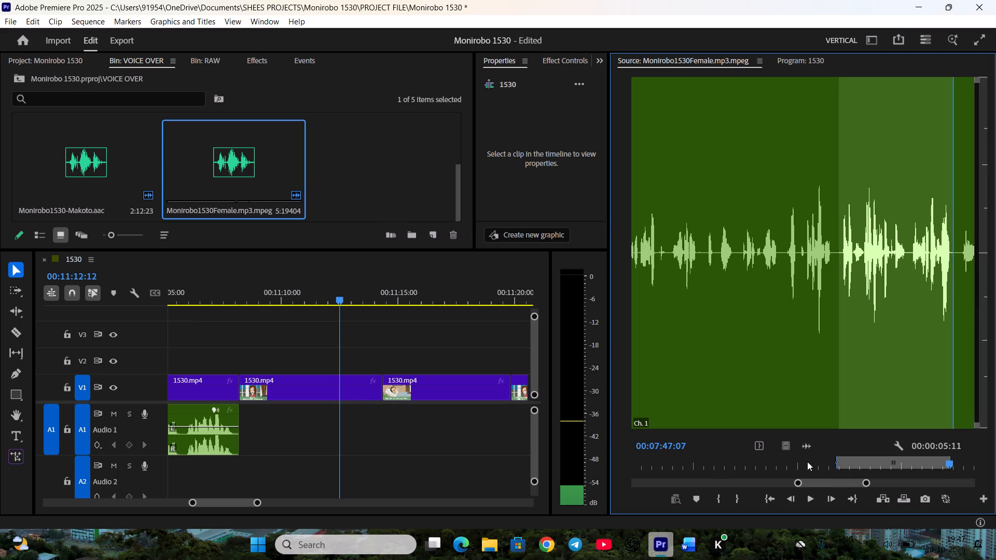
Place Kanami's "spoiled one, Dad" line on A1 directly after the father's audio, play it, and extend its end slightly.
drag(804, 442, 237, 407)
key(space)
key(space)
click(358, 448)
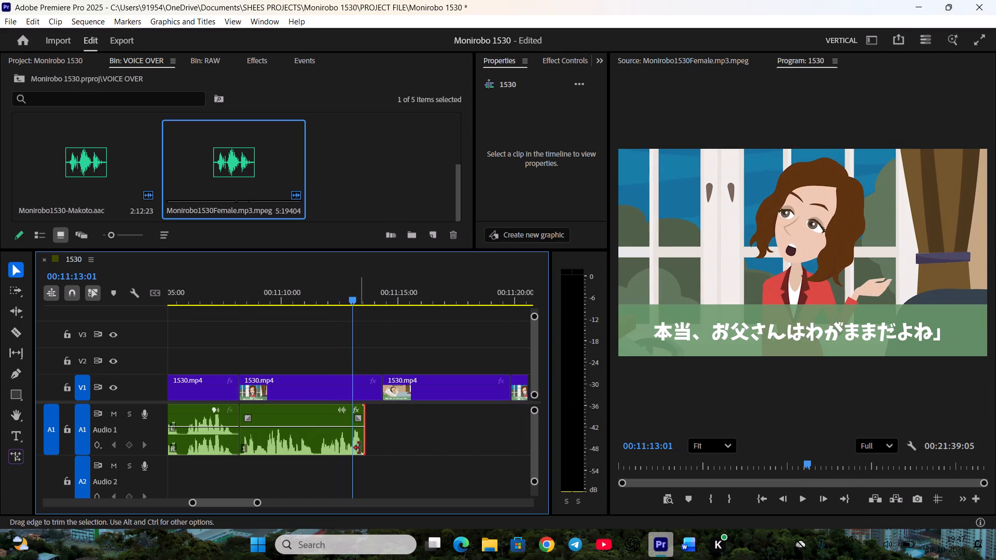
Trim Kanami's shot on V1 to end with her line, ripple delete the gap, preview the father's following shot, and save the project.
drag(382, 390, 365, 390)
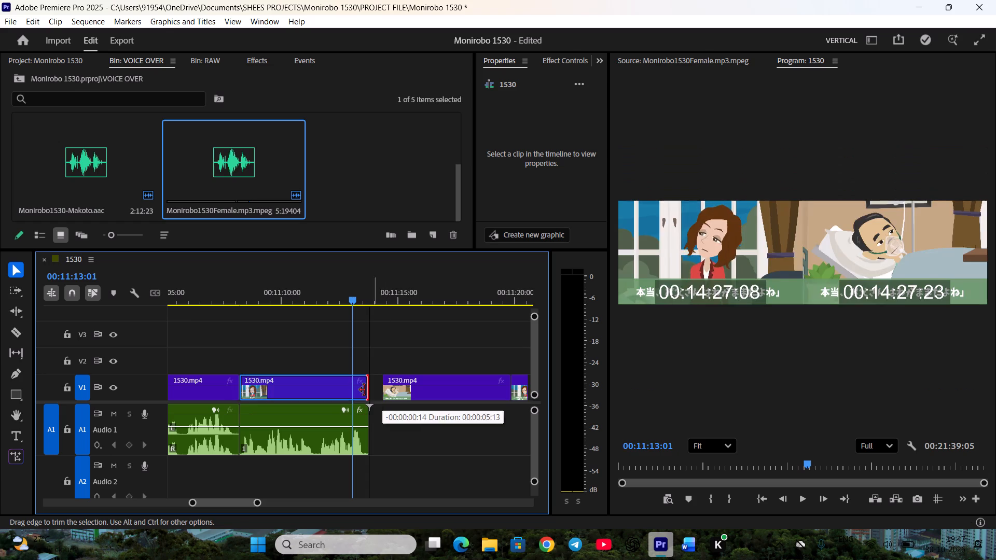
drag(365, 390, 363, 390)
key(space)
right_click(376, 385)
click(385, 387)
scroll(397, 404, down, 5)
key(space)
scroll(397, 415, down, 4)
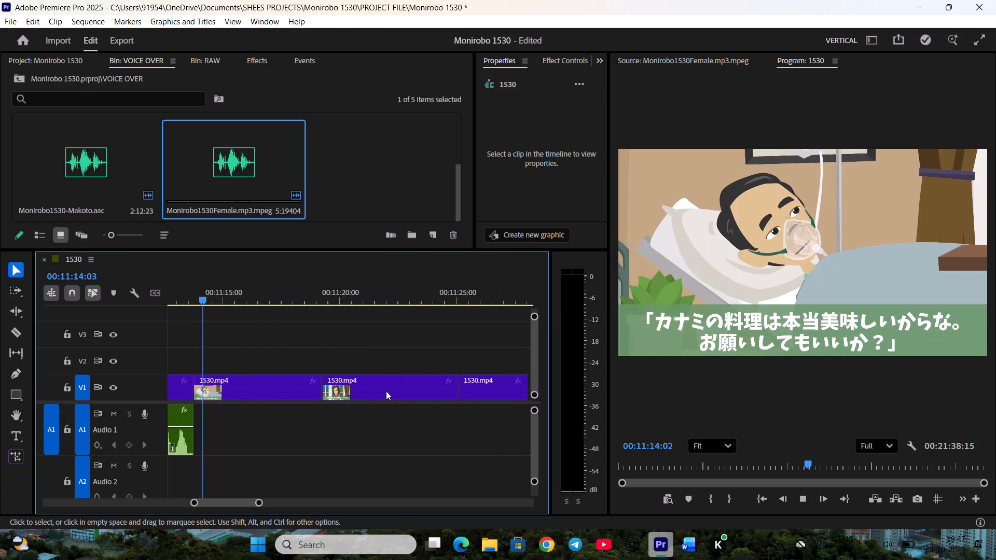
drag(262, 295, 297, 309)
key(ctrl+s)
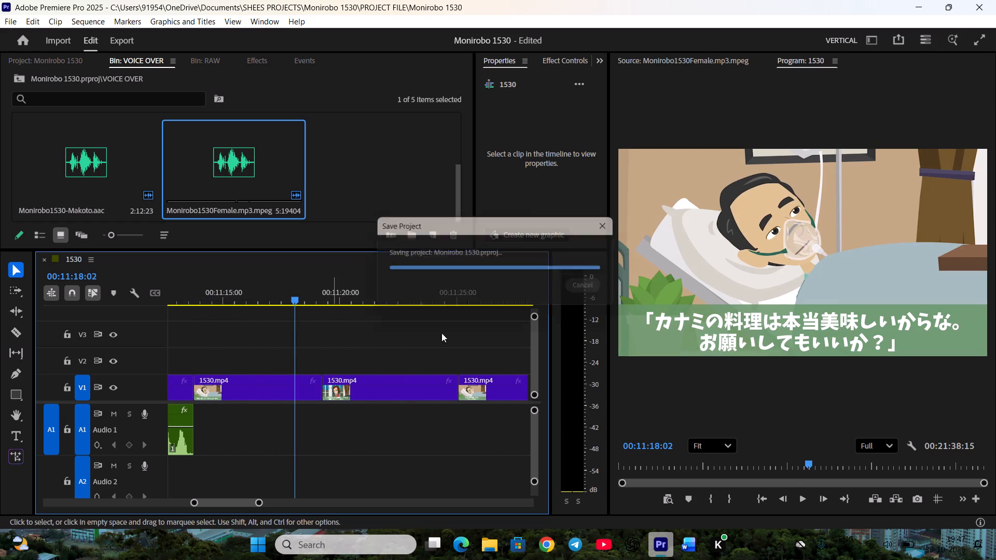
Load Monirobo1530-FATHER.aac and mark the father's "Your cooking is really delicious" line from 00:00:33:12 to 00:00:36:22, checking it against the script.
scroll(215, 165, up, 1)
double_click(234, 166)
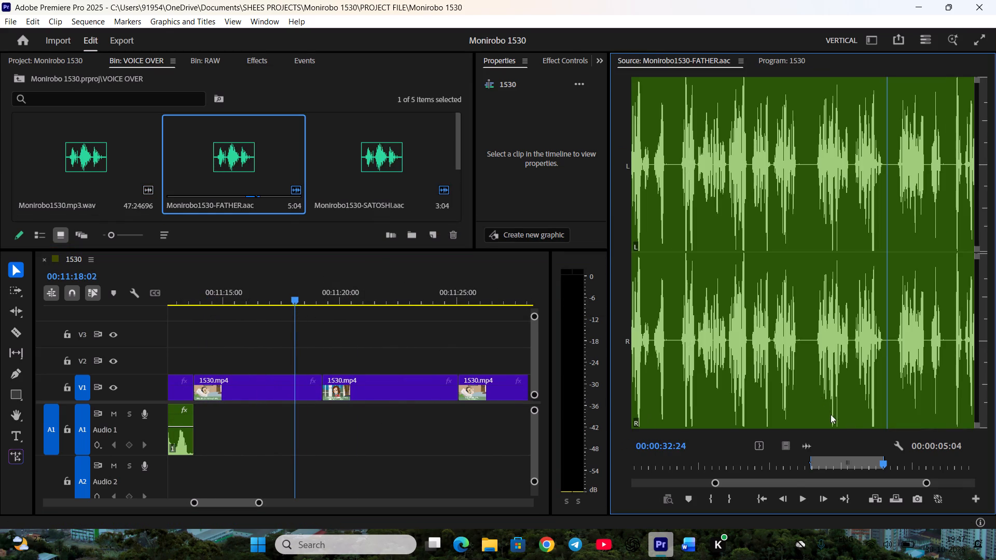
key(space)
key(space)
scroll(894, 453, down, 3)
key(i)
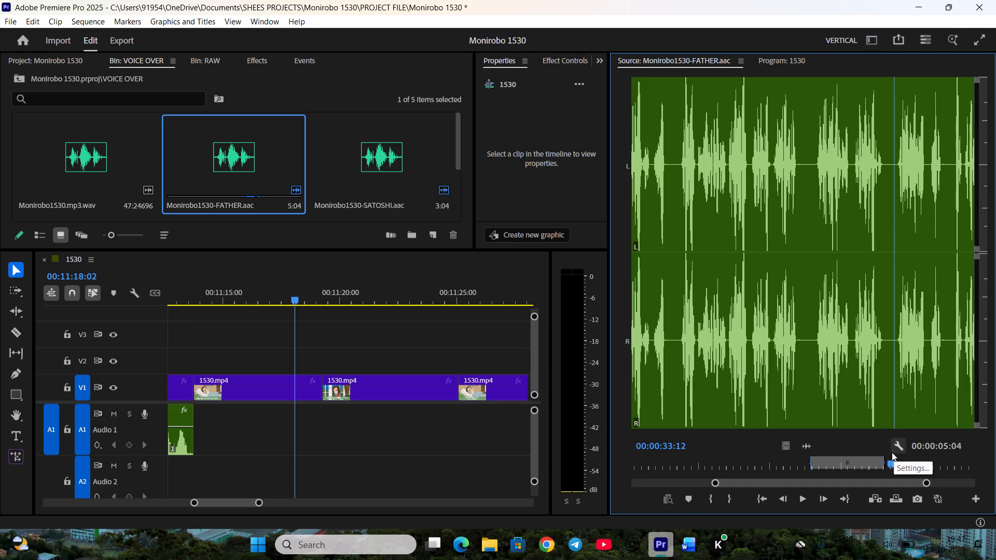
key(space)
click(691, 540)
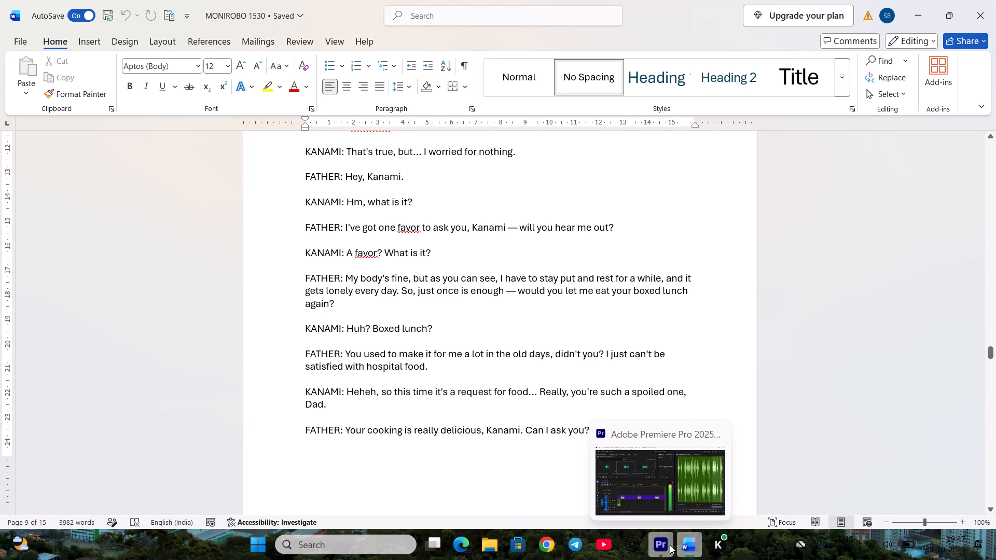
click(670, 545)
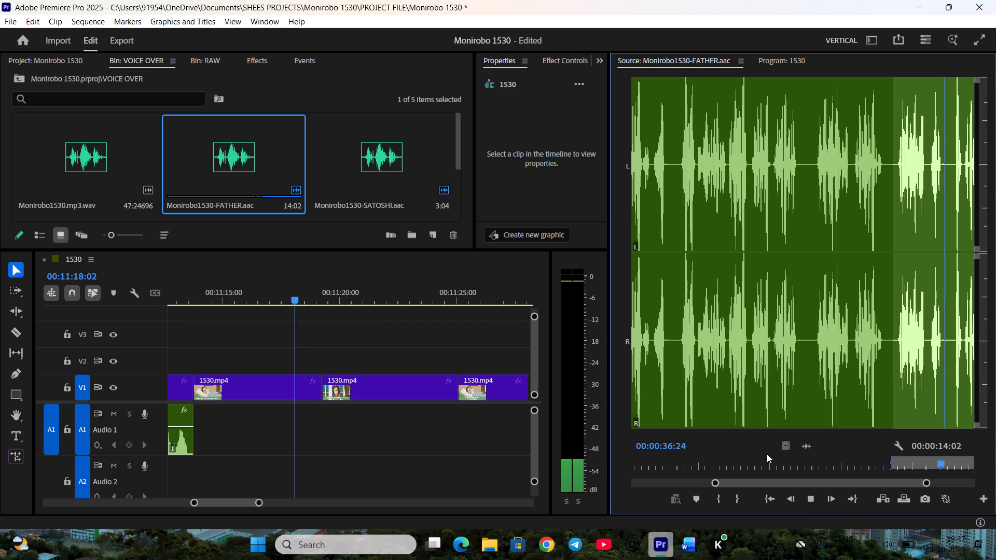
key(space)
scroll(800, 456, up, 5)
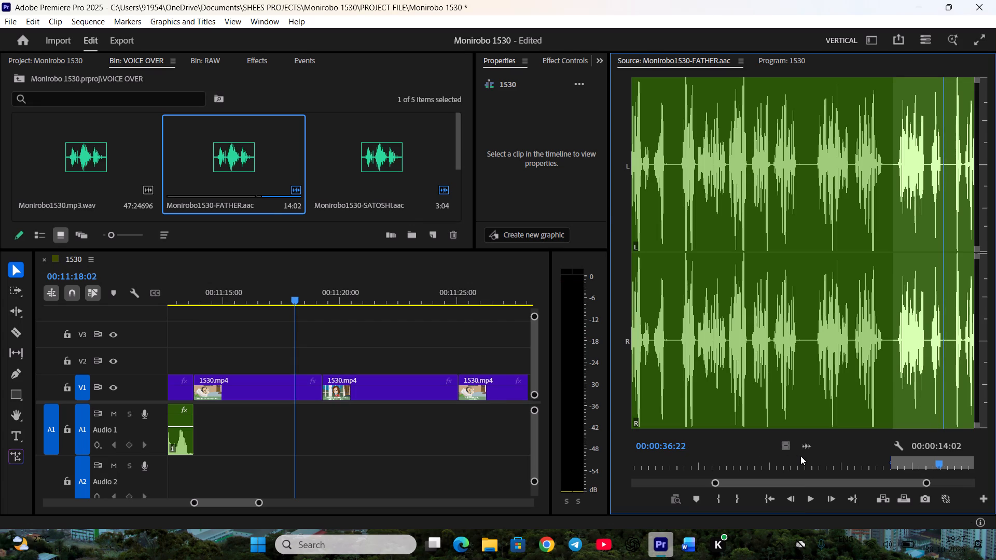
key(o)
Place the father's "cooking is really delicious" line on A1 directly after Kanami's audio, play it, and extend its end by about 3 frames.
drag(806, 446, 248, 412)
scroll(396, 471, up, 4)
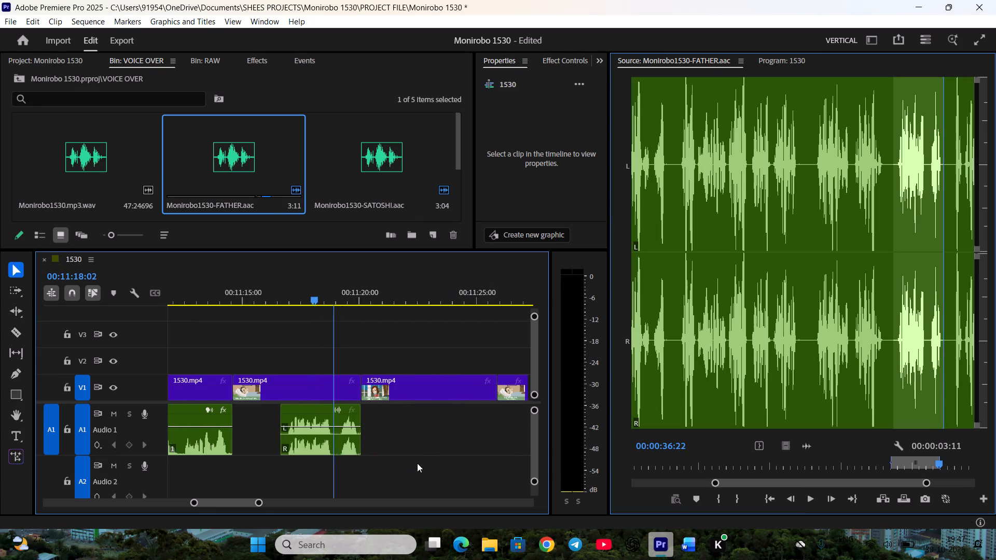
drag(344, 444, 291, 437)
drag(325, 478, 326, 473)
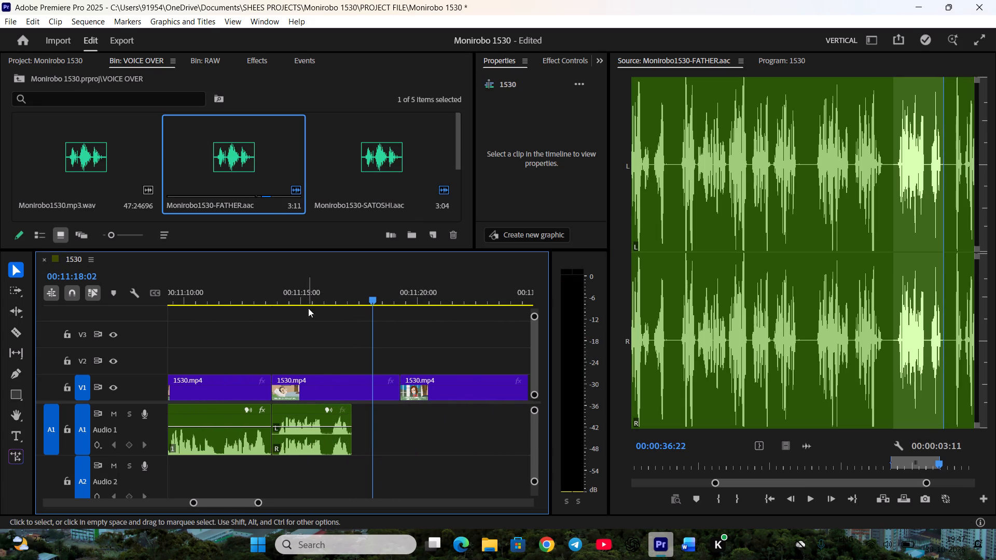
click(309, 296)
key(space)
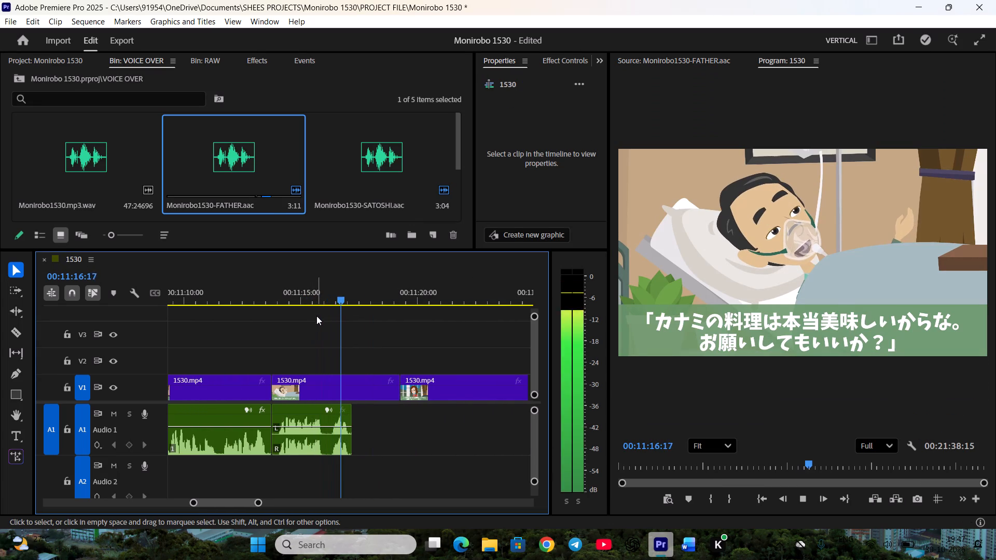
key(space)
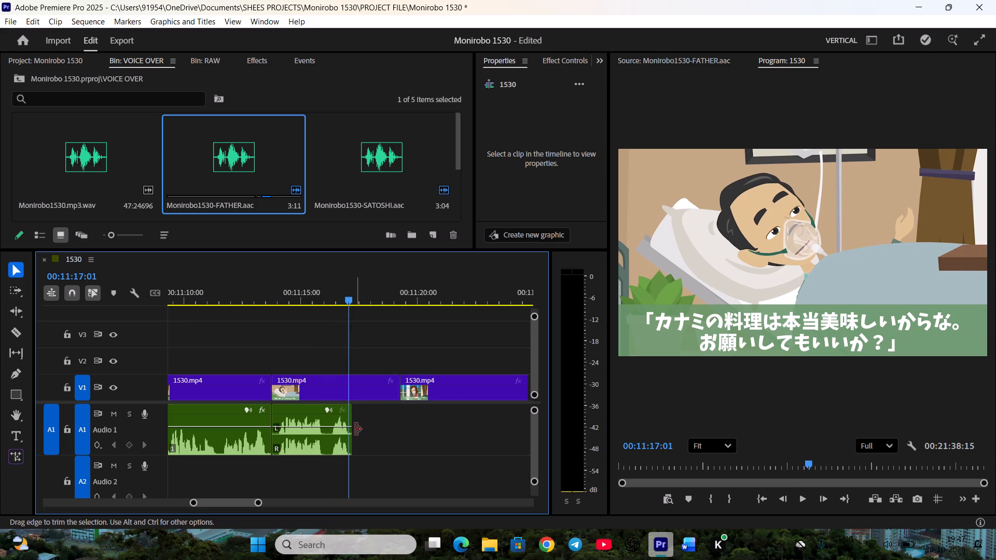
click(355, 429)
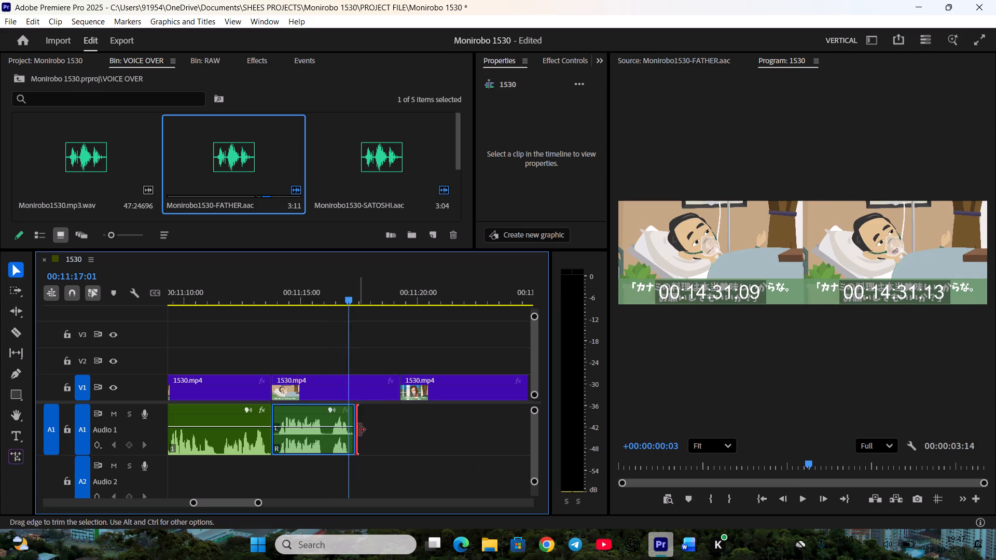
Trim the father's shot on V1 to end with his line, ripple delete the gap, preview the following shots, and save the project.
drag(395, 388, 350, 386)
right_click(362, 382)
click(384, 387)
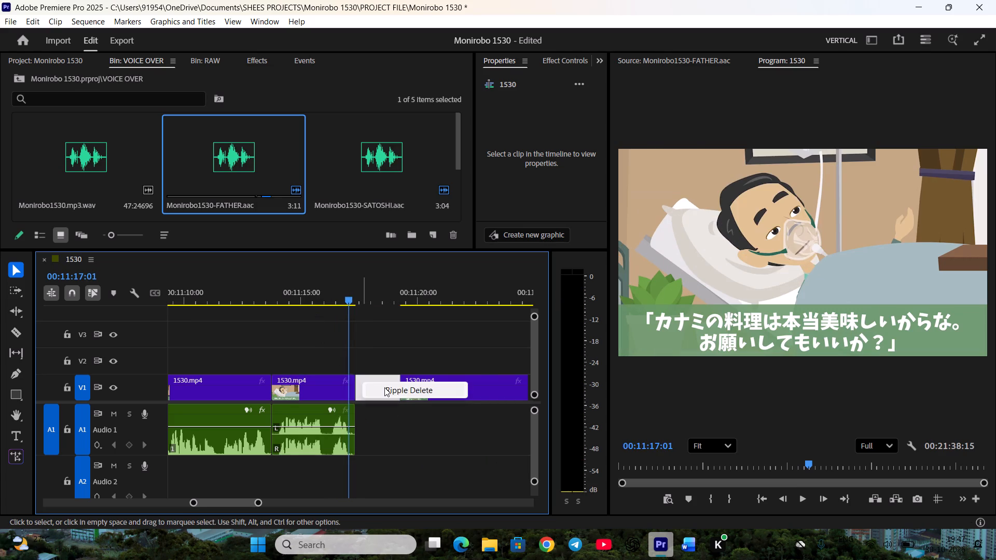
scroll(385, 398, down, 5)
key(space)
drag(319, 292, 404, 316)
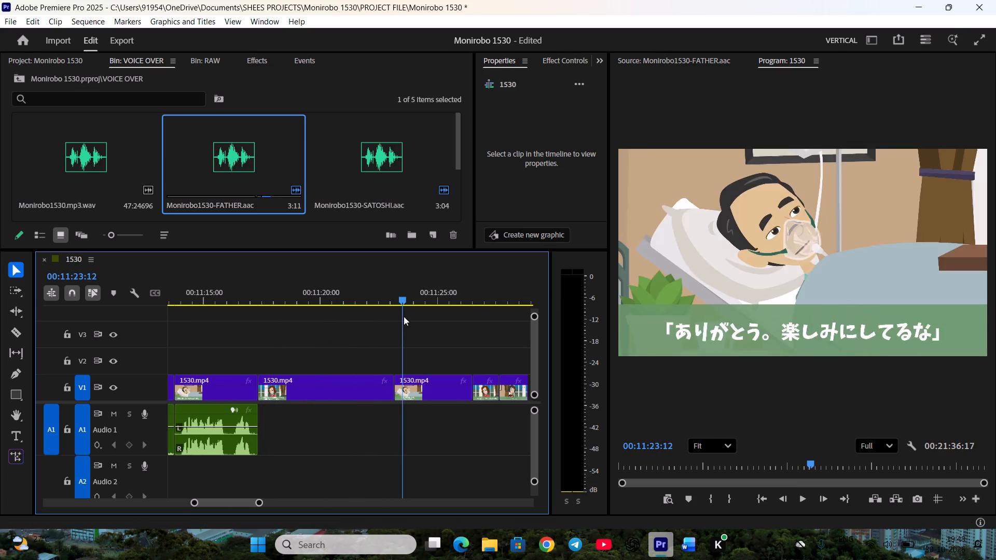
drag(404, 316, 365, 313)
key(ctrl+s)
Load Monirobo1530Female.mp3.mpeg and mark Kanami's "Got it. As a get-well celebration" line from 00:07:47:14 to 00:07:52:05, checking it against the script.
scroll(283, 169, down, 1)
double_click(236, 181)
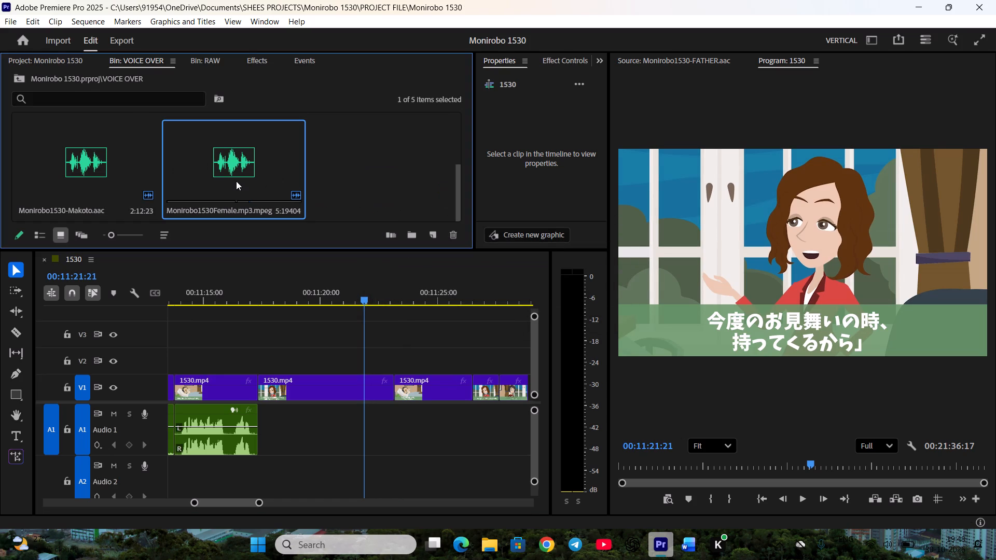
key(space)
key(space)
scroll(742, 450, up, 2)
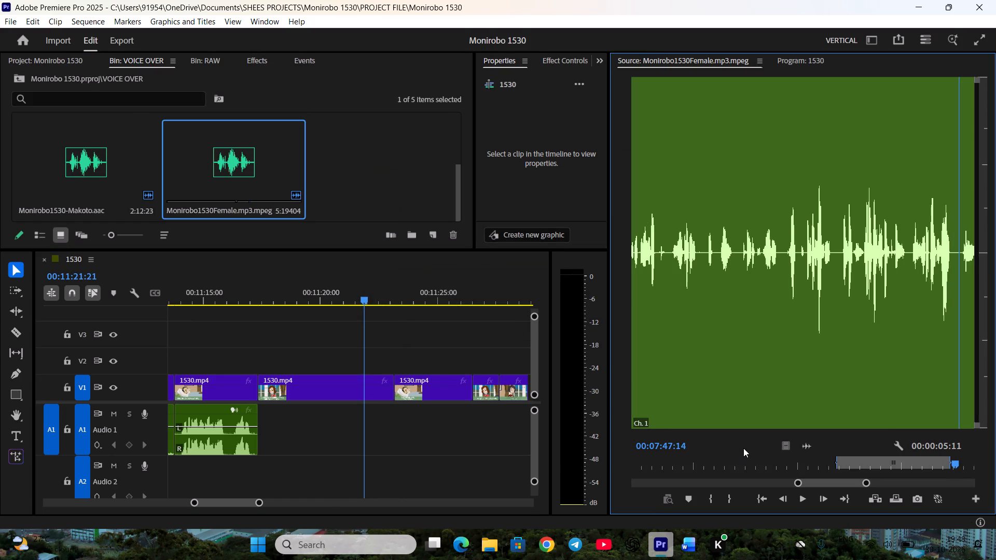
key(i)
key(space)
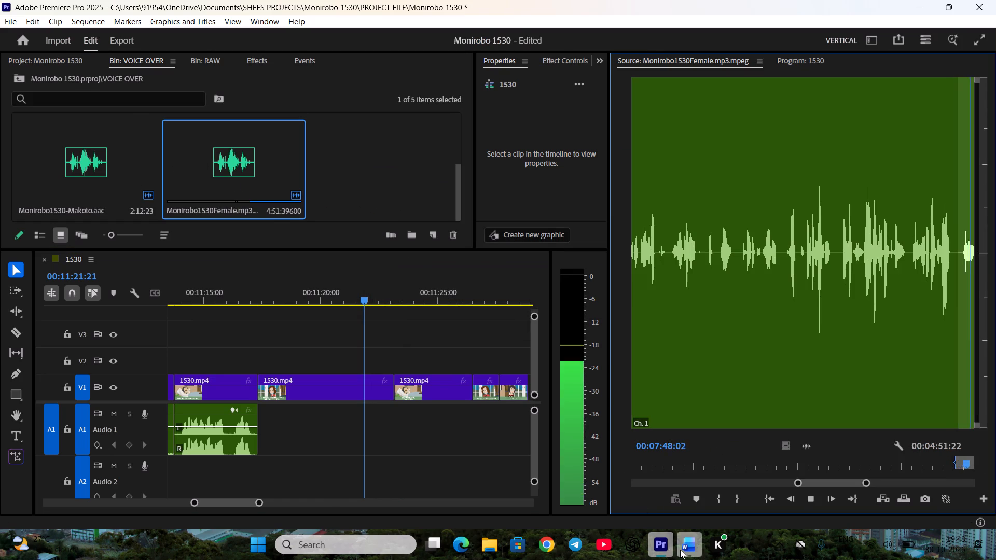
click(680, 550)
scroll(415, 426, down, 11)
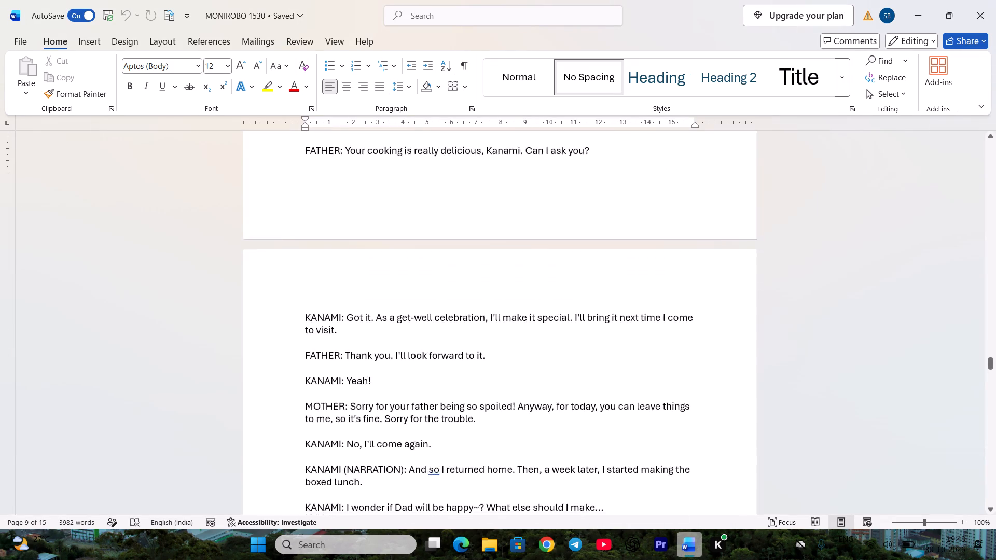
scroll(433, 414, down, 3)
click(513, 416)
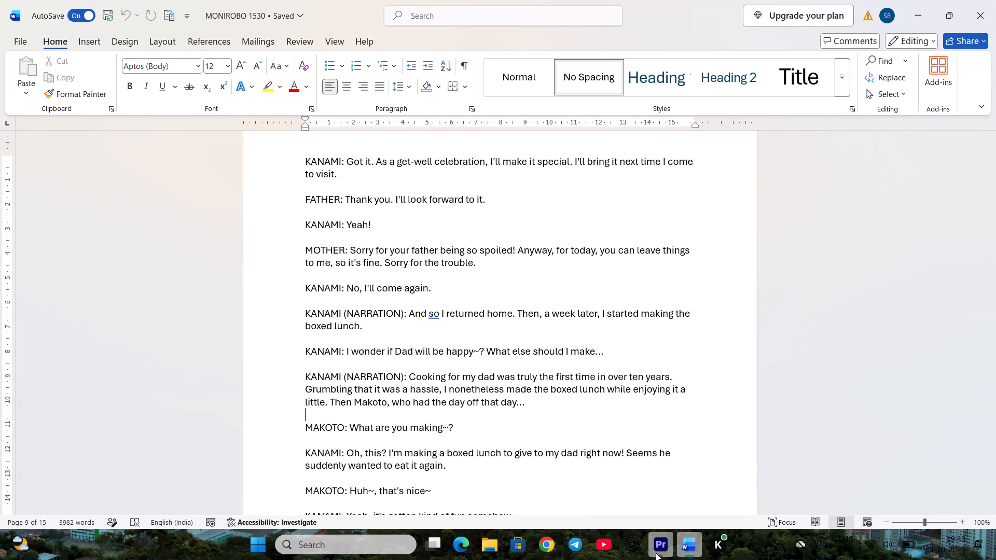
click(657, 551)
key(space)
scroll(813, 473, up, 10)
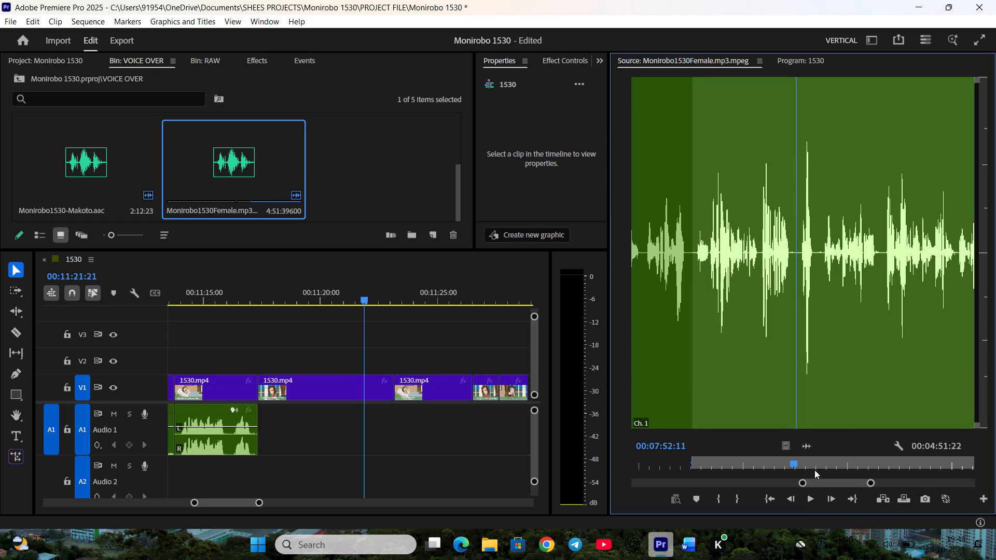
scroll(814, 470, up, 6)
scroll(814, 470, down, 1)
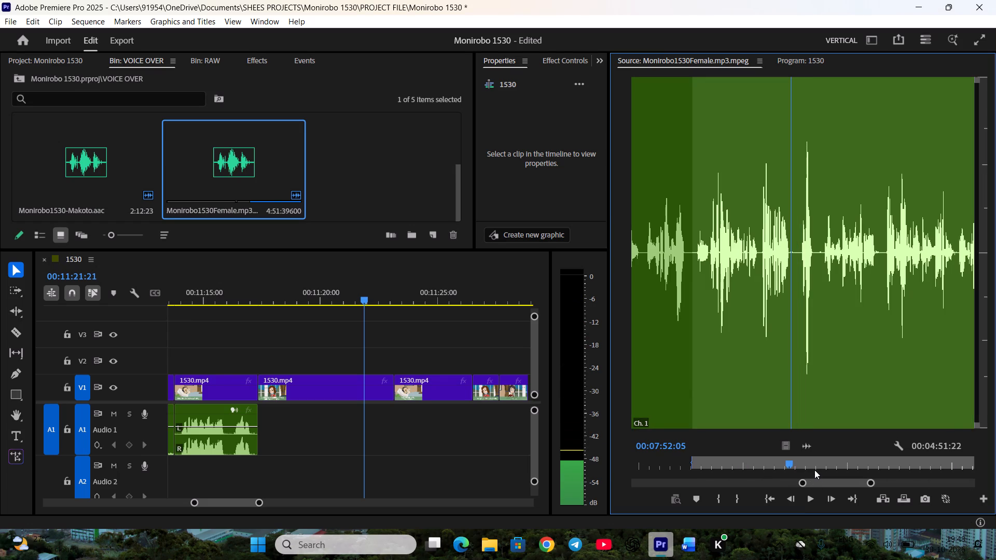
key(o)
Place Kanami's "get-well celebration" line on A1 directly after the father's audio, play it, and extend its end slightly.
drag(806, 446, 264, 419)
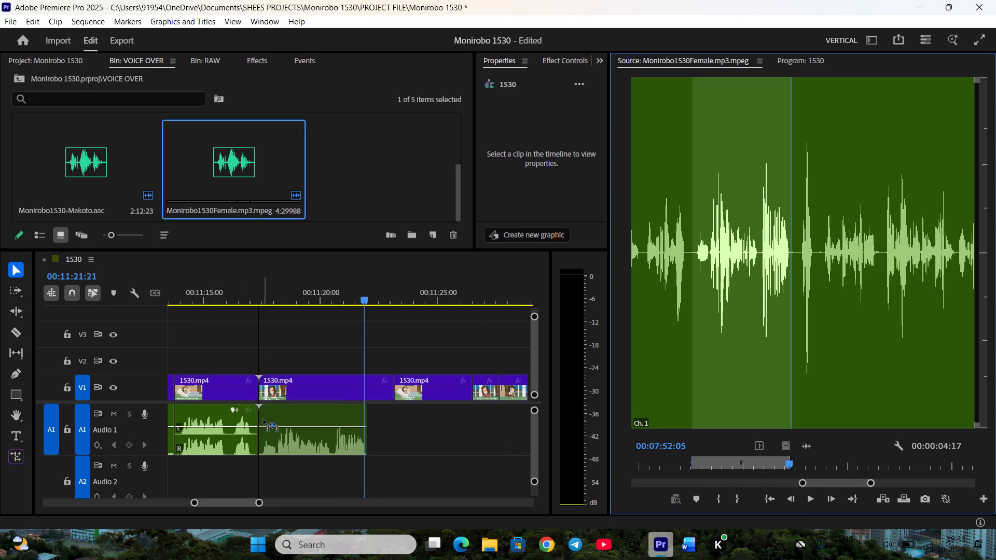
drag(264, 419, 264, 419)
click(317, 292)
key(space)
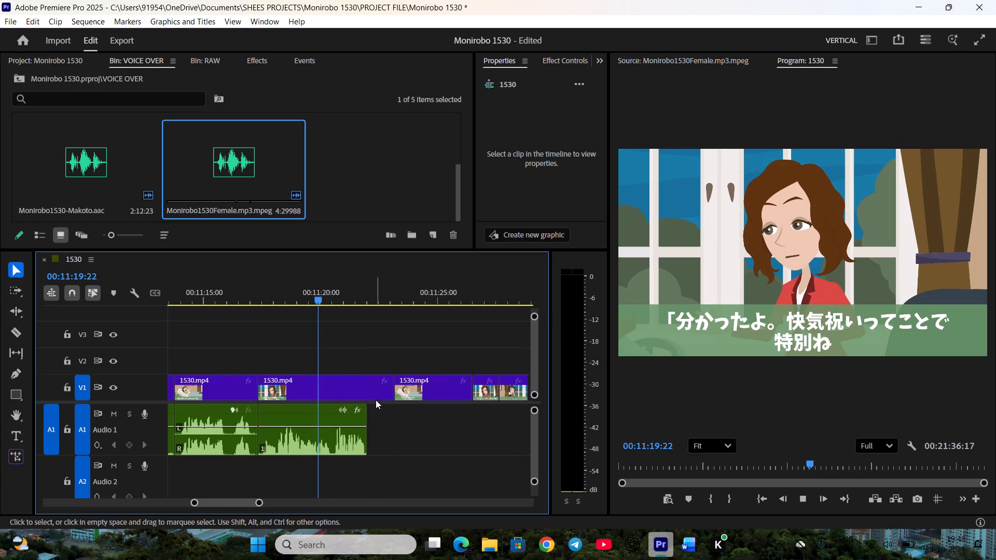
click(370, 440)
key(space)
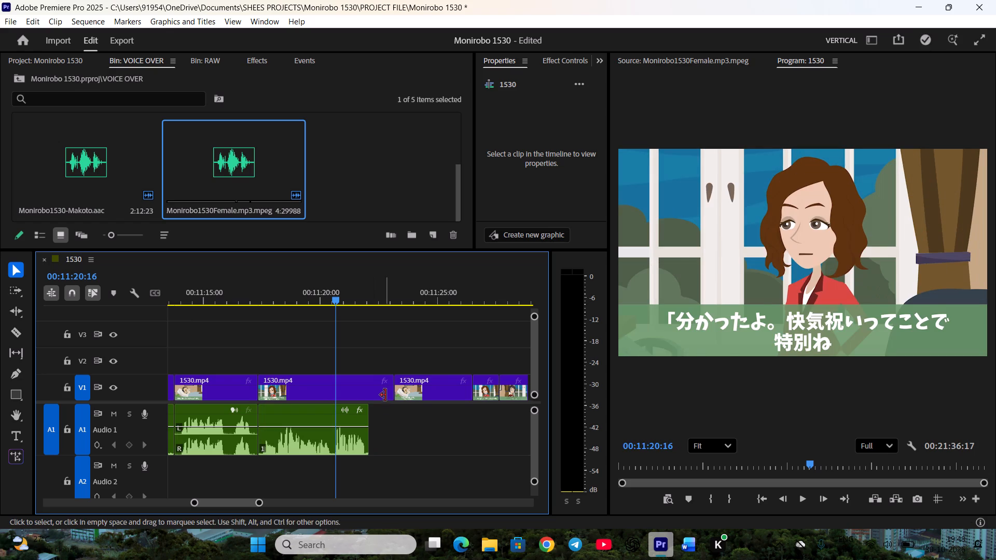
Trim Kanami's shot on V1 to end with her line, ripple delete the gap, preview the father's following shot, and save the project.
drag(387, 394, 363, 393)
key(space)
right_click(379, 385)
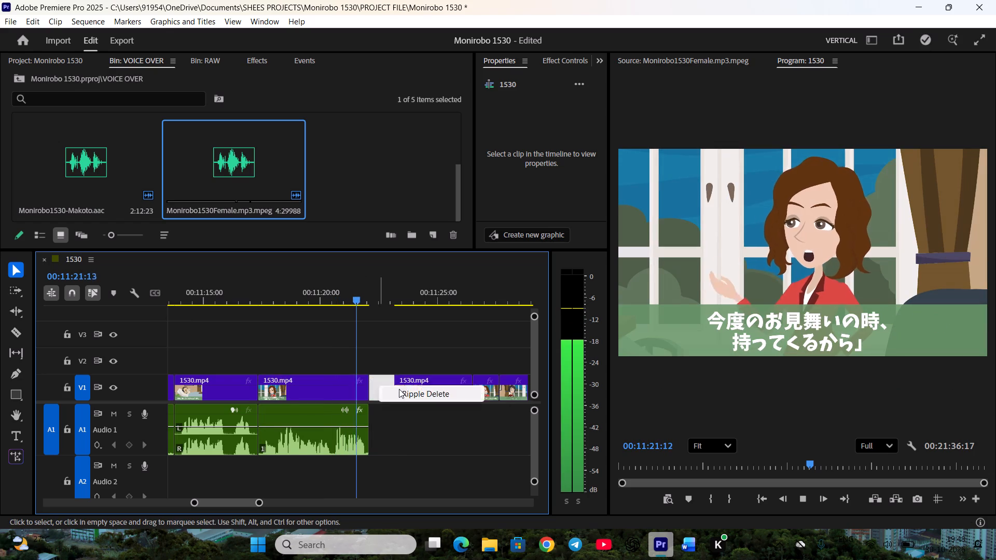
click(399, 389)
scroll(398, 395, down, 6)
key(space)
key(ctrl+s)
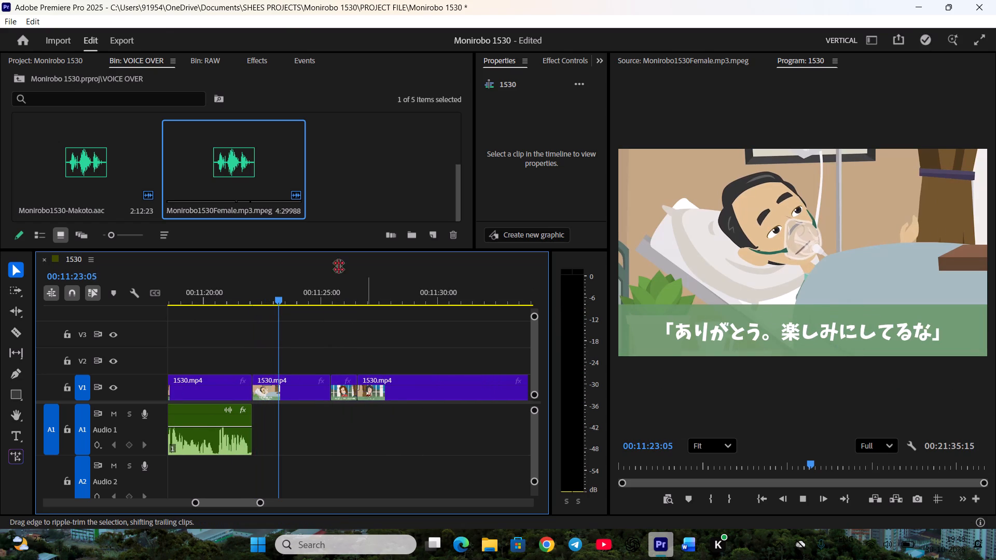
Load Monirobo1530-FATHER.aac and mark the father's "Thank you. I'll look forward to it." line from 00:00:37:14 to 00:00:39:10, checking it against the script.
scroll(358, 192, up, 1)
click(260, 169)
click(260, 169)
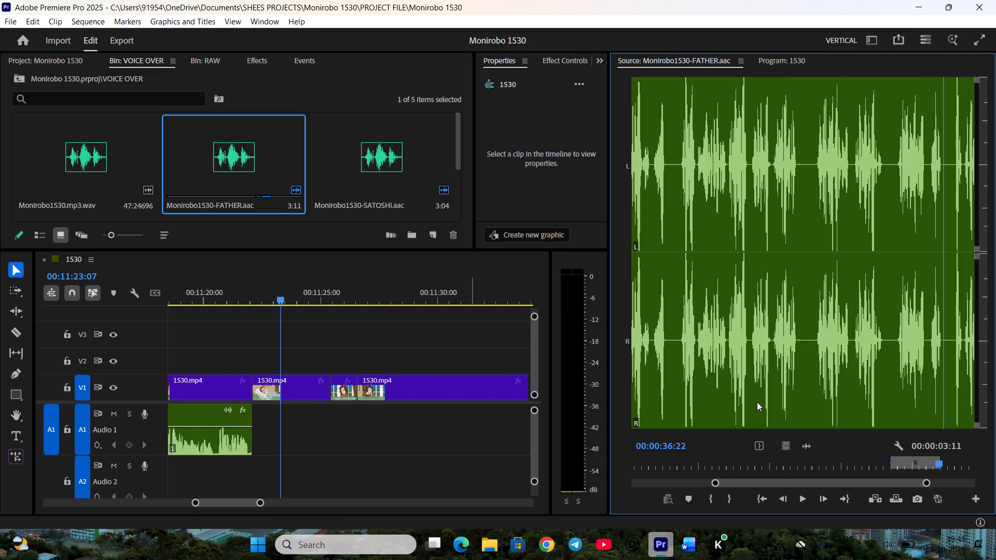
key(space)
key(space)
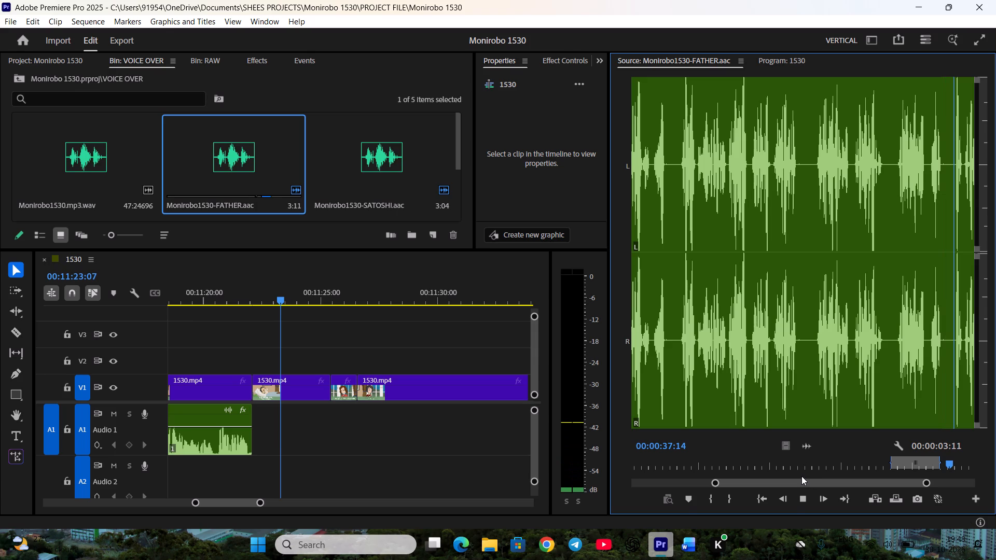
key(i)
key(space)
click(686, 555)
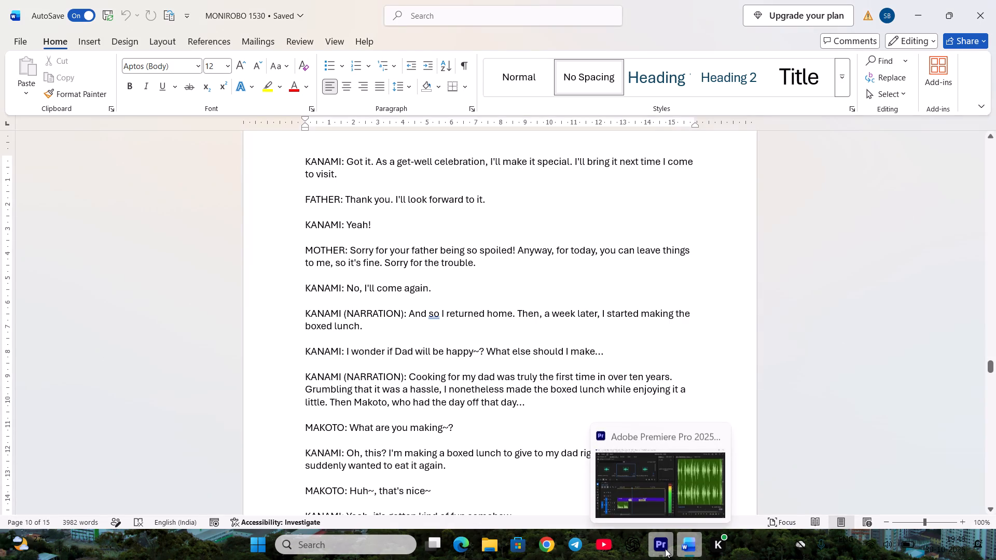
click(665, 549)
key(space)
scroll(789, 468, up, 8)
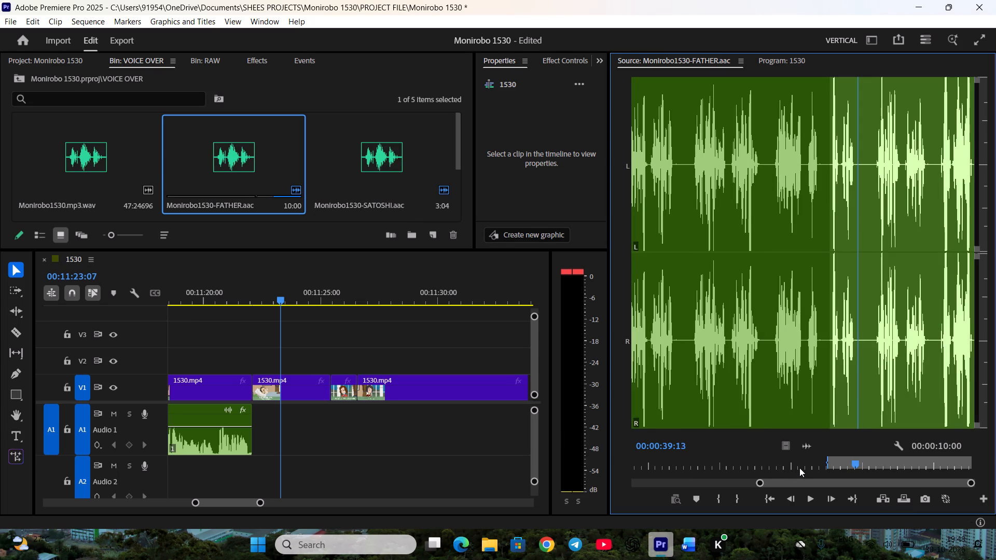
scroll(799, 468, up, 2)
key(o)
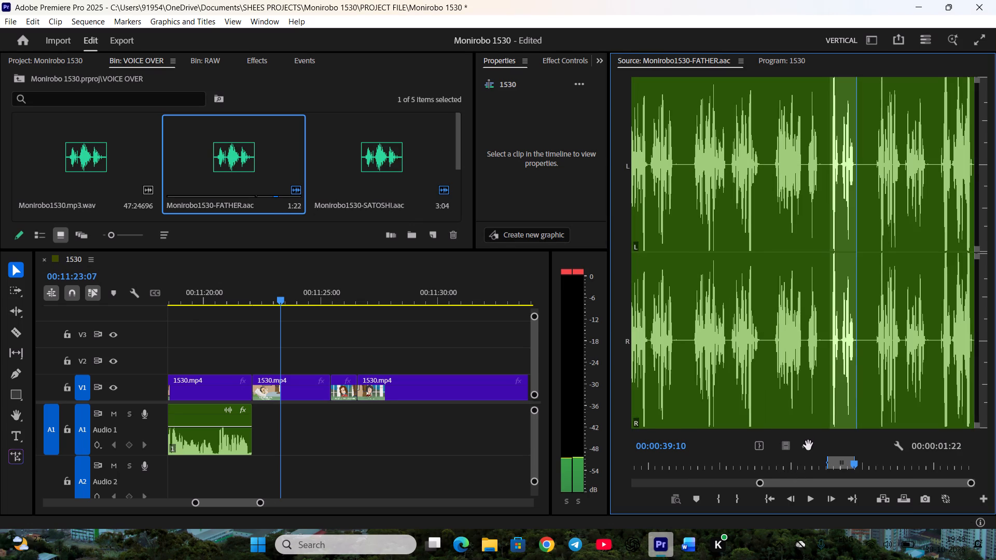
Place the father's "Thank you. I'll look forward to it." line on A1 directly after Kanami's audio and play it.
drag(809, 444, 254, 438)
key(space)
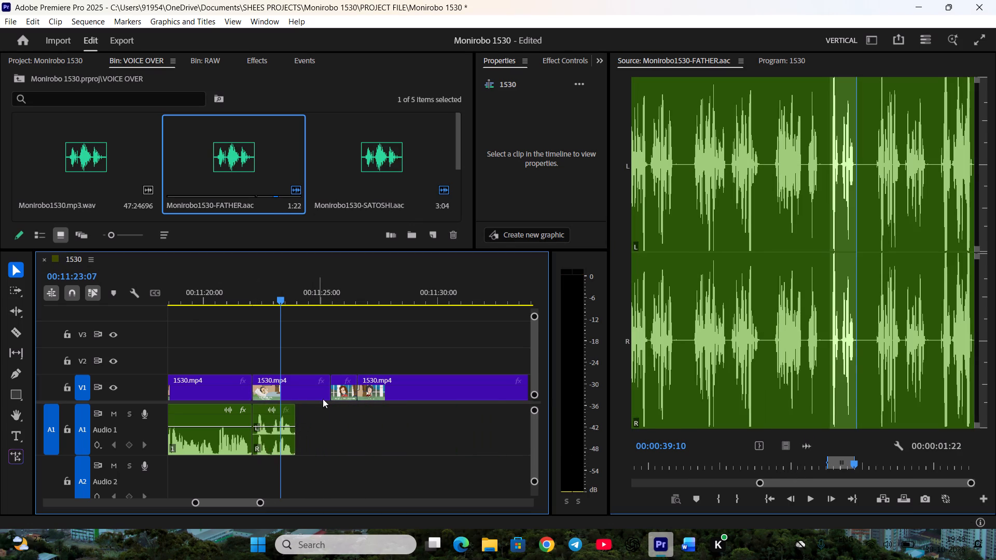
key(space)
Trim the father's shot on V1 to end with his line, ripple delete the gap, preview Kanami's following shot, and save the project.
drag(325, 392, 291, 391)
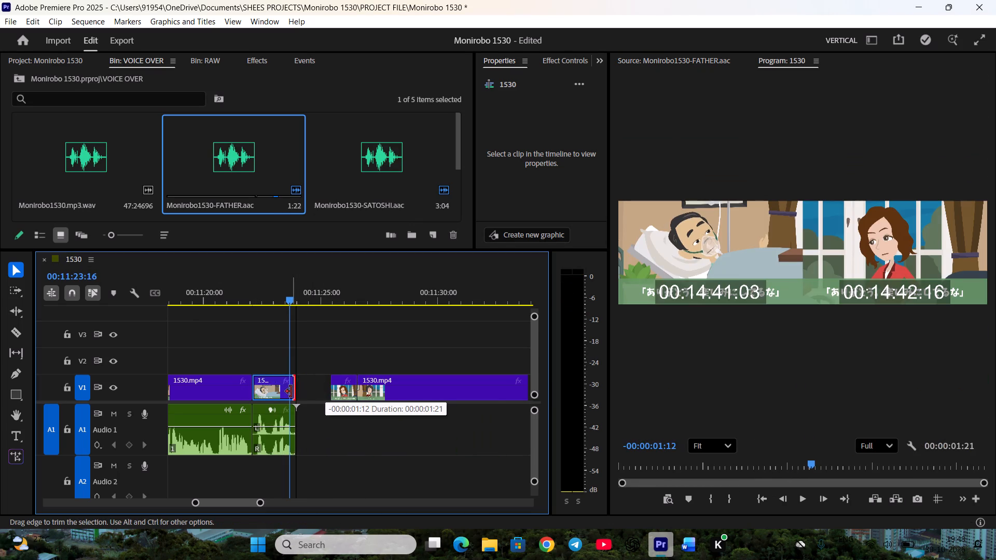
drag(291, 391, 292, 391)
right_click(324, 384)
click(346, 397)
key(space)
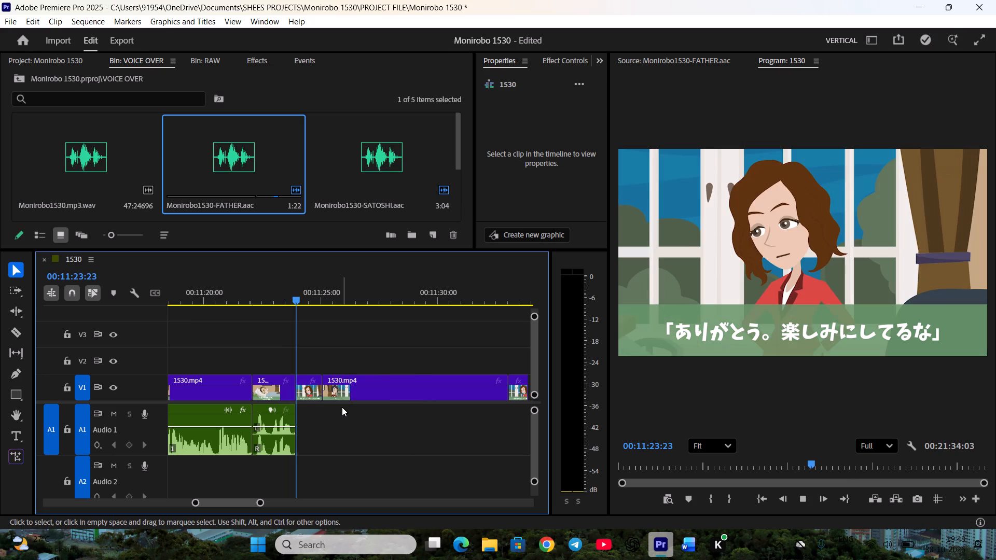
scroll(348, 435, down, 3)
key(space)
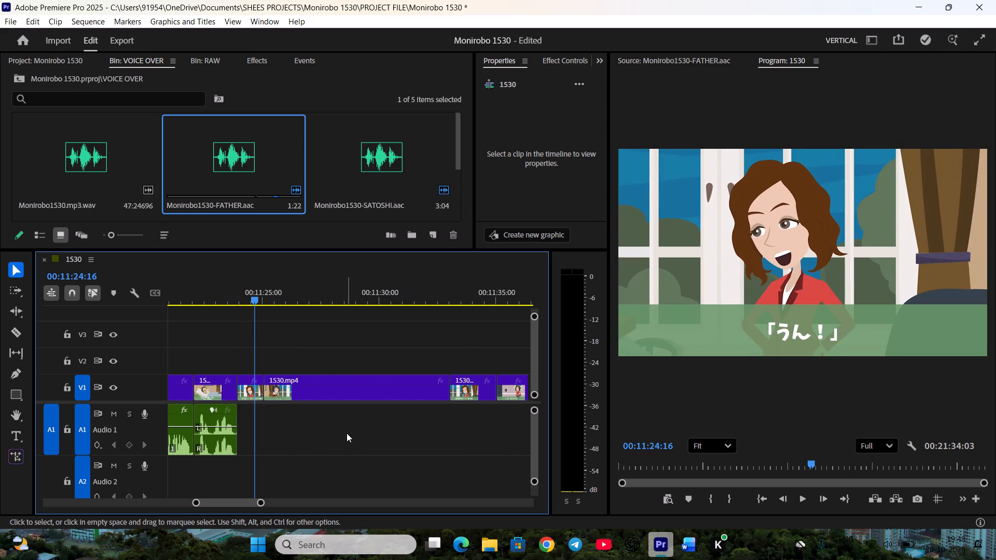
key(ctrl+s)
Load Monirobo1530Female.mp3.mpeg and mark Kanami's "Yeah!" line from 00:07:52:14 to 00:07:53:09.
key(equal)
scroll(344, 431, down, 3)
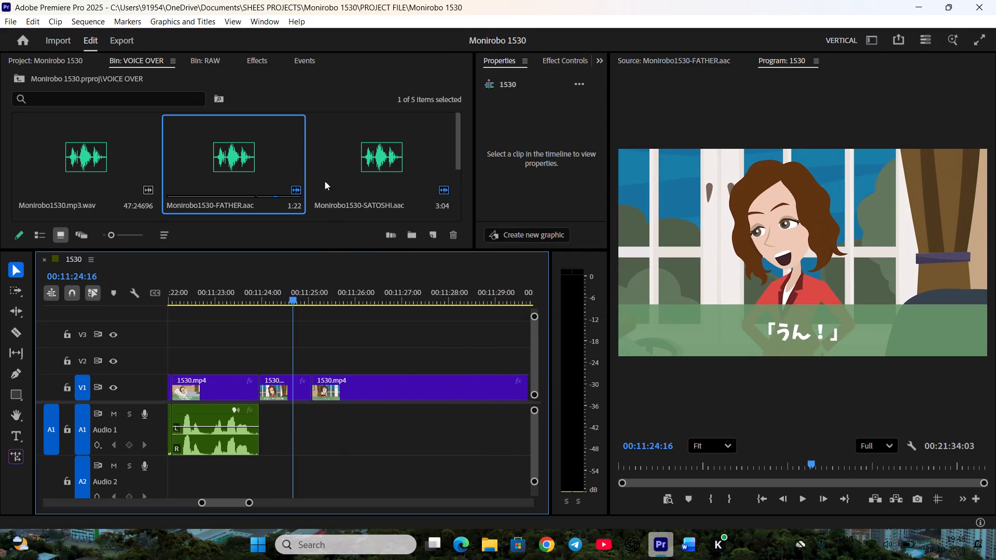
scroll(343, 170, down, 1)
double_click(248, 180)
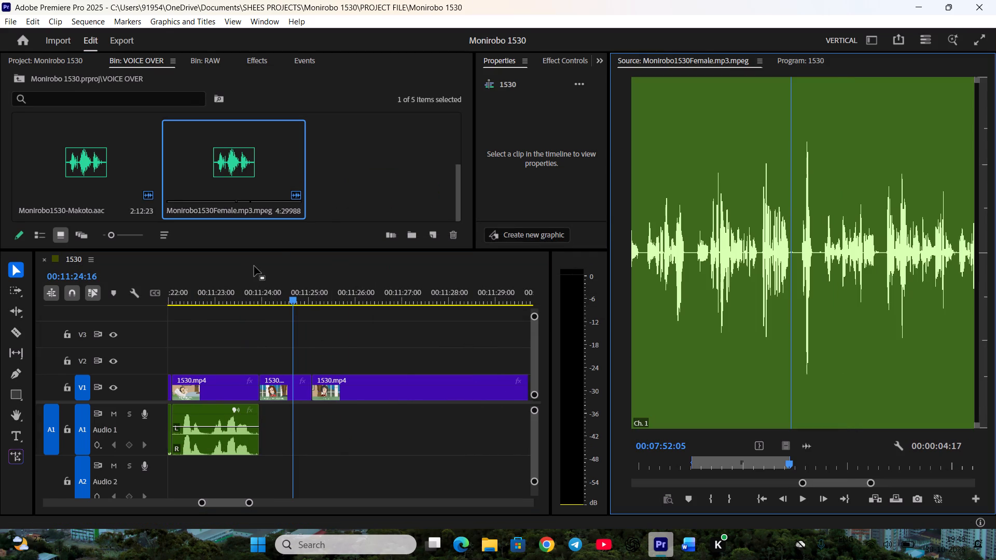
key(space)
key(space)
scroll(878, 468, down, 2)
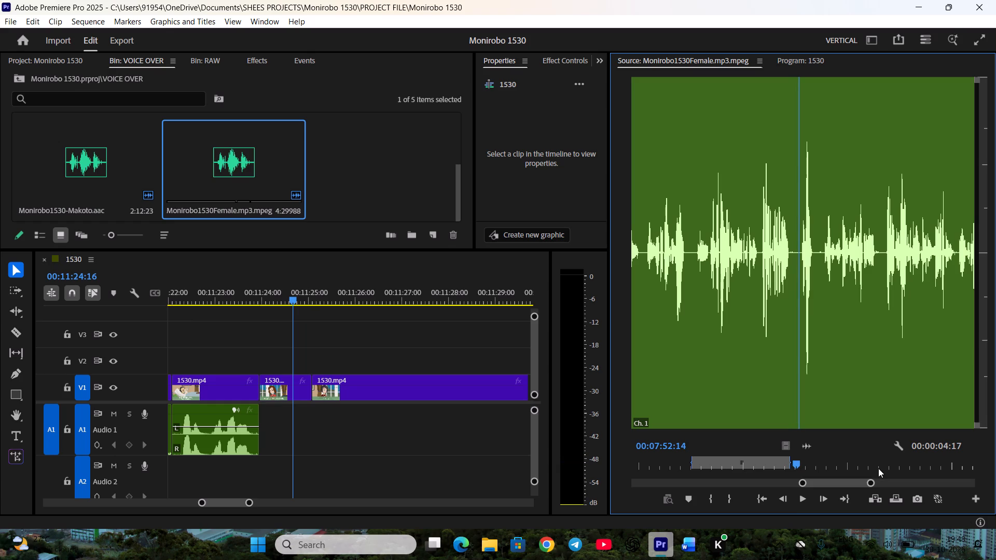
key(i)
key(space)
key(space)
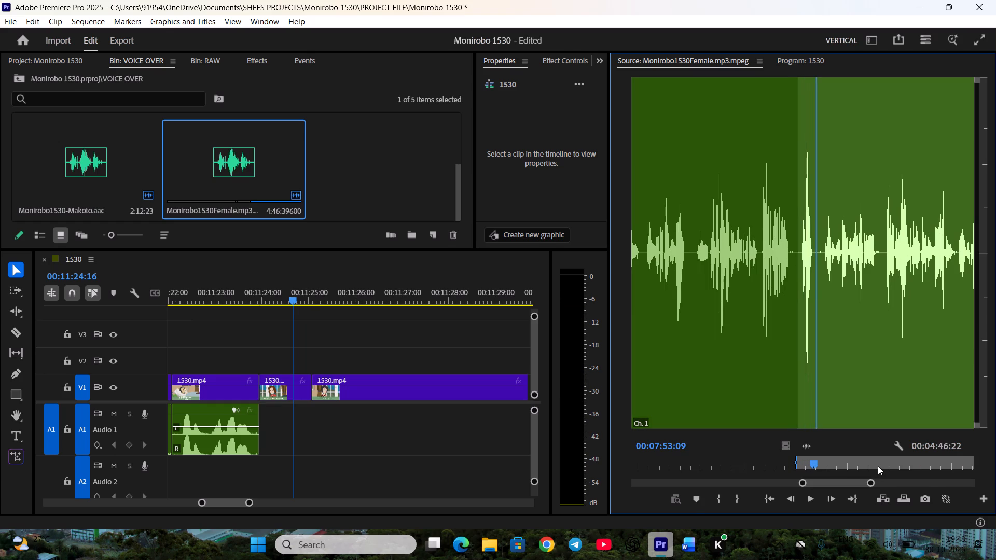
key(o)
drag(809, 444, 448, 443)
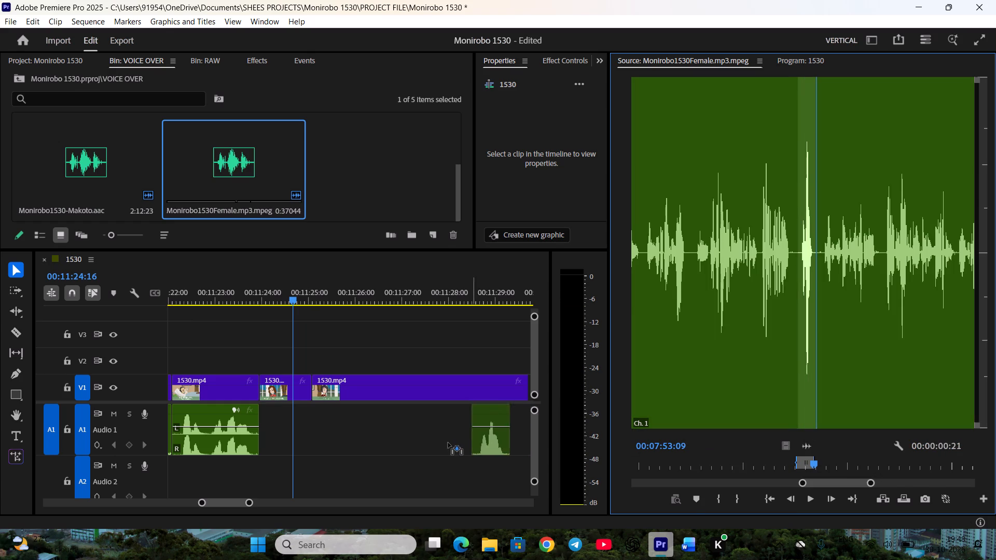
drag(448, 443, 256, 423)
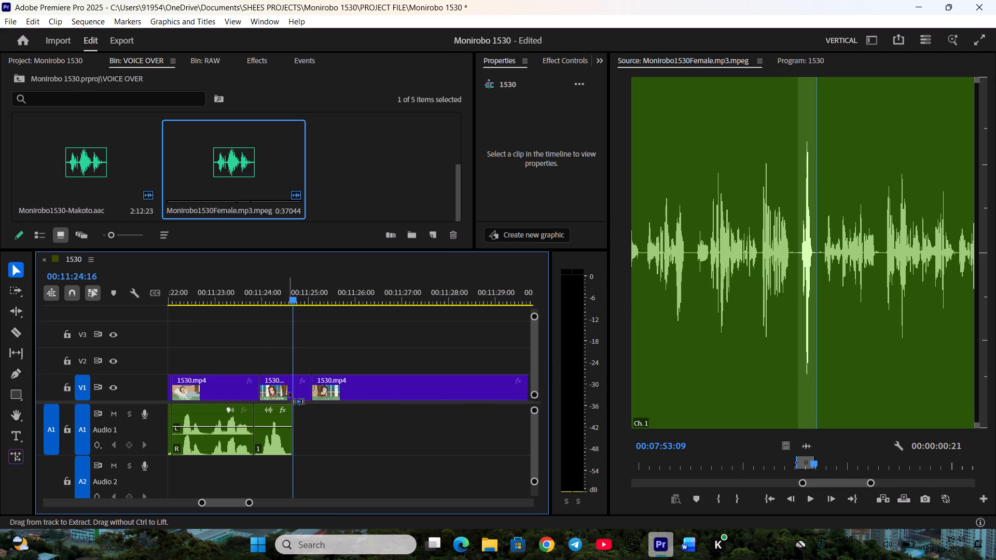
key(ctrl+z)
Place Kanami's "Yeah!" line on A1 directly after the father's audio and play it.
drag(807, 445, 276, 426)
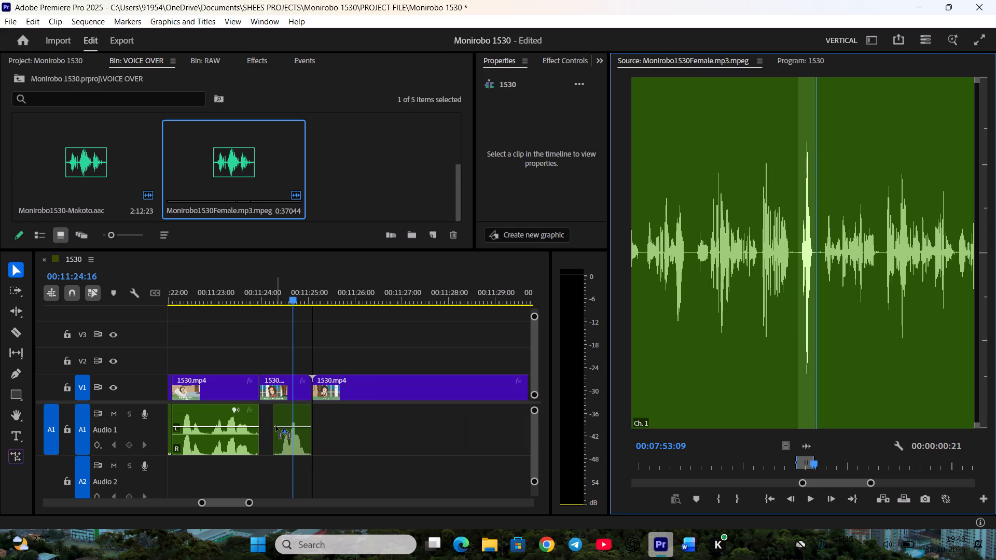
drag(276, 426, 266, 424)
click(263, 303)
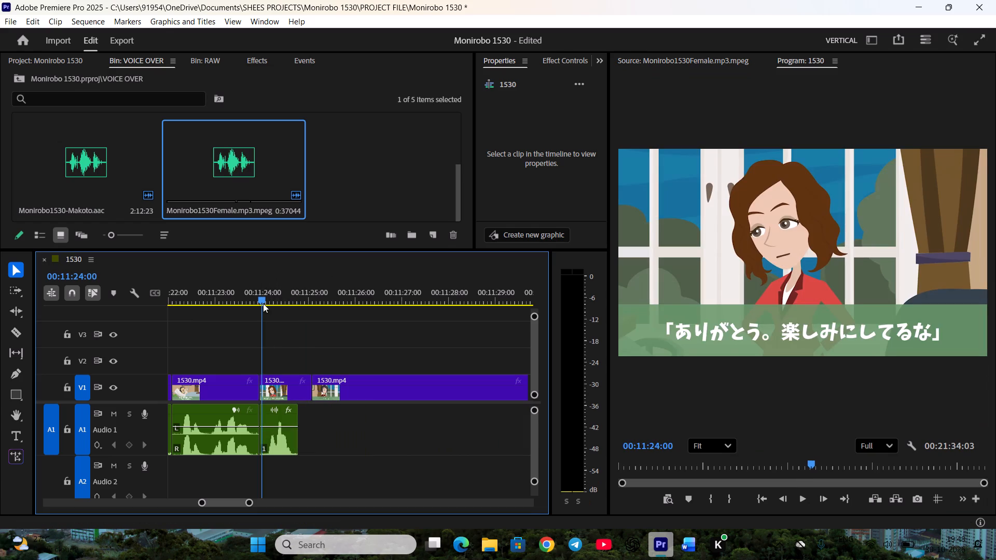
key(space)
key(space)
Trim Kanami's shot on V1 to end with her "Yeah!" line, ripple delete the gap, preview the mother's following shot, and save the project.
drag(309, 387, 294, 387)
right_click(305, 383)
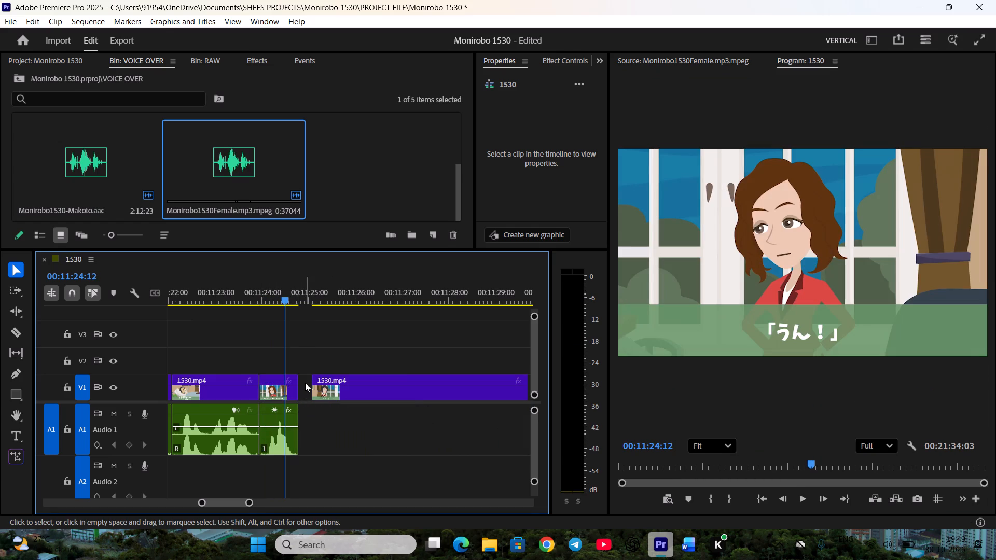
click(331, 394)
scroll(336, 406, down, 3)
key(space)
key(ctrl+s)
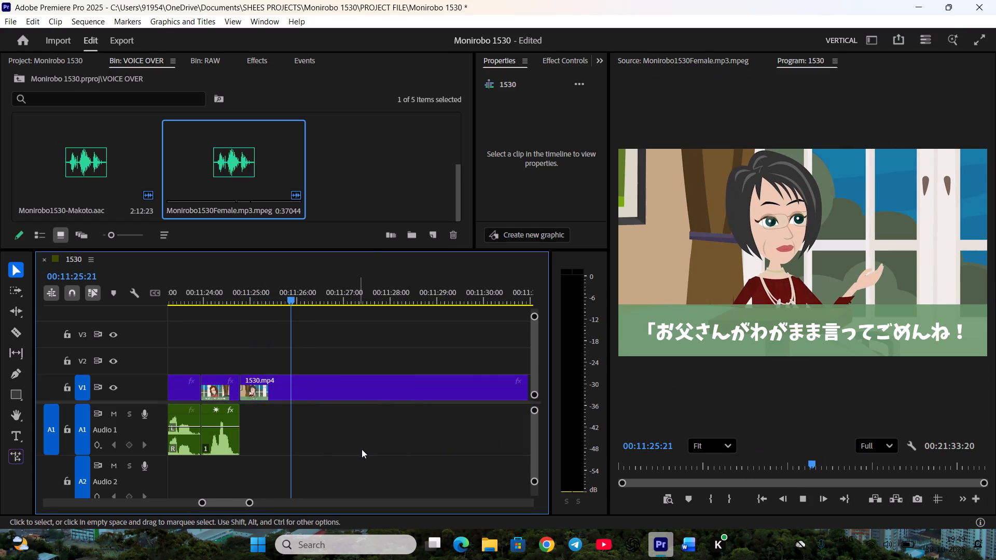
key(minus)
scroll(367, 451, down, 3)
key(space)
drag(291, 299, 367, 321)
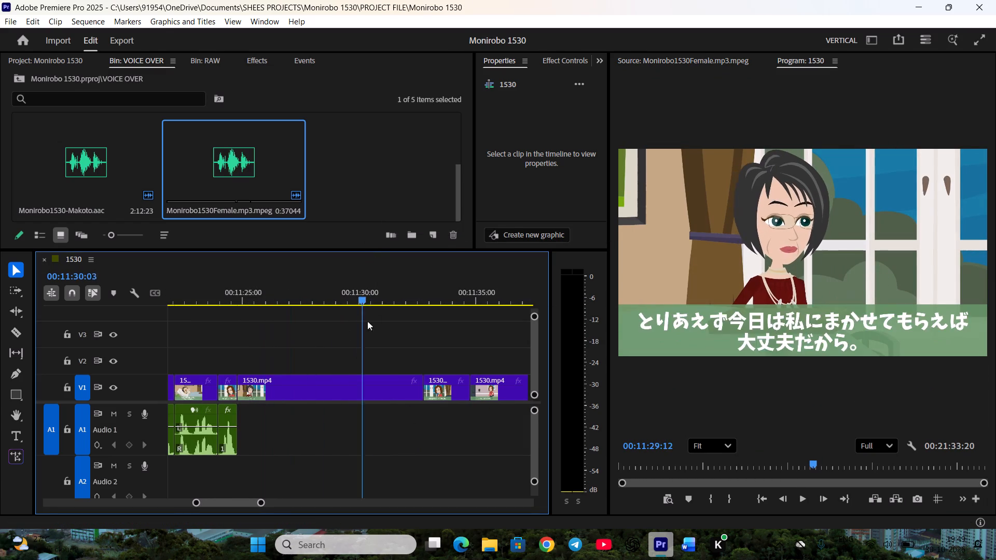
drag(367, 321, 372, 327)
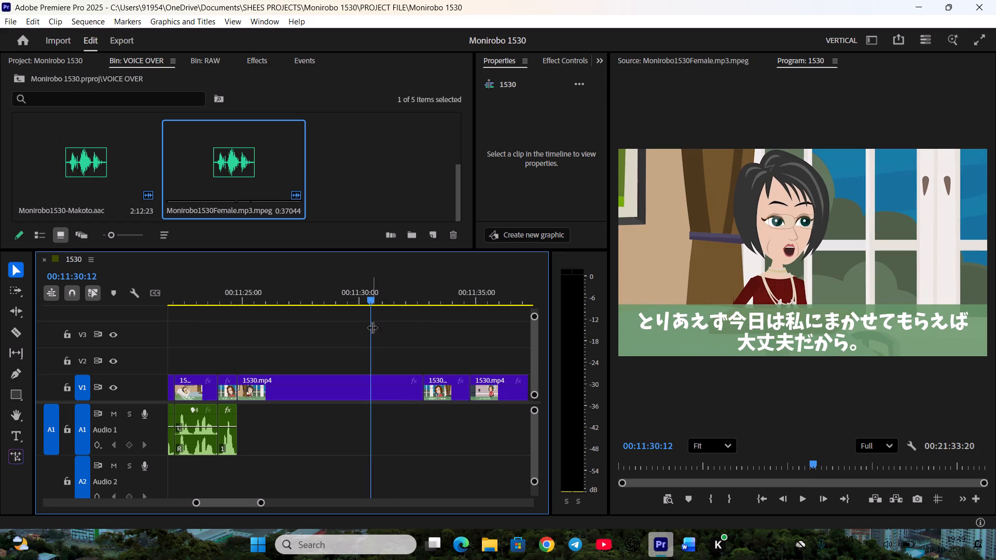
key(ctrl+s)
Mark the mother's "Sorry for your father being so spoiled!" line in the female audio from 00:07:53:17 to 00:08:01:11, checking it against the script.
double_click(246, 181)
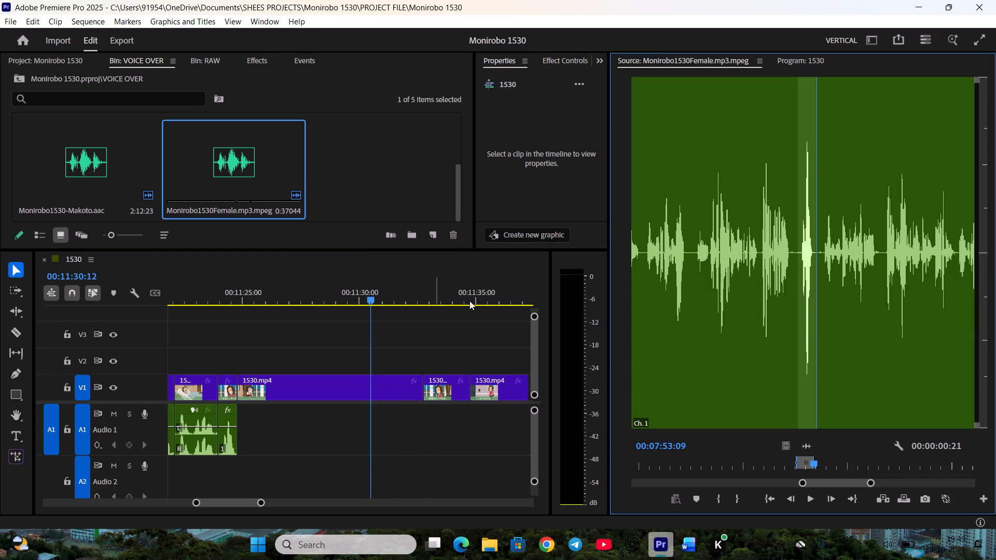
key(space)
key(space)
scroll(834, 452, up, 2)
scroll(834, 452, down, 1)
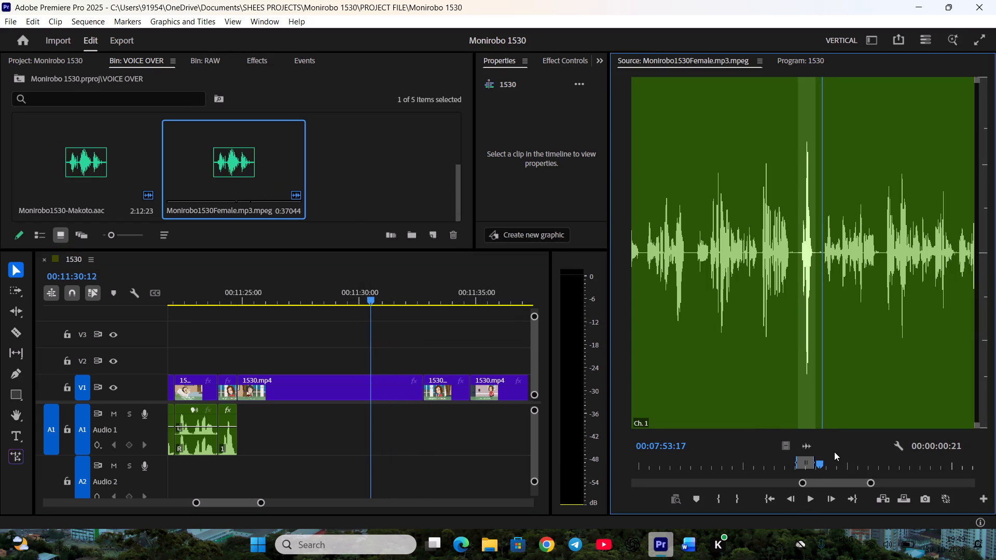
key(i)
key(space)
click(685, 549)
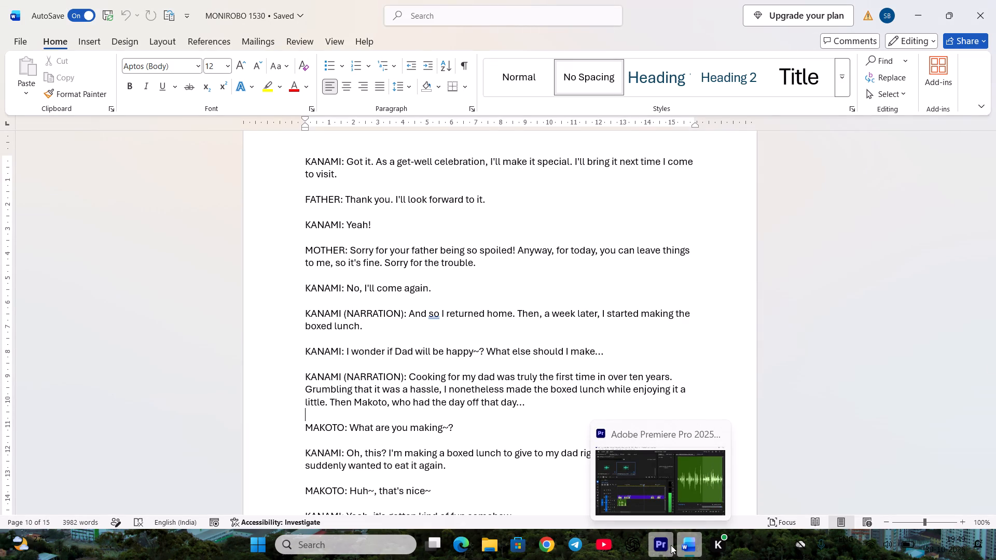
key(space)
scroll(842, 471, up, 4)
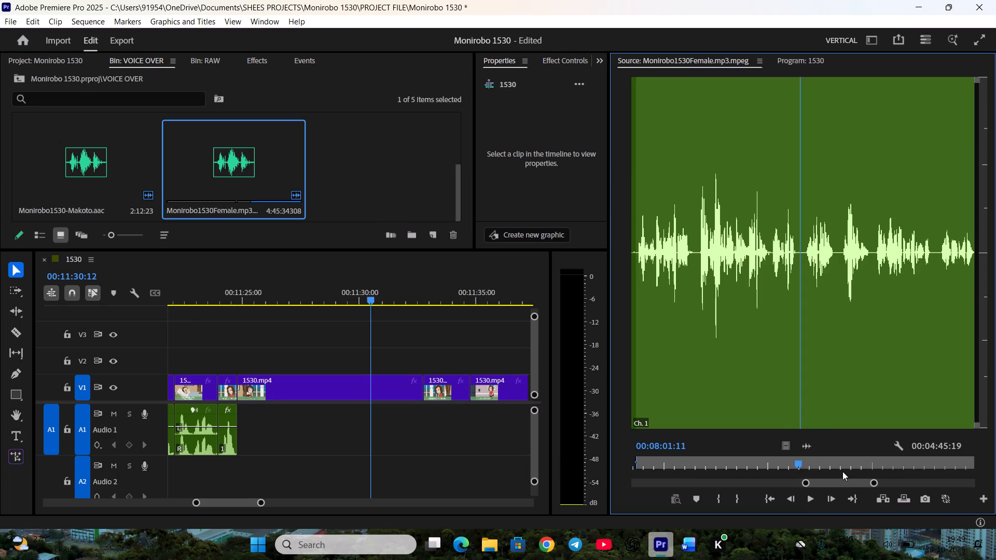
key(o)
Place the mother's "Sorry for your father being so spoiled!" line on A1 directly after Kanami's audio and play it.
drag(809, 446, 422, 426)
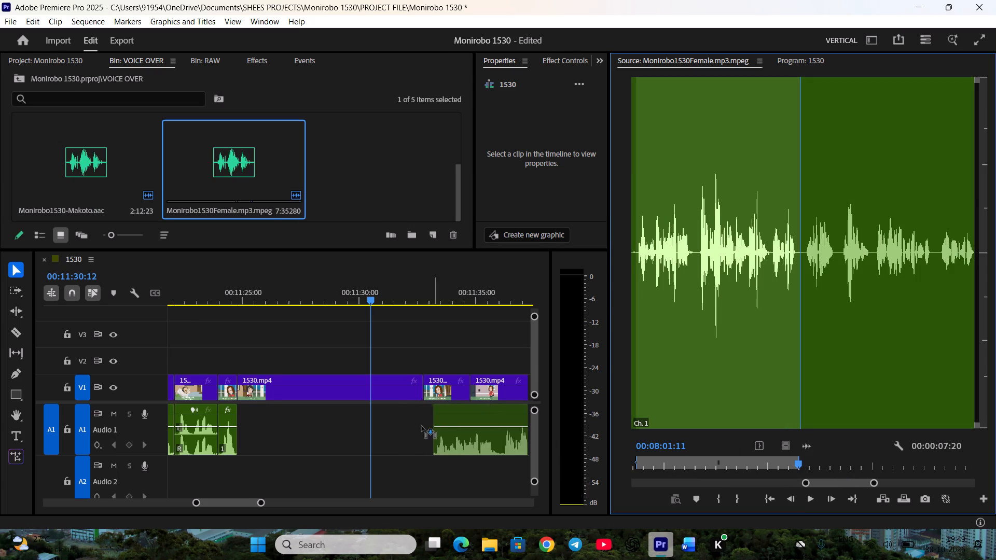
drag(422, 426, 238, 407)
key(space)
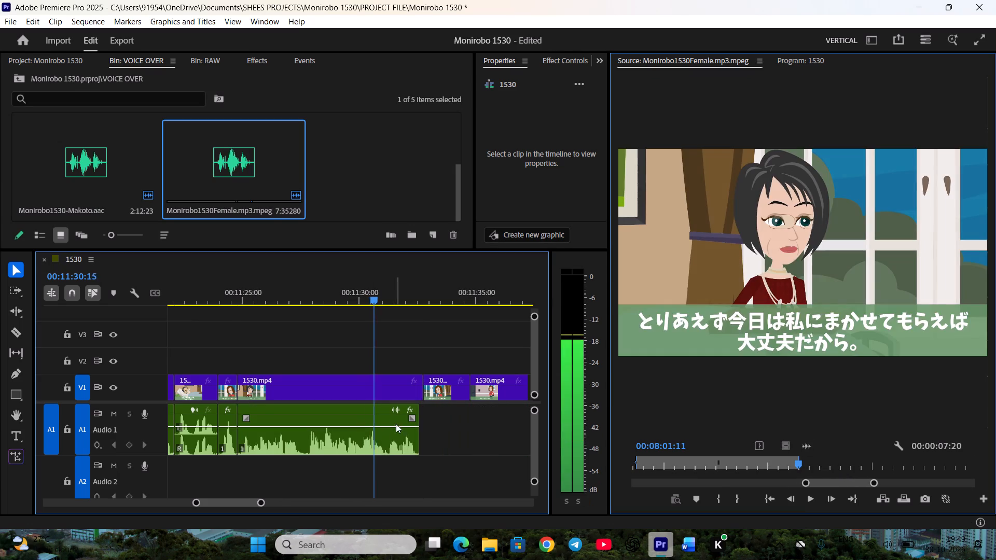
key(space)
Trim the mother's shot on V1 to end with her line and ripple delete the gap.
drag(421, 393, 418, 393)
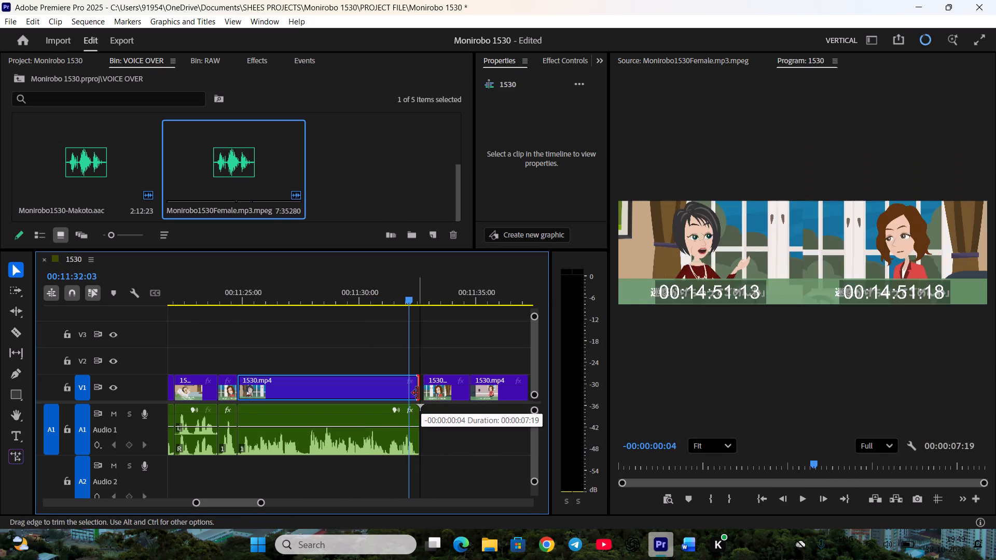
drag(418, 393, 416, 393)
right_click(420, 386)
click(426, 391)
Preview the shots after the mother's line, from Kanami's return home through the boxed-lunch cooking scene to Makoto's entrance.
scroll(401, 415, down, 5)
key(space)
scroll(397, 425, down, 4)
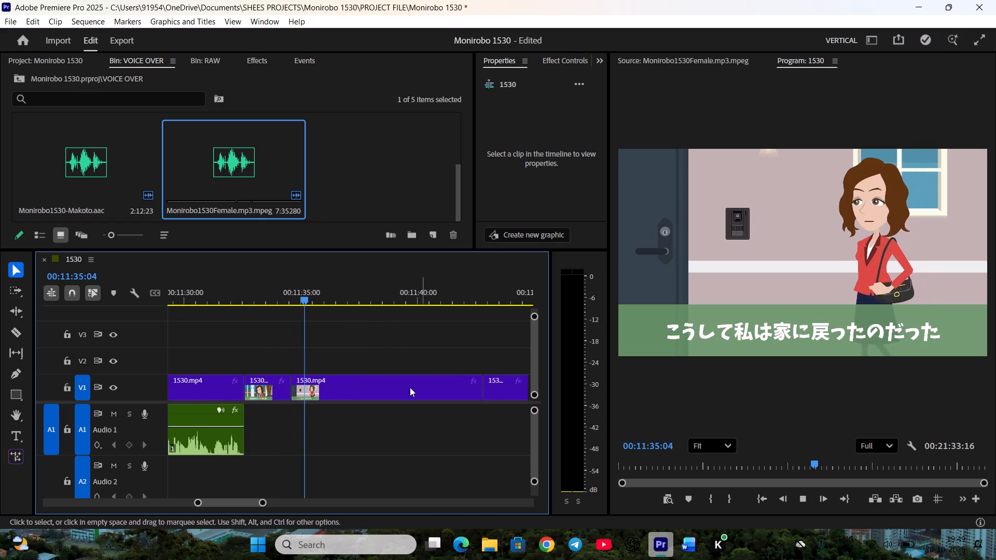
scroll(363, 305, down, 1)
drag(340, 300, 437, 309)
drag(362, 295, 398, 299)
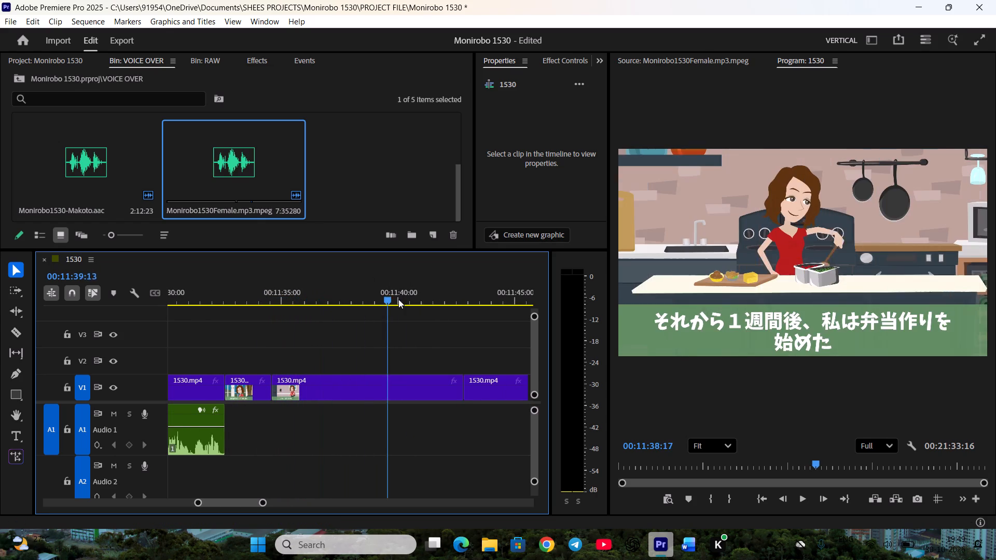
drag(398, 299, 484, 312)
key(space)
scroll(430, 376, down, 7)
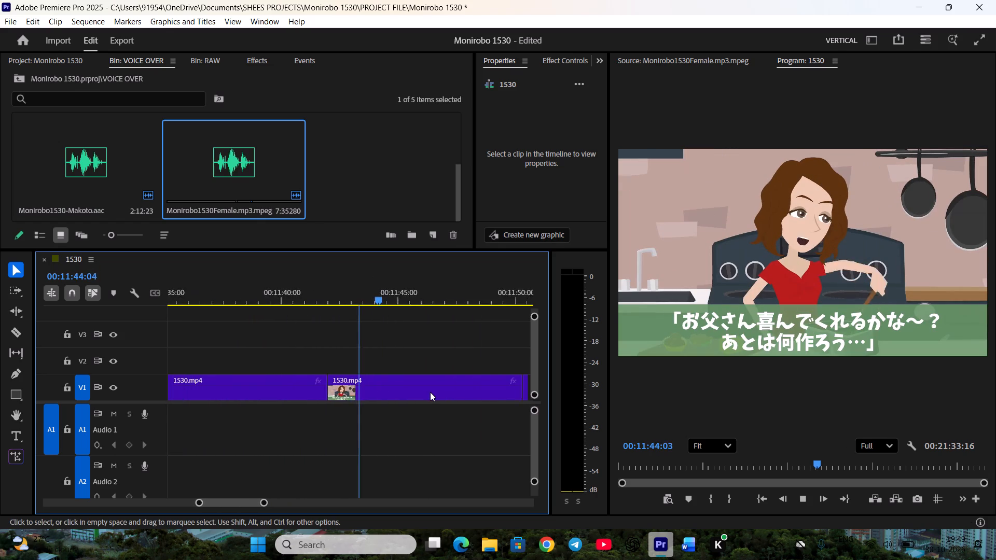
scroll(430, 392, down, 7)
drag(273, 300, 394, 324)
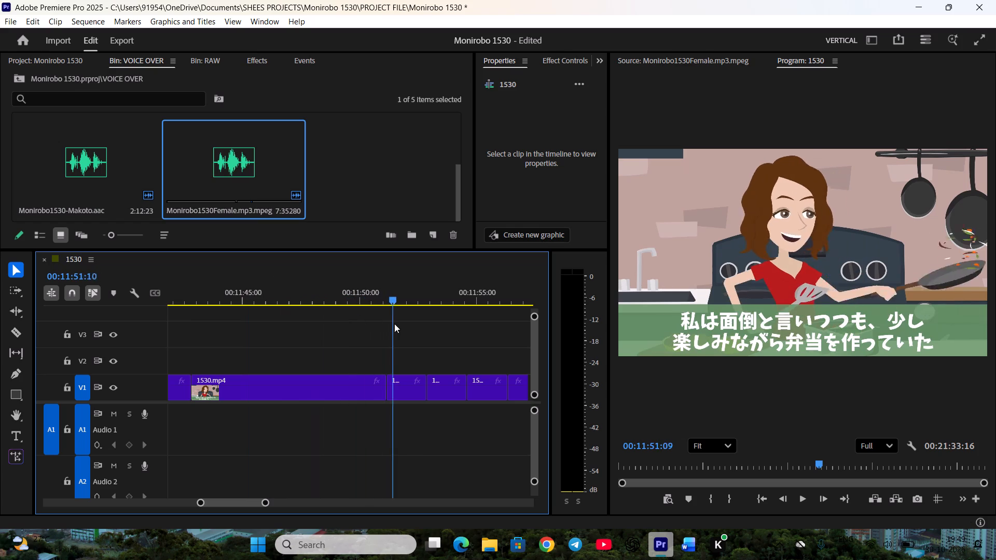
drag(394, 324, 416, 328)
key(space)
scroll(419, 337, down, 3)
key(space)
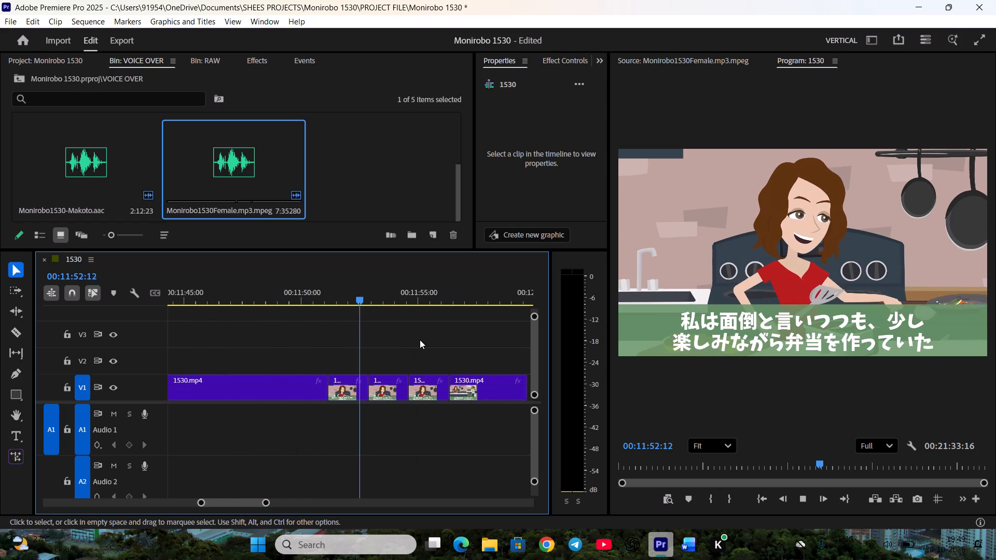
scroll(420, 340, down, 3)
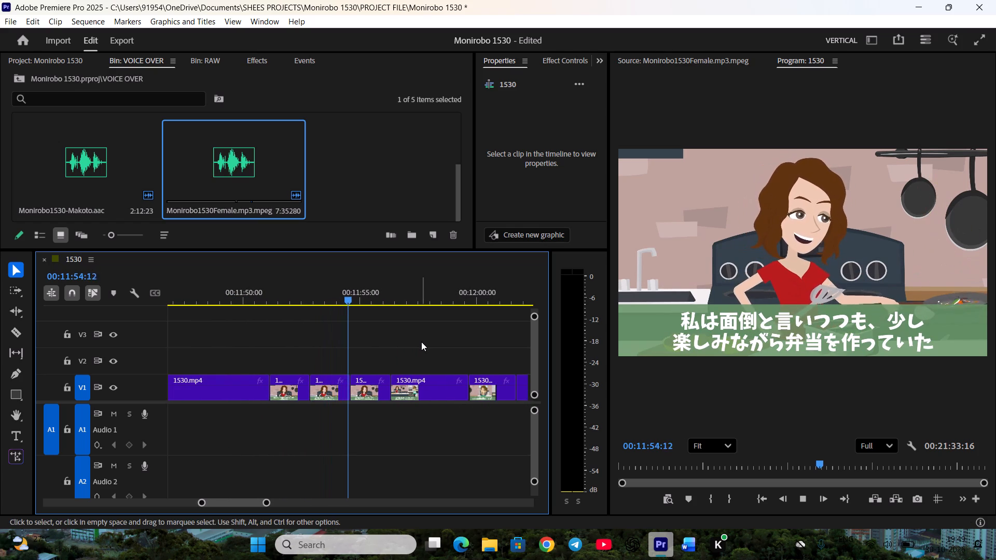
scroll(422, 345, down, 5)
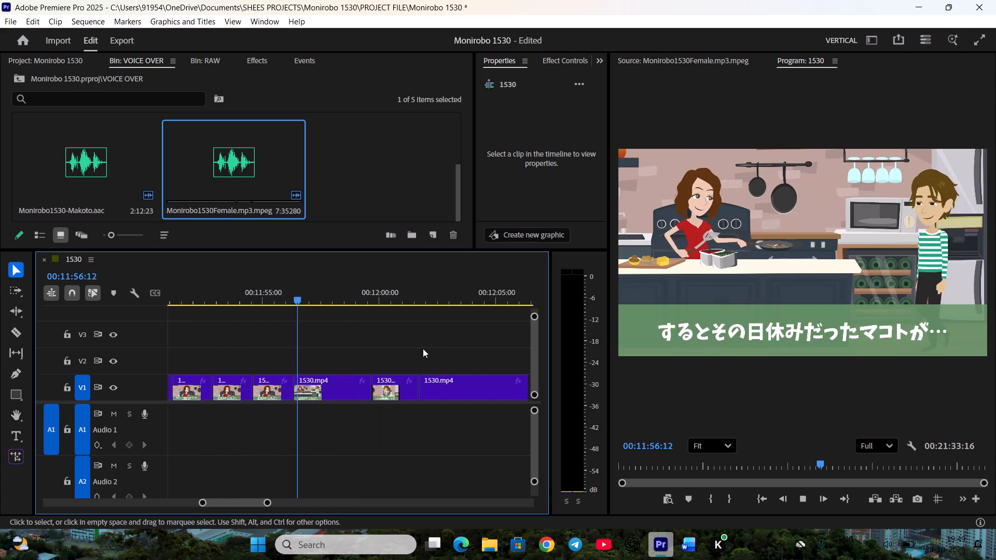
drag(347, 300, 370, 310)
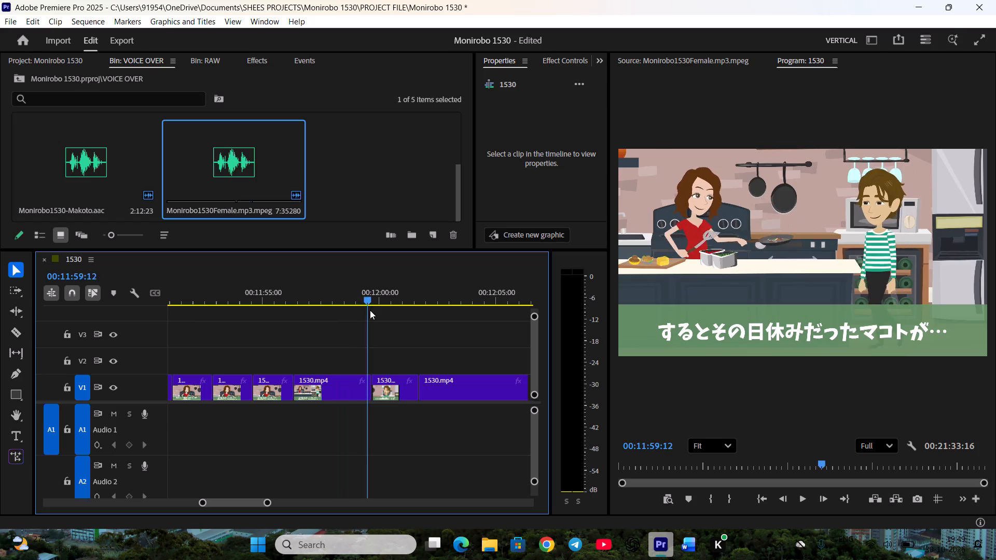
drag(370, 310, 352, 317)
key(minus)
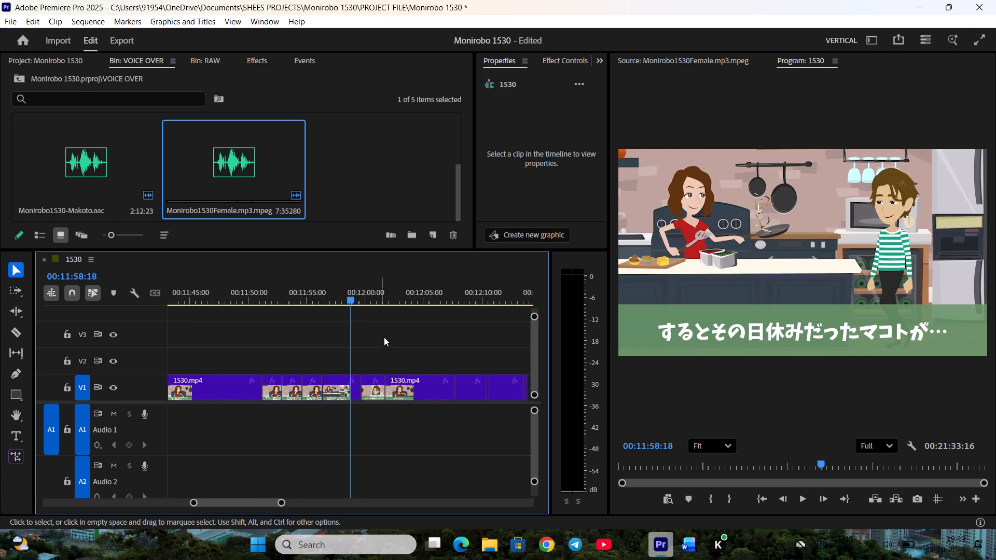
scroll(412, 367, up, 7)
Save the project, leaving the playhead at 00:11:57:20 in the shot where Makoto enters the kitchen.
key(ctrl+s)
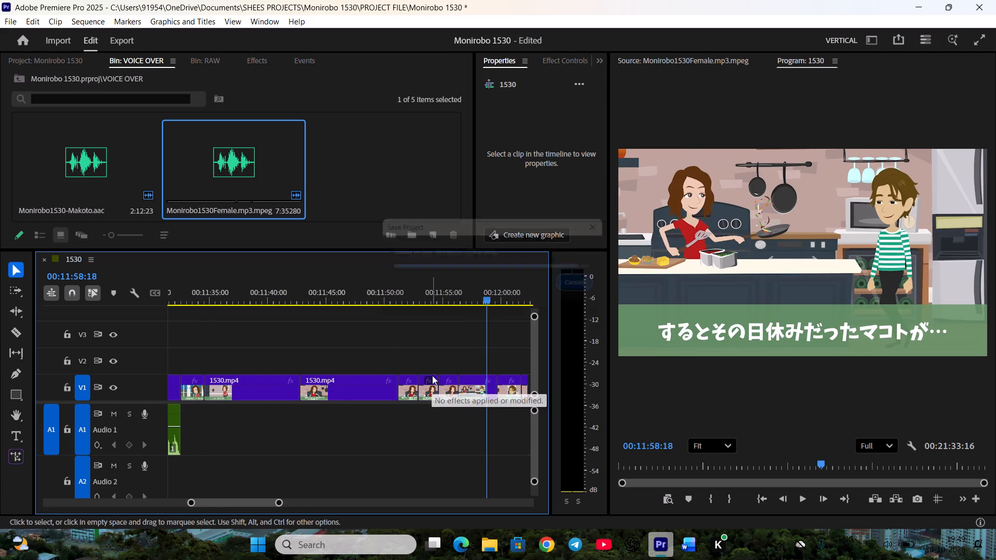
key(space)
key(space)
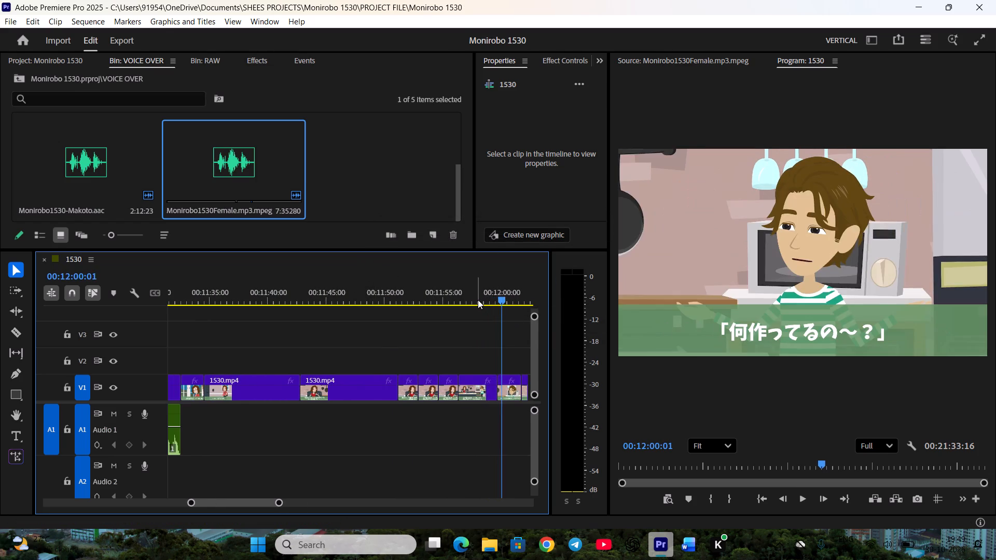
click(478, 300)
key(ctrl+s)
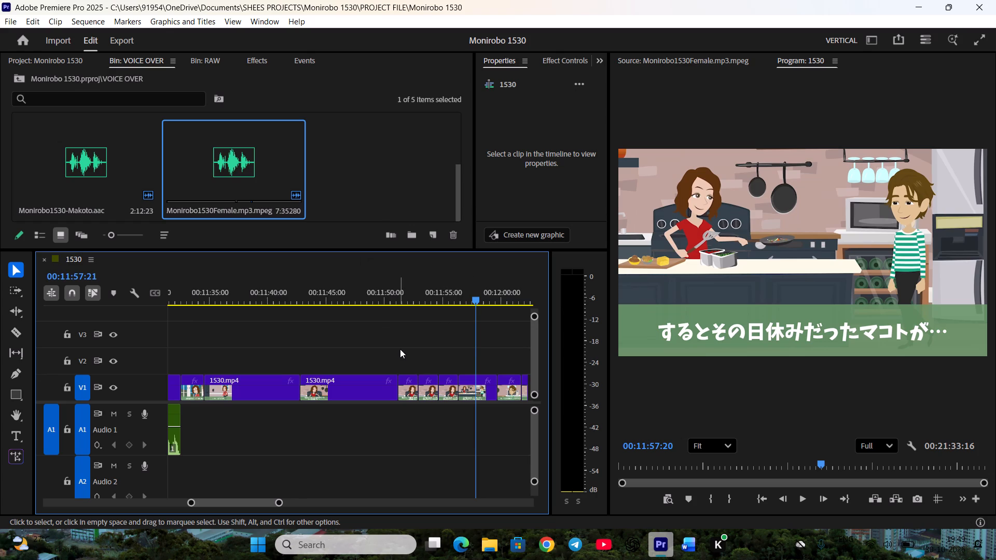
key(ctrl+s)
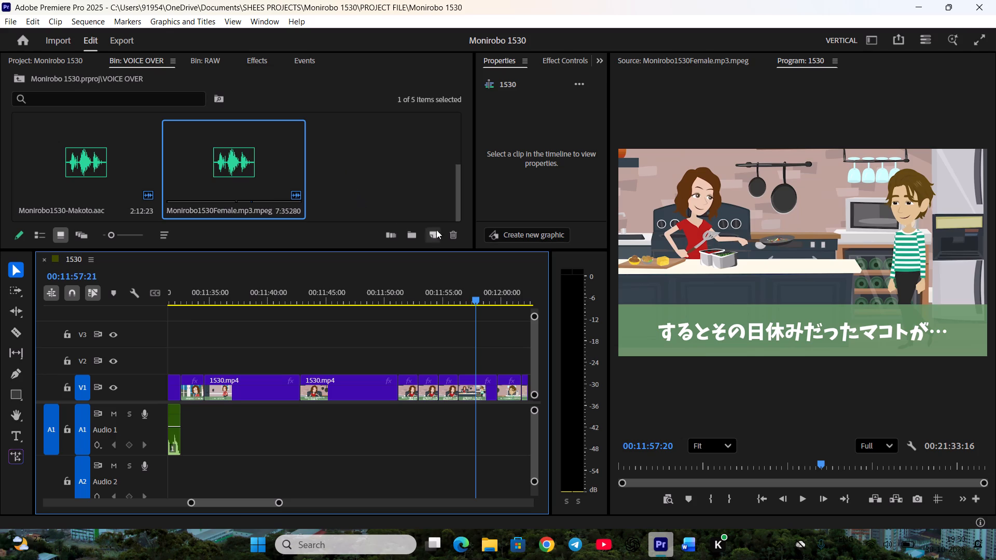
key(ctrl+s)
click(477, 302)
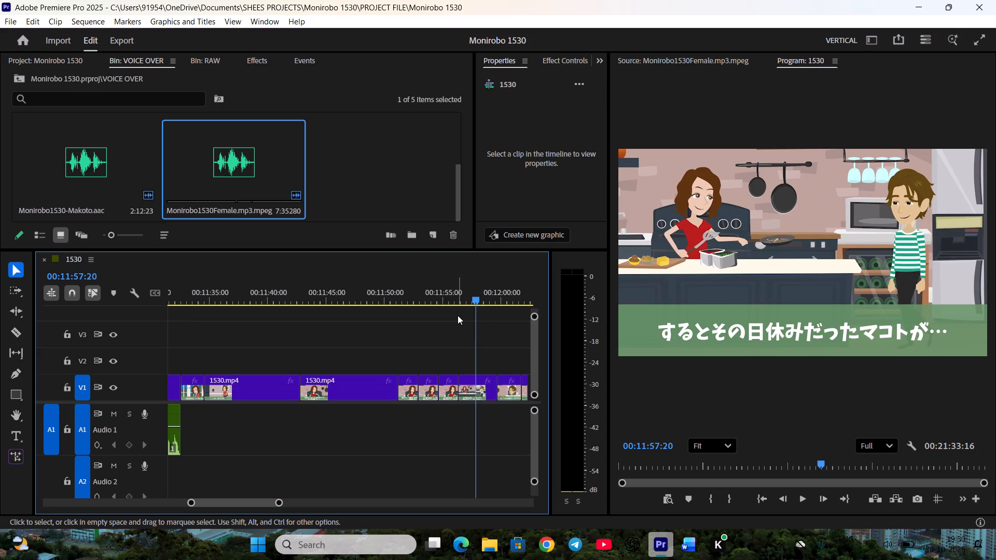
key(ctrl+s)
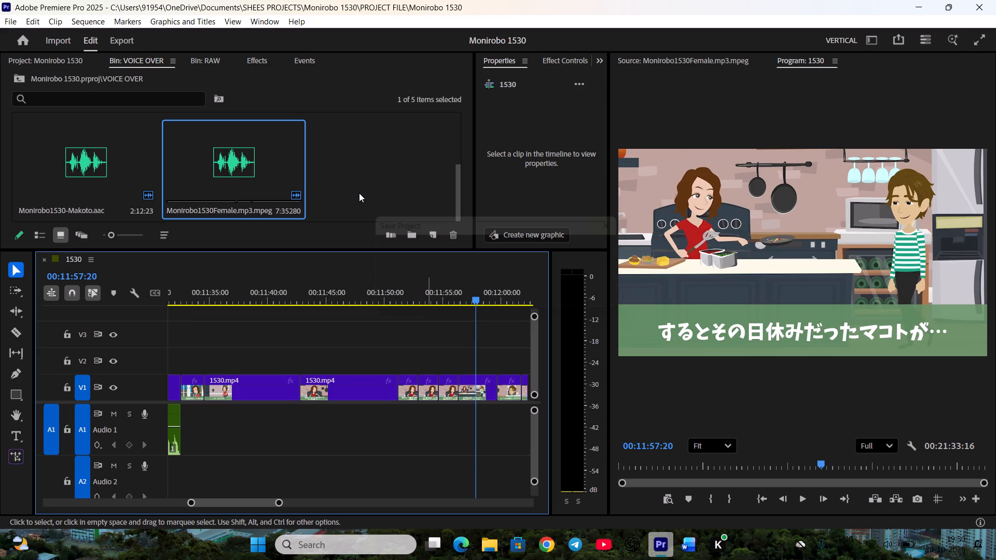
In the Monirobo1530Female.mp3.mpeg source, mark the In point at 00:08:01:15, just after the mother's used line, and play on.
double_click(239, 162)
key(space)
key(space)
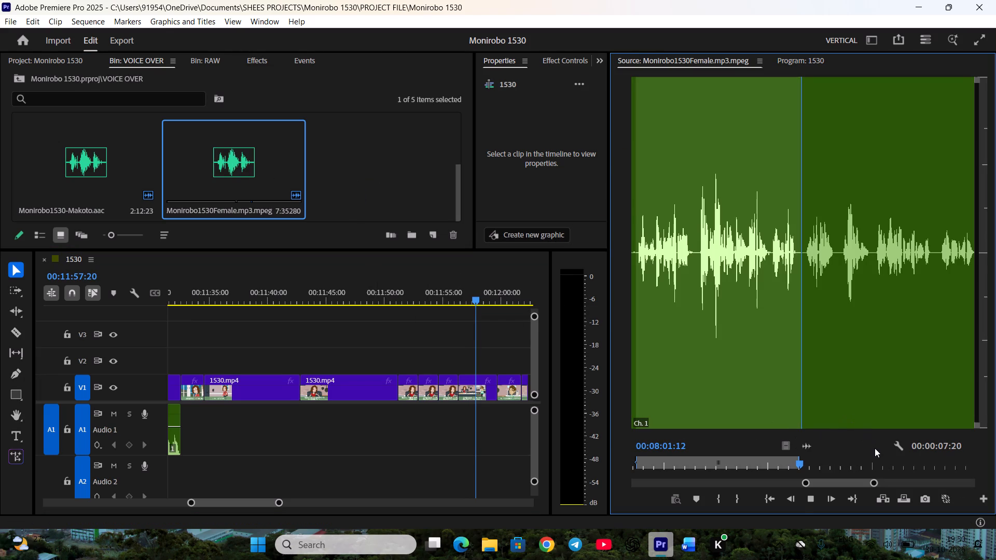
scroll(872, 453, down, 3)
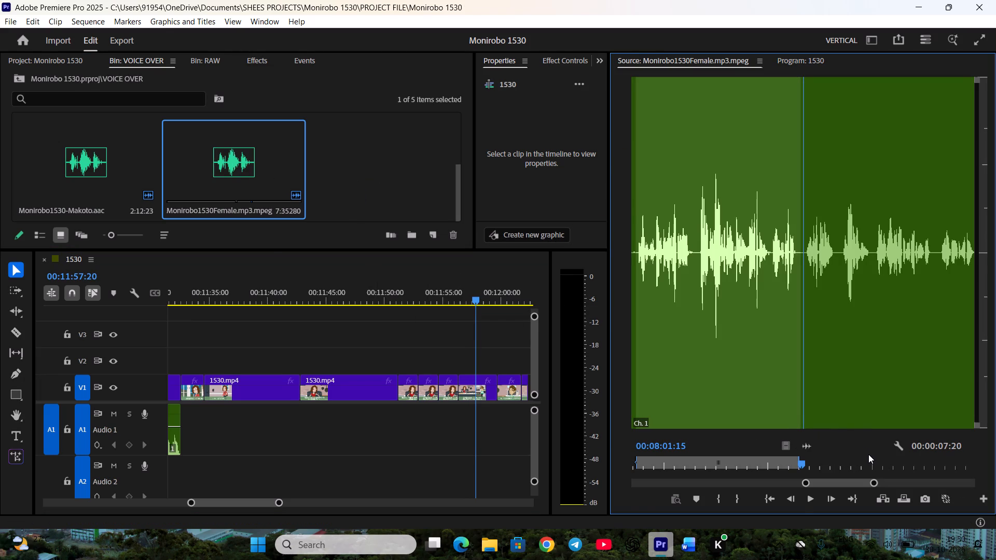
key(i)
key(space)
Following the script, mark the Out point at 00:08:22:14, after Kanami's narration ending "Then Makoto, who had the day off that day…".
click(682, 532)
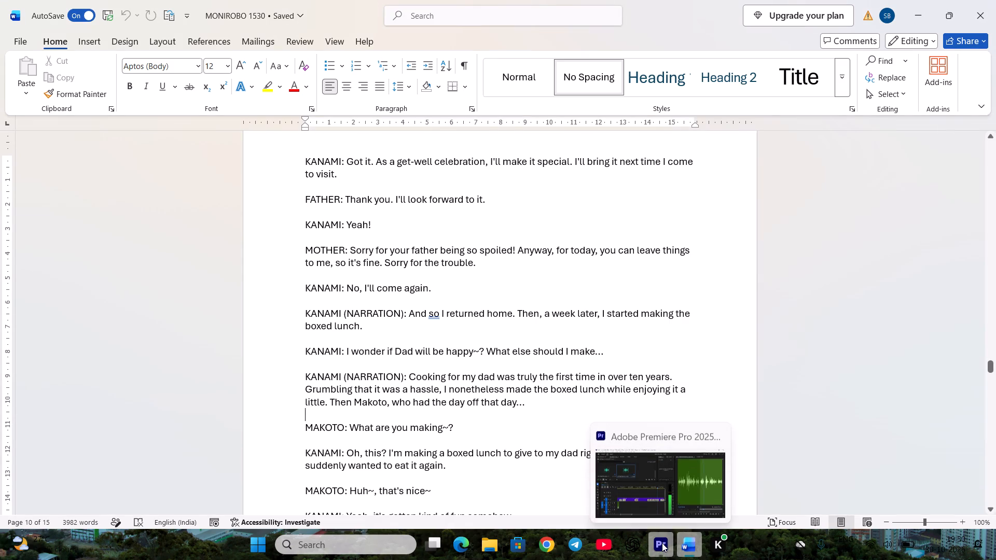
scroll(549, 443, down, 3)
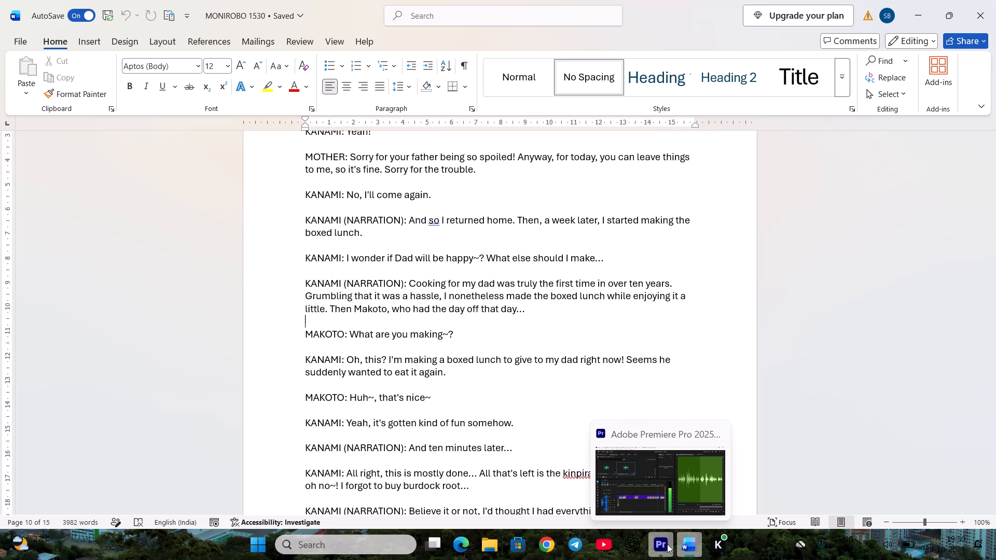
key(space)
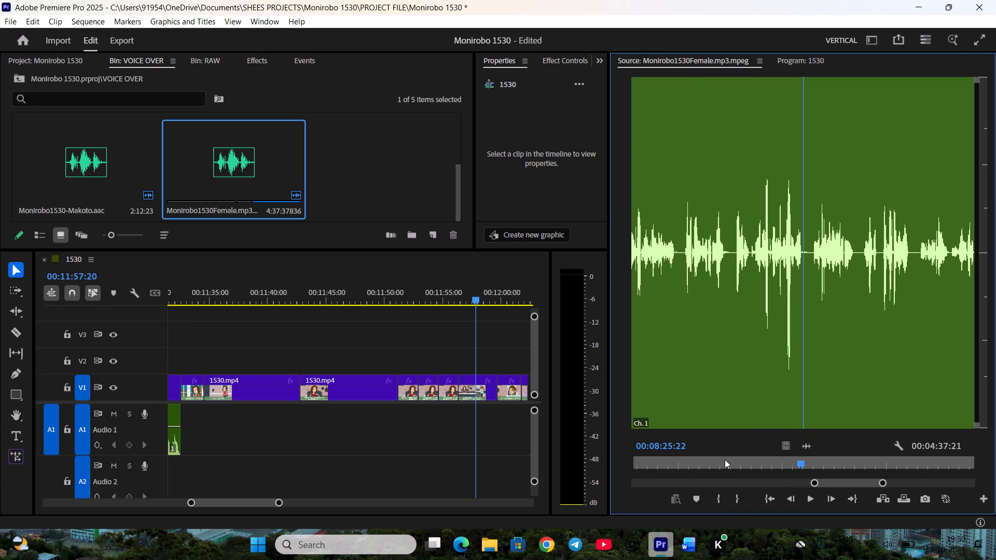
click(698, 464)
key(space)
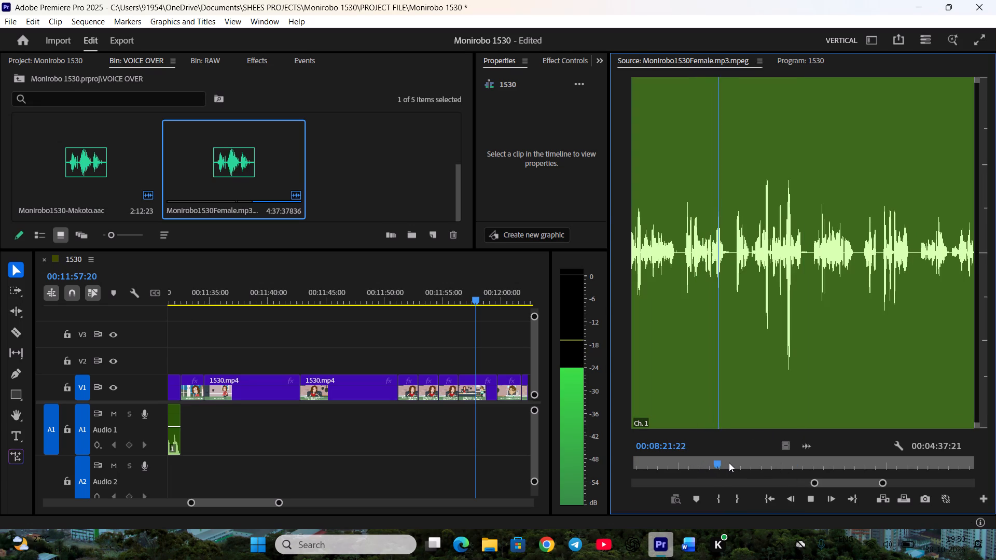
key(space)
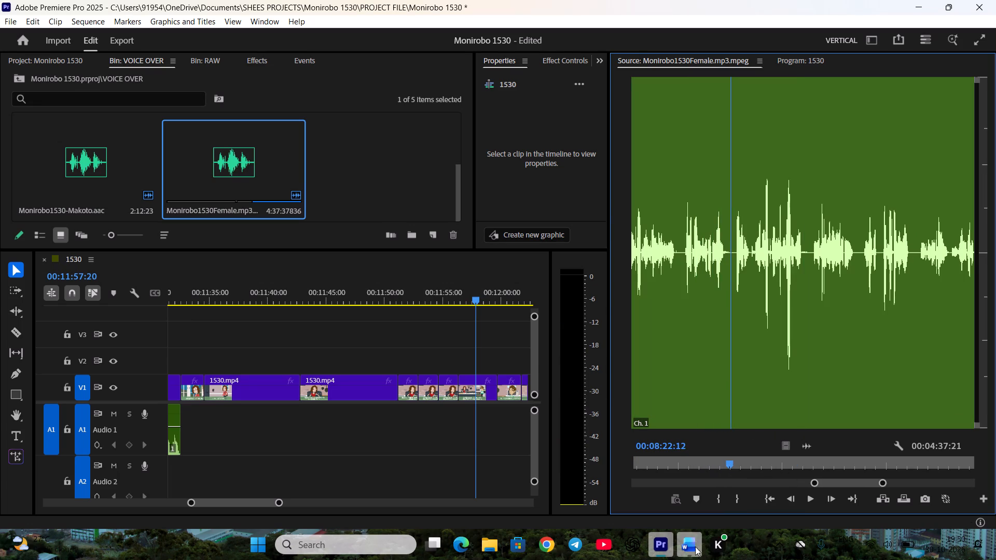
click(695, 547)
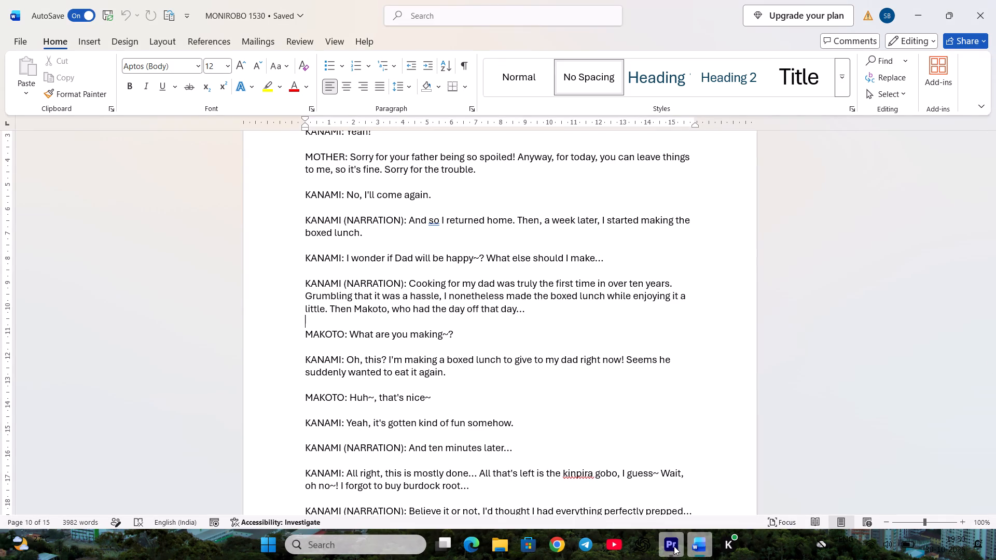
click(674, 546)
key(space)
key(space)
click(731, 465)
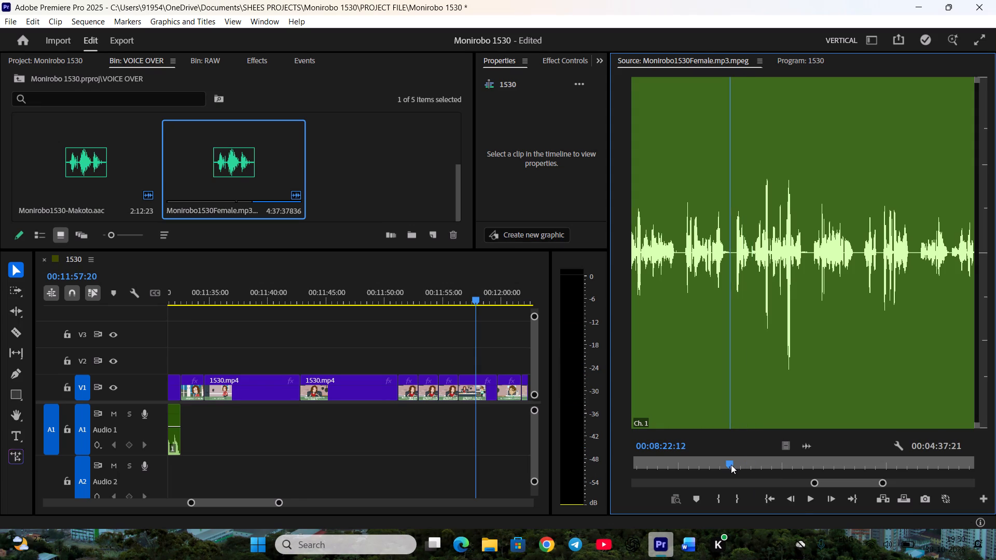
scroll(776, 459, down, 3)
key(o)
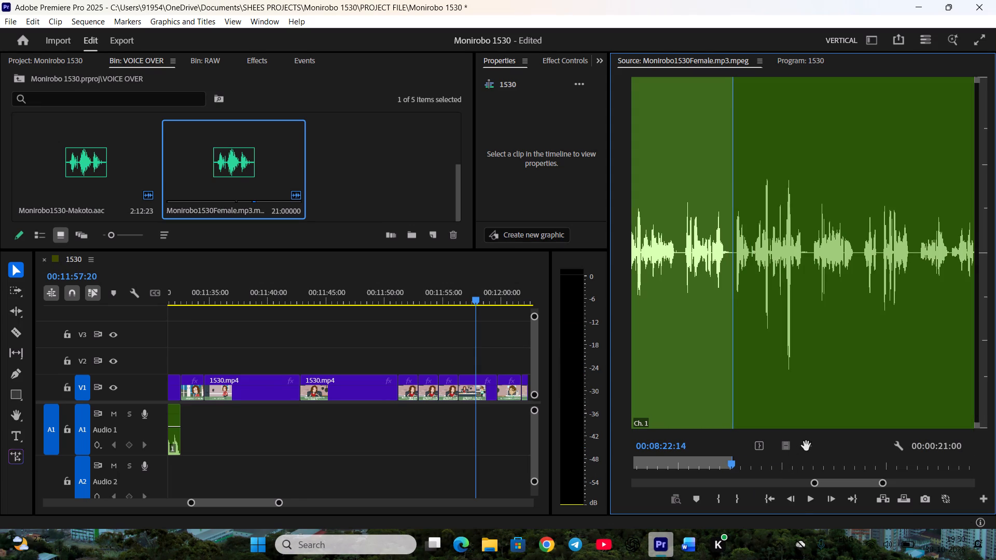
Place the marked 21-second Kanami section on A1, directly after the mother's line.
drag(806, 446, 202, 425)
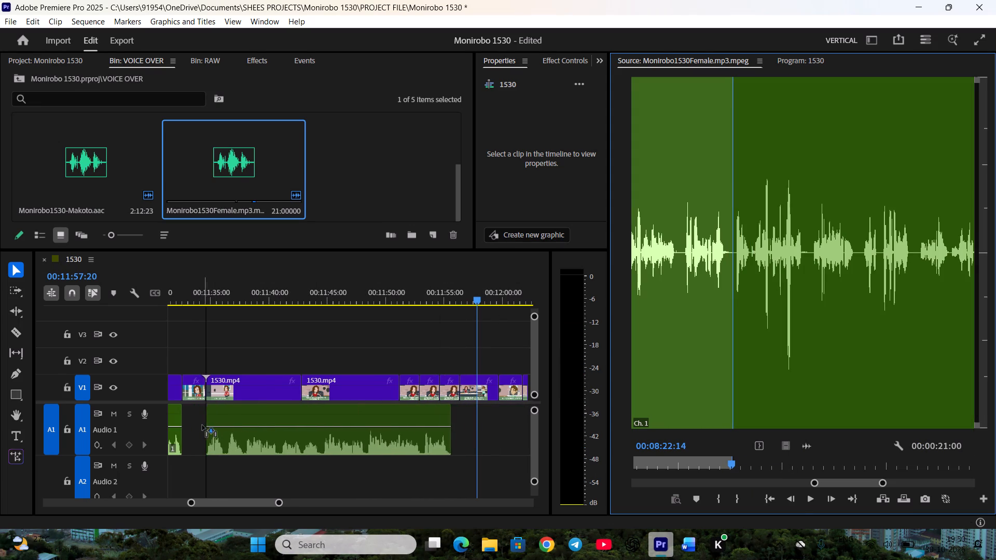
drag(202, 425, 205, 426)
drag(224, 437, 215, 437)
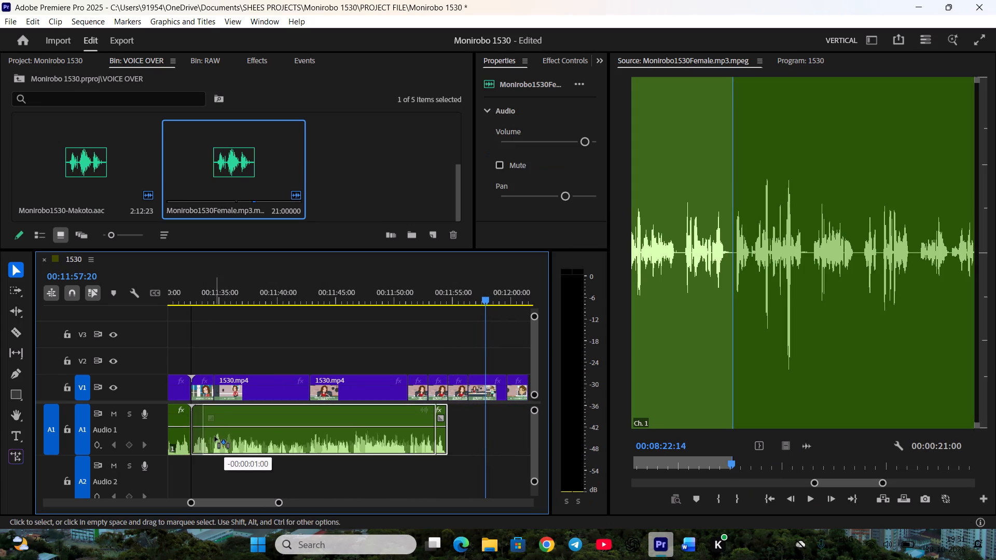
drag(215, 437, 215, 437)
Play Kanami's "No, I'll come again.", trim its V1 shot to end at 00:11:34:06 and close the gap before the return-home shot.
click(255, 458)
scroll(293, 464, up, 3)
click(252, 300)
key(space)
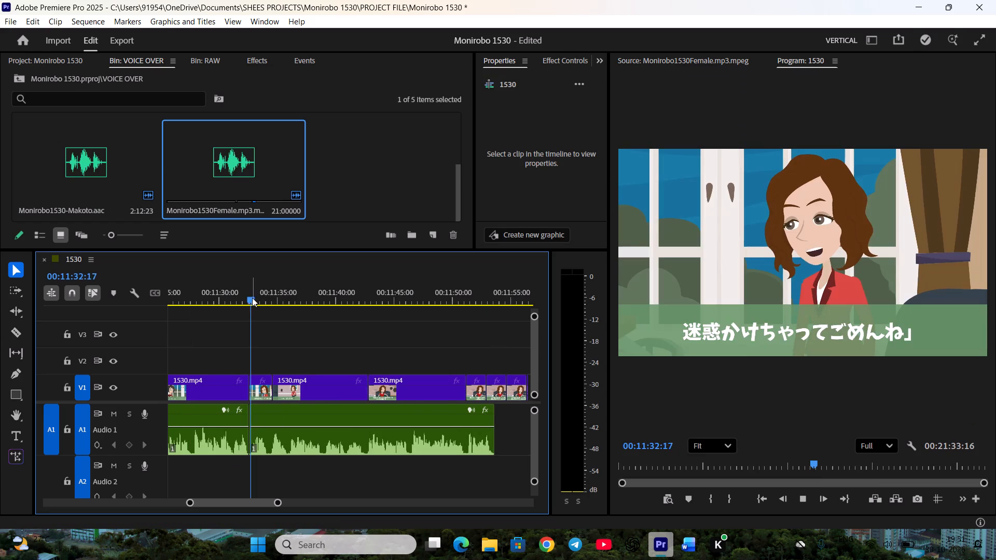
key(space)
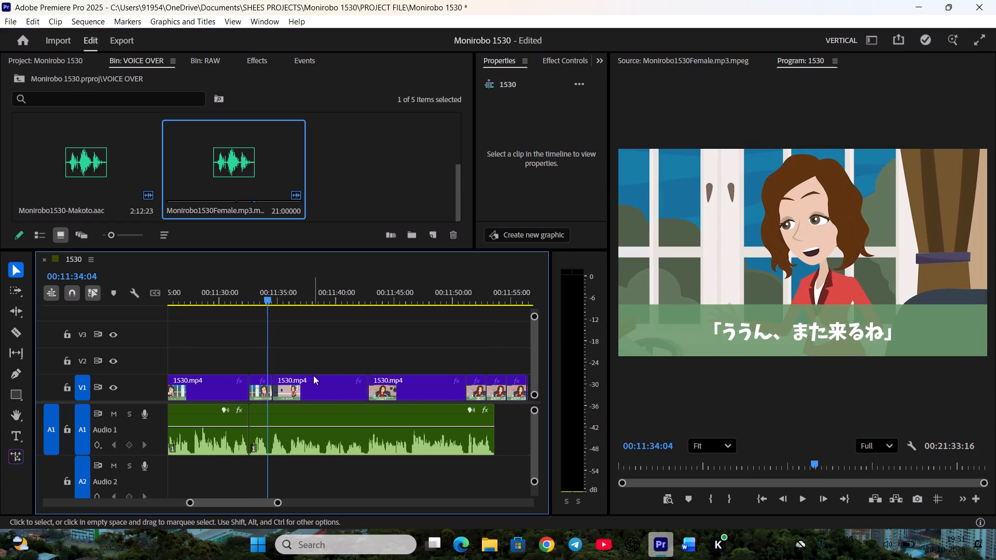
scroll(652, 463, down, 2)
click(319, 390)
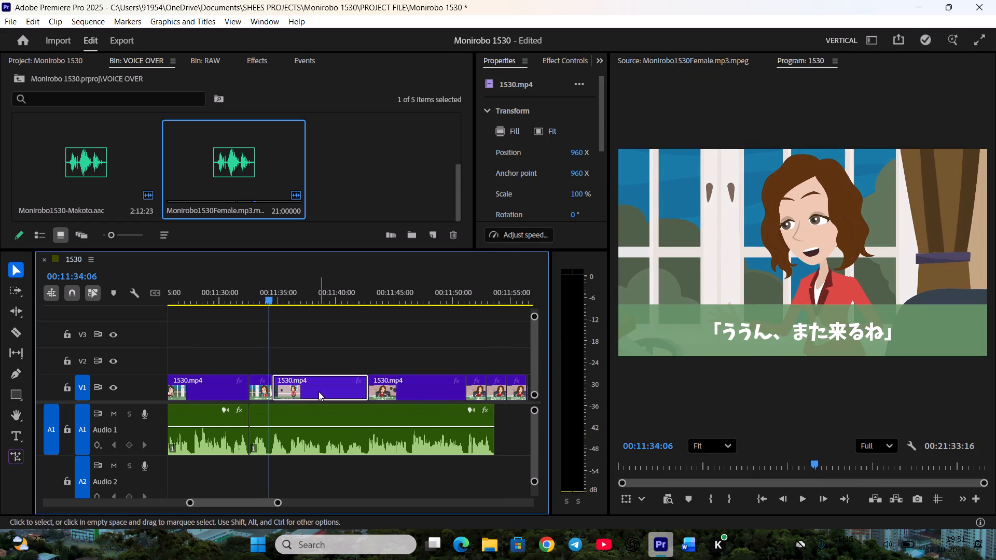
click(320, 357)
key(space)
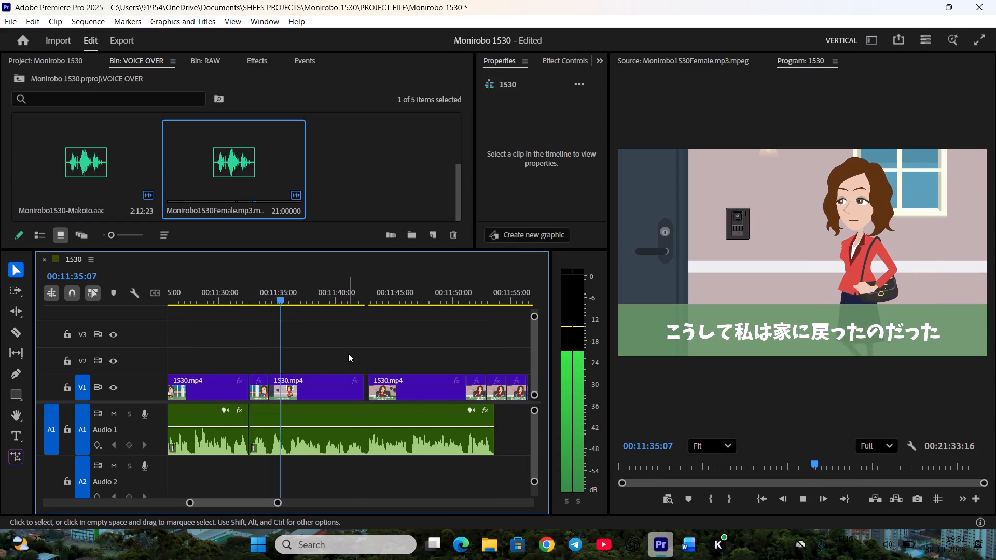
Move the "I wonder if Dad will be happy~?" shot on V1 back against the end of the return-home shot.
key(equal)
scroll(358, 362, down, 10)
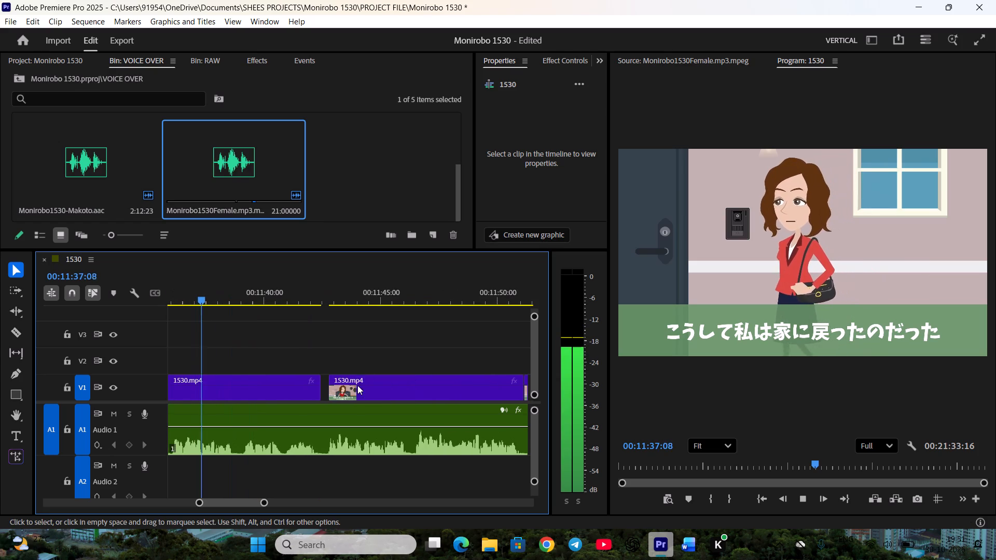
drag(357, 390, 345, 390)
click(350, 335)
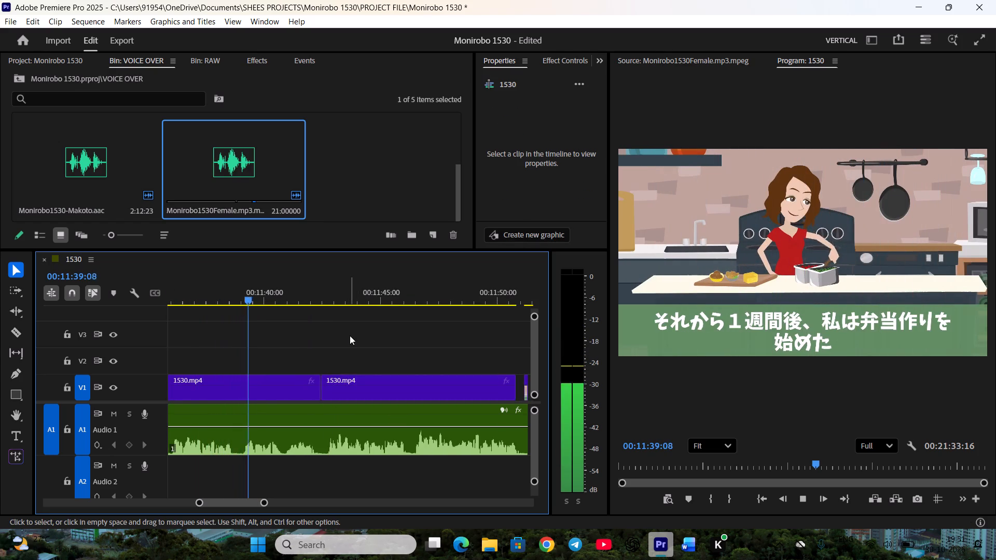
Replay the return-home shot and split it on V1 at 00:11:38:03, just before the transition to the boxed-lunch scene.
scroll(351, 338, up, 4)
key(space)
drag(264, 295, 253, 298)
key(space)
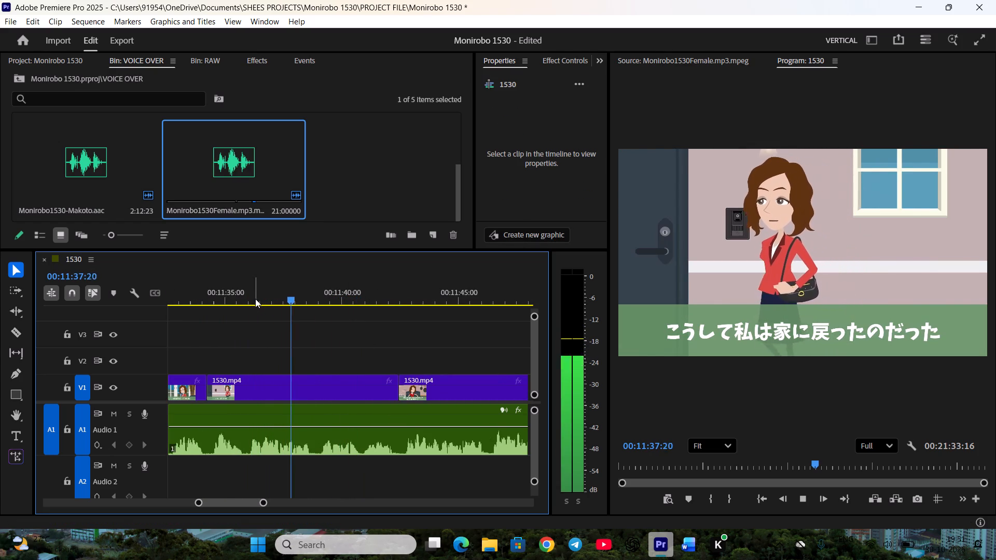
key(space)
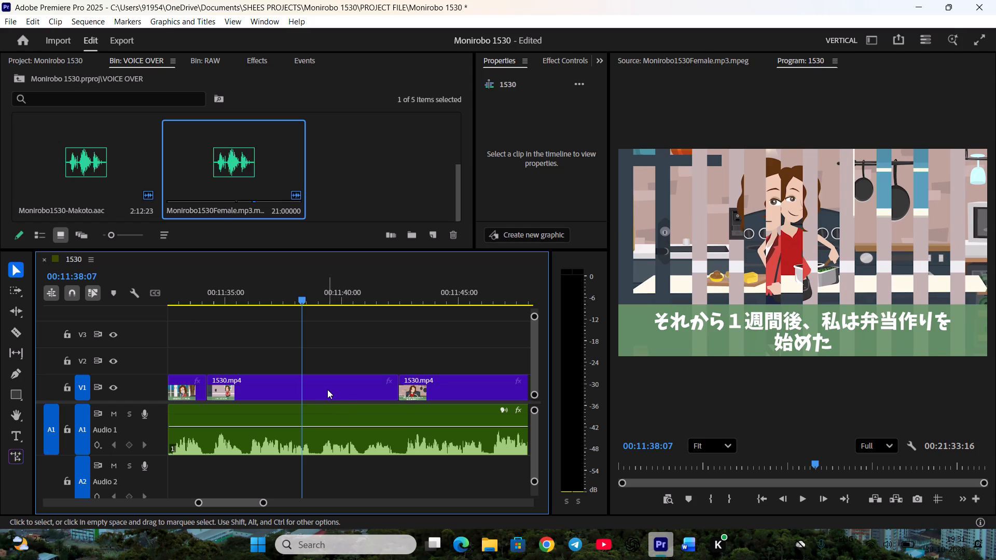
click(327, 389)
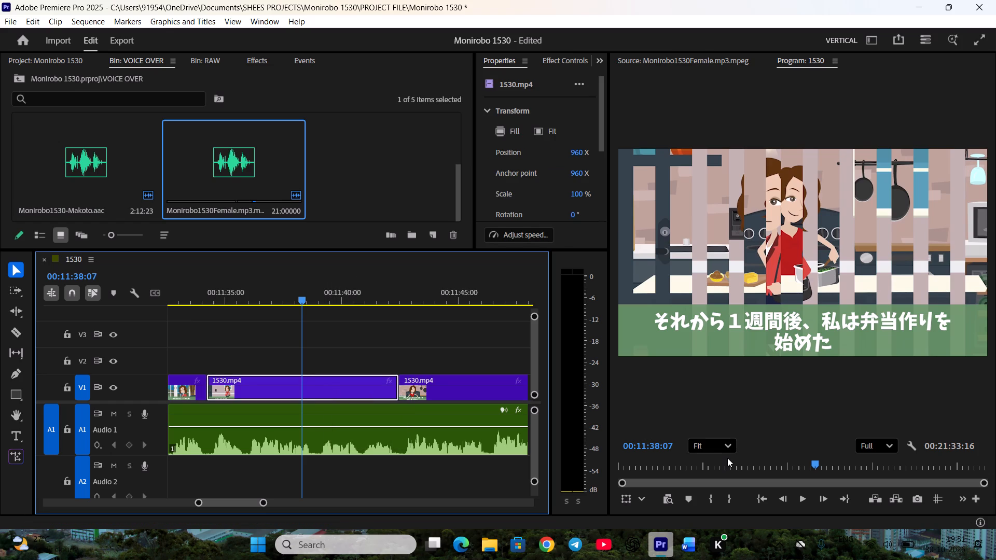
scroll(728, 462, up, 4)
key(c)
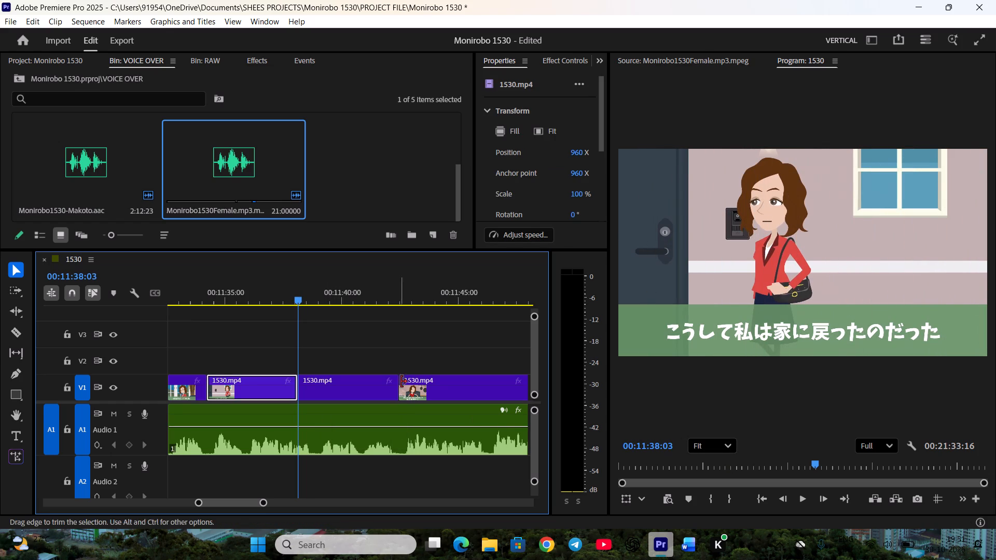
Trim the return-home part to end at about 00:11:36:00 and move the boxed-lunch part back against it on V1.
drag(253, 295, 249, 305)
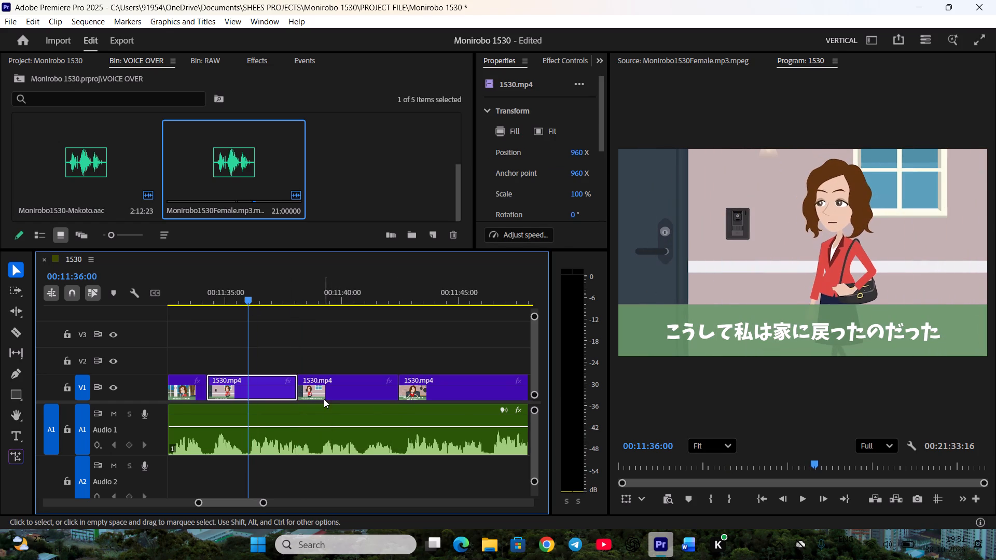
drag(324, 399, 274, 392)
key(space)
click(301, 342)
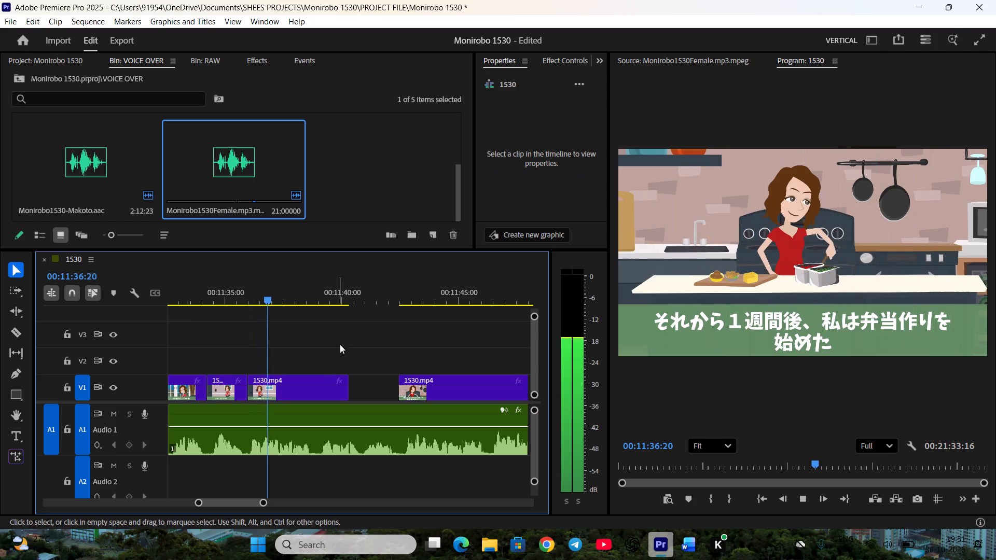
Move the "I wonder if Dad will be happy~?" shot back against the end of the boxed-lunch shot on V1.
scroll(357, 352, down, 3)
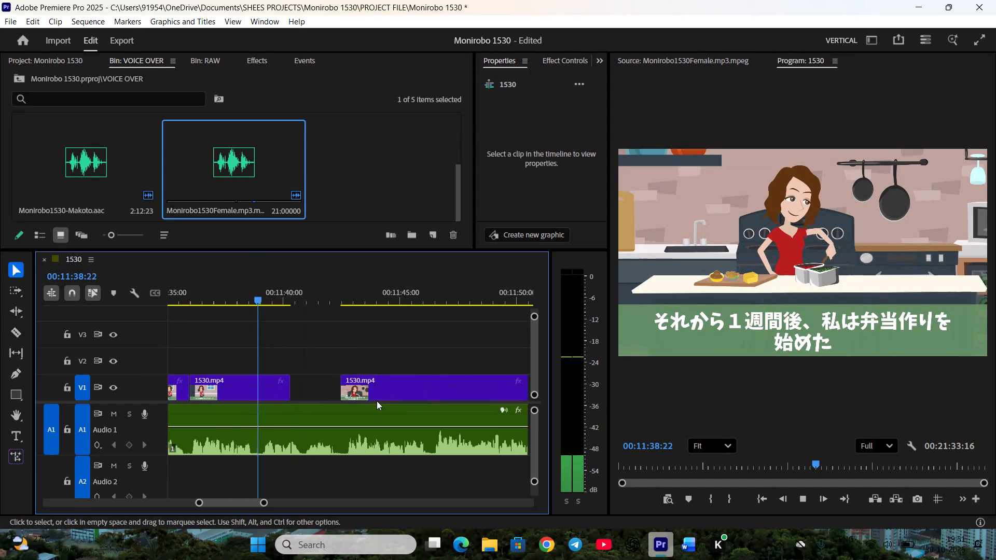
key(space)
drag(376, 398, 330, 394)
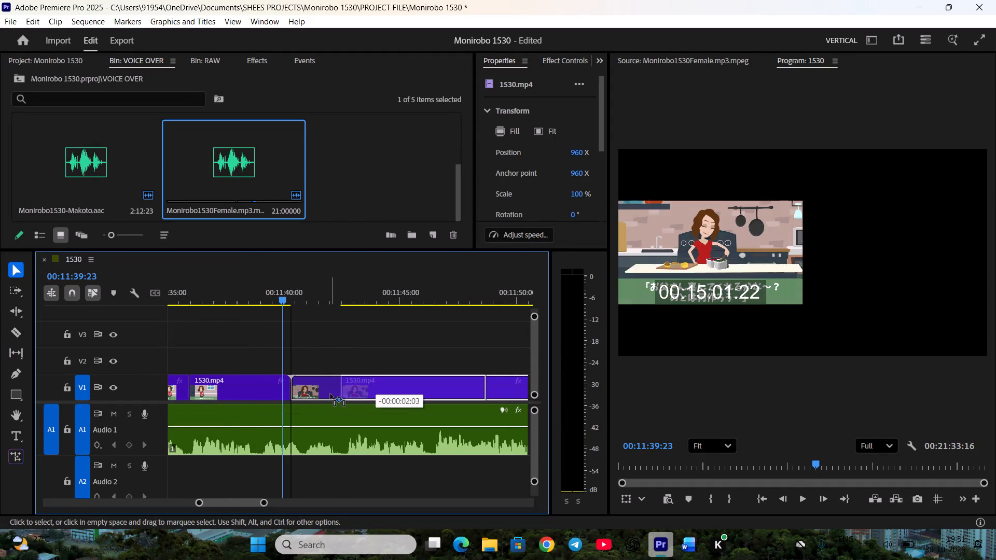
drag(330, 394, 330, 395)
Split Kanami's A1 audio at 00:11:40:20 and move the "I wonder if Dad will be happy~?" shot to start at that cut.
key(space)
scroll(347, 327, down, 3)
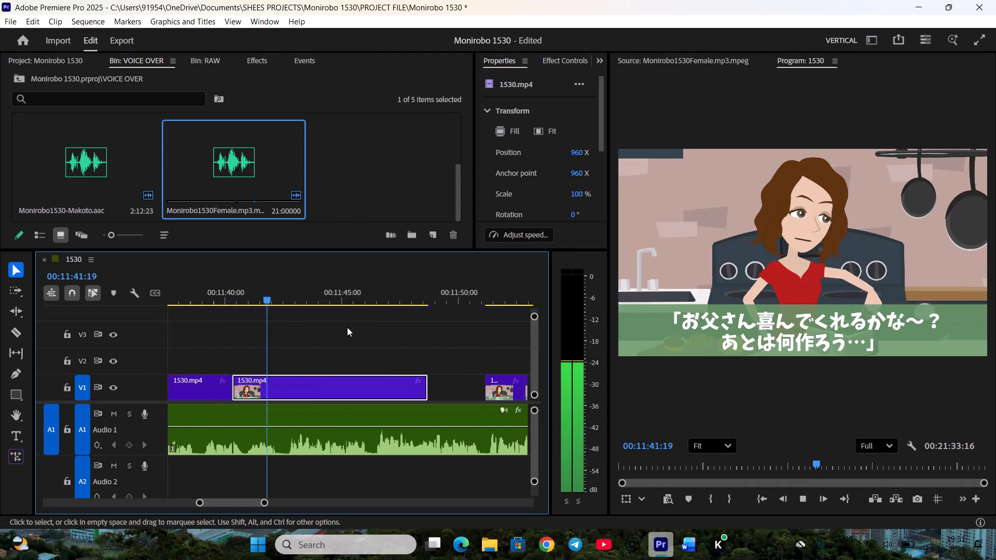
key(space)
scroll(356, 337, up, 4)
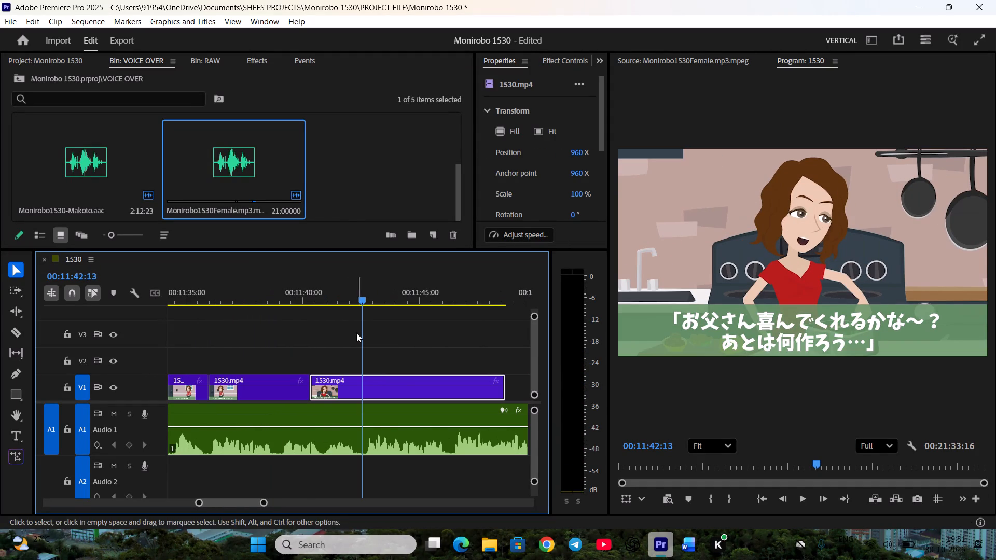
drag(333, 299, 323, 309)
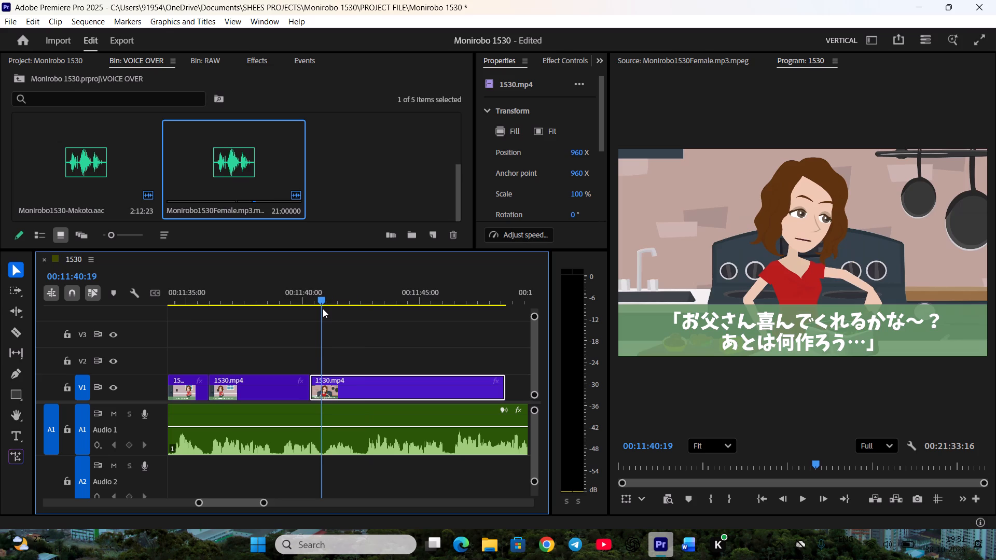
drag(323, 309, 324, 309)
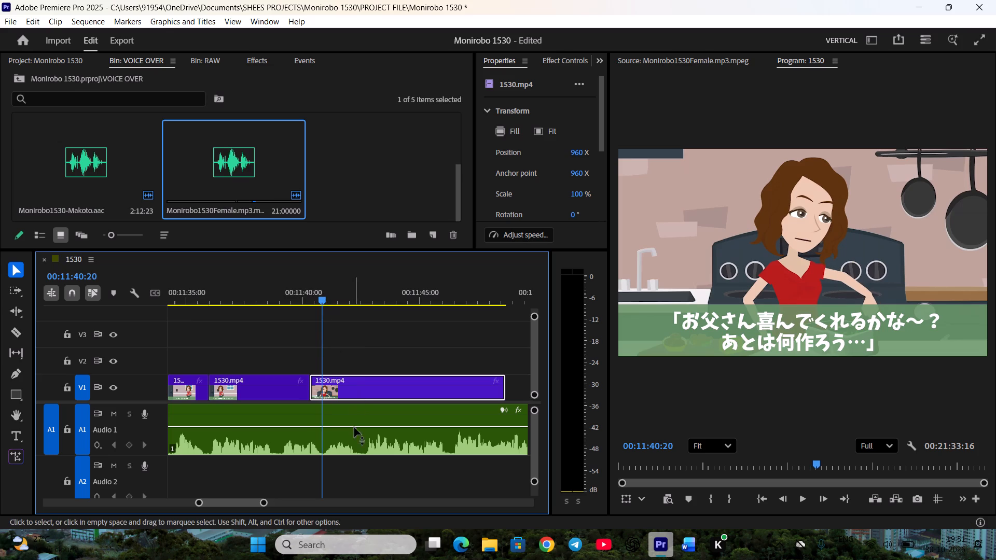
click(355, 449)
key(c)
drag(343, 376, 353, 379)
Split Kanami's A1 audio at 00:11:35:23, where the boxed-lunch shot starts on V1.
scroll(364, 350, up, 6)
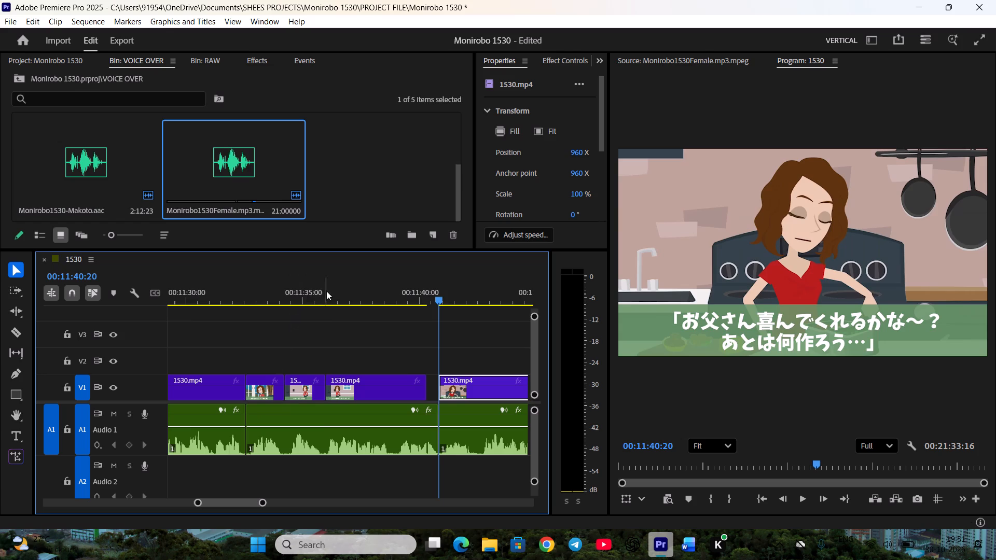
drag(327, 291, 327, 299)
click(350, 451)
key(c)
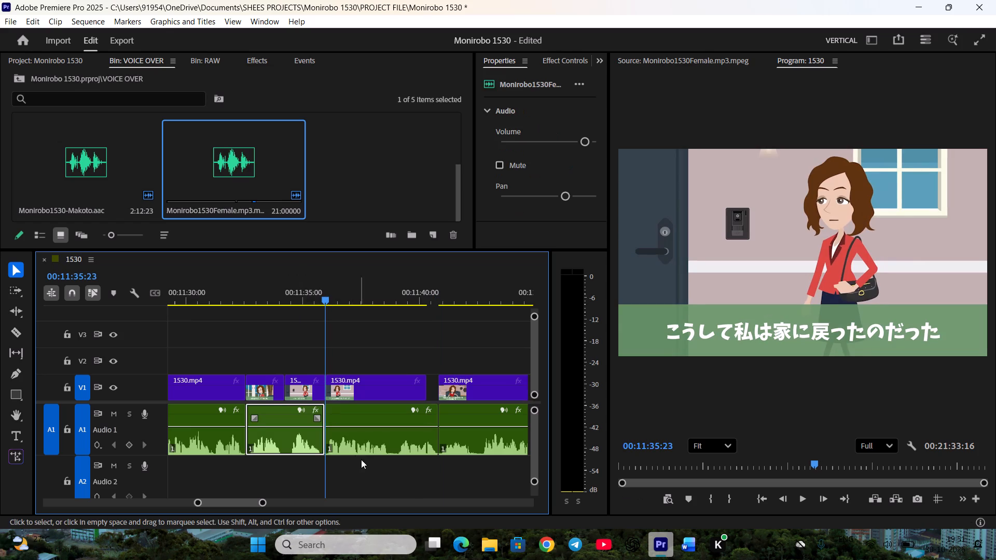
click(363, 461)
click(357, 450)
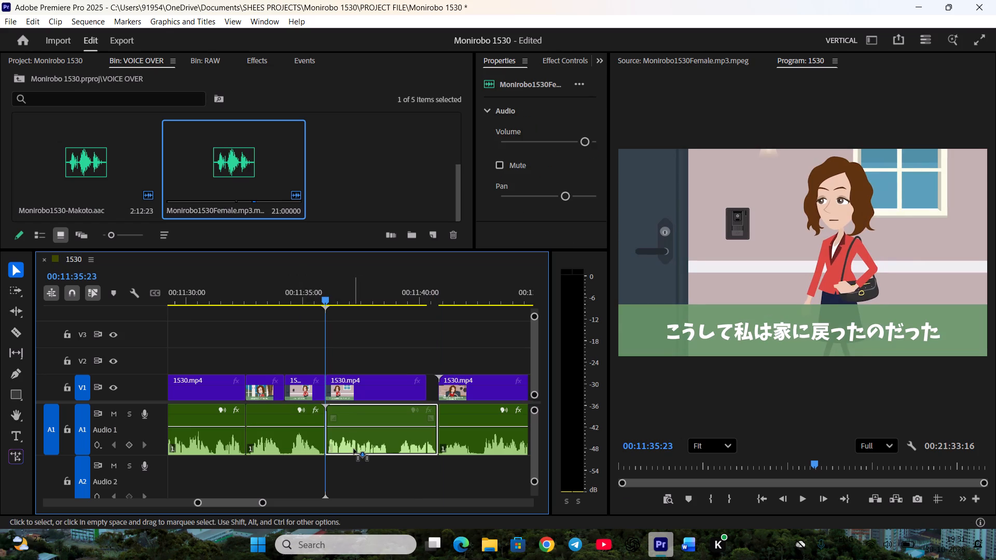
click(377, 461)
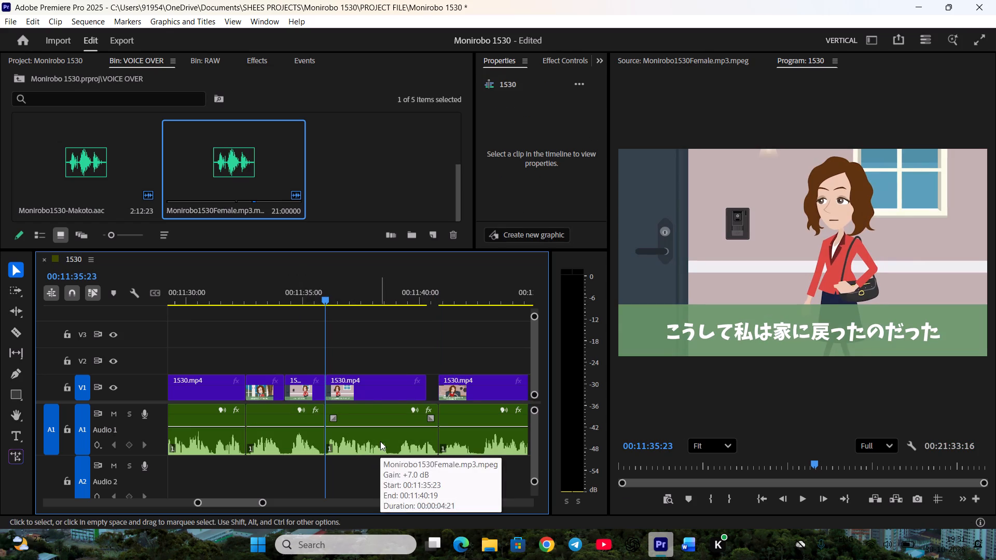
Slow the boxed-lunch shot on V1 by setting its duration to 00:00:04:21.
right_click(357, 385)
click(375, 385)
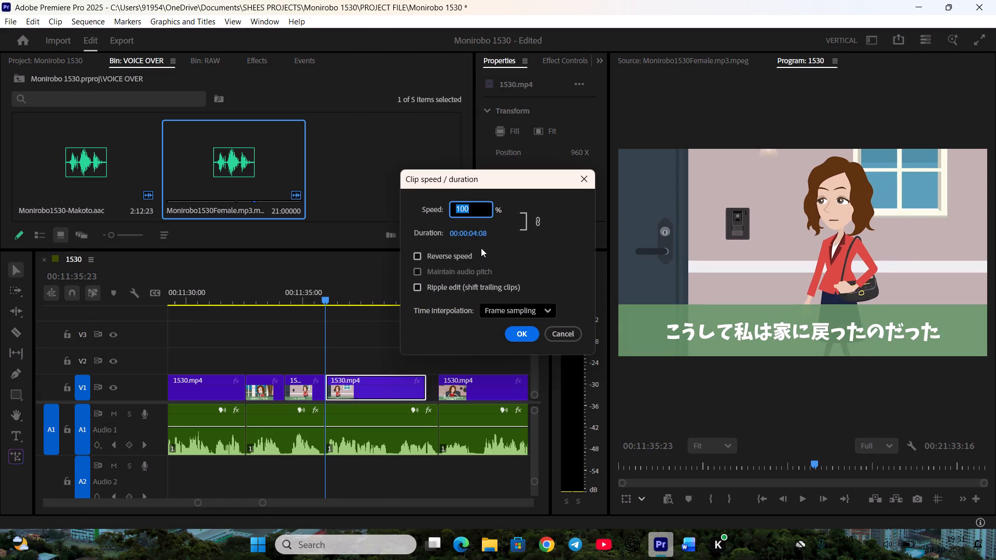
click(481, 239)
click(495, 232)
key(BackSpace)
key(BackSpace)
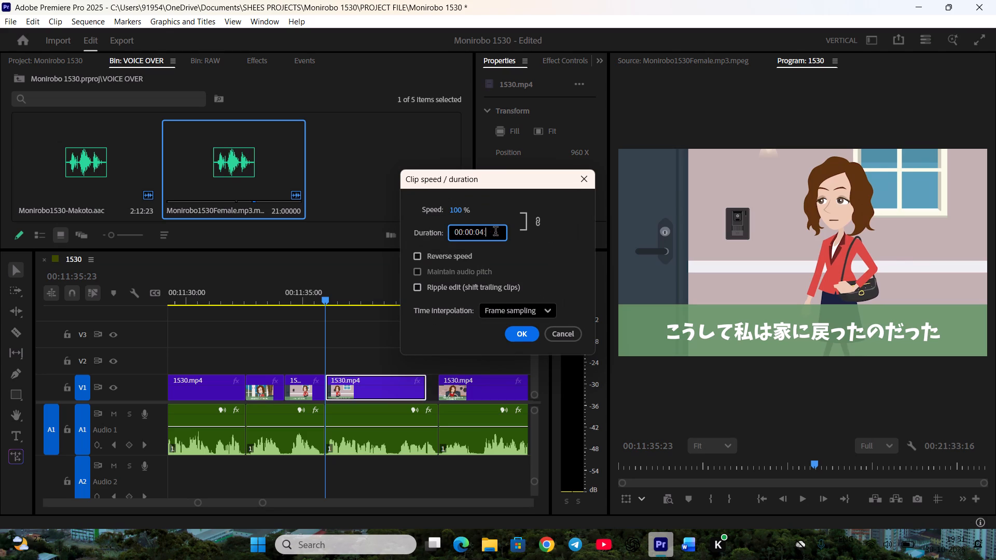
text(21)
key(Return)
Play the boxed-lunch and kitchen shots against Kanami's narration and scrub through the shots following the V1 gap.
key(space)
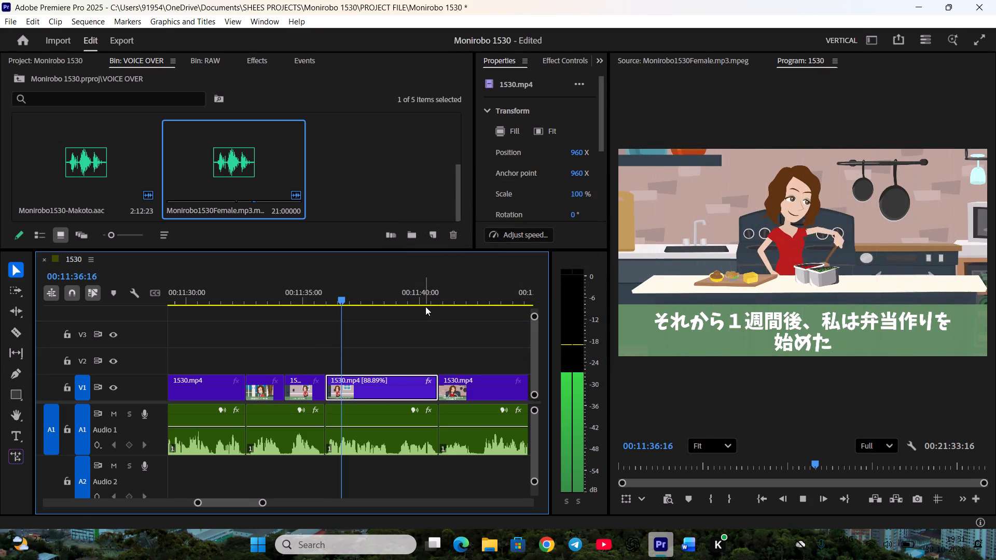
click(417, 317)
scroll(418, 320, down, 5)
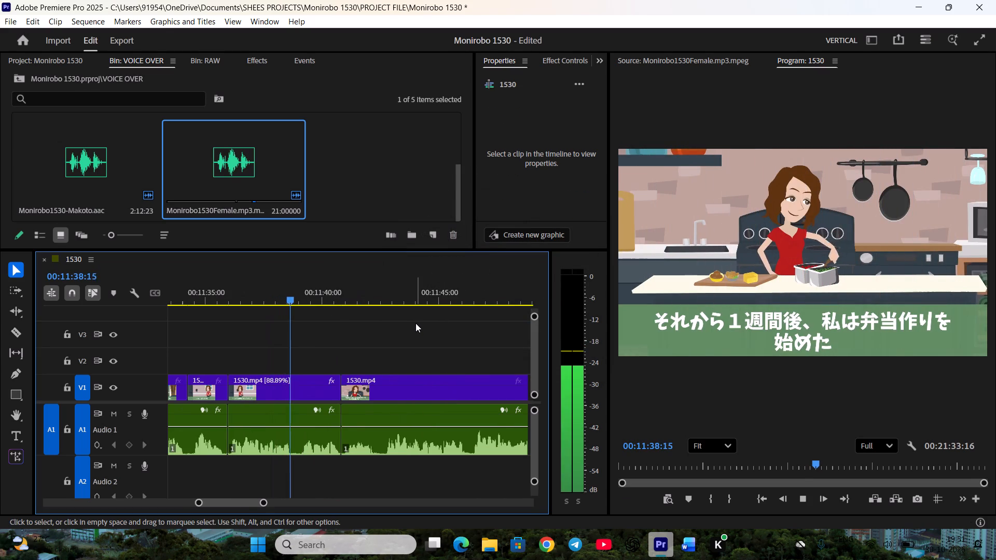
scroll(417, 329, down, 4)
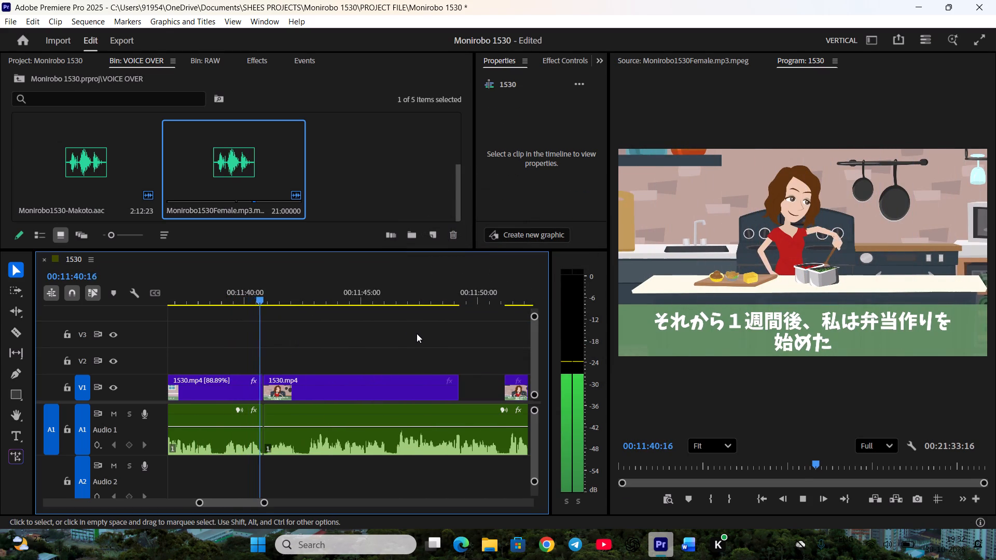
scroll(400, 325, down, 4)
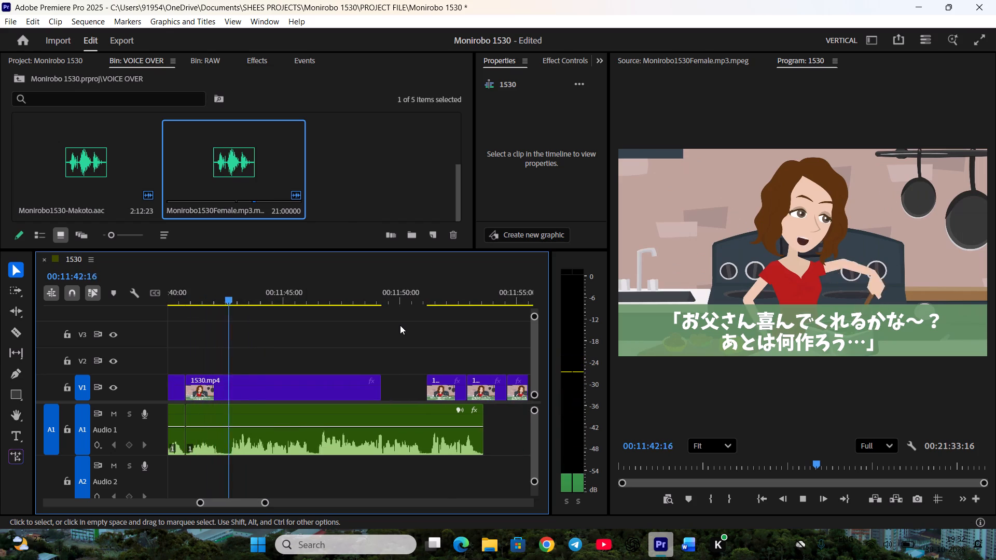
scroll(400, 325, down, 2)
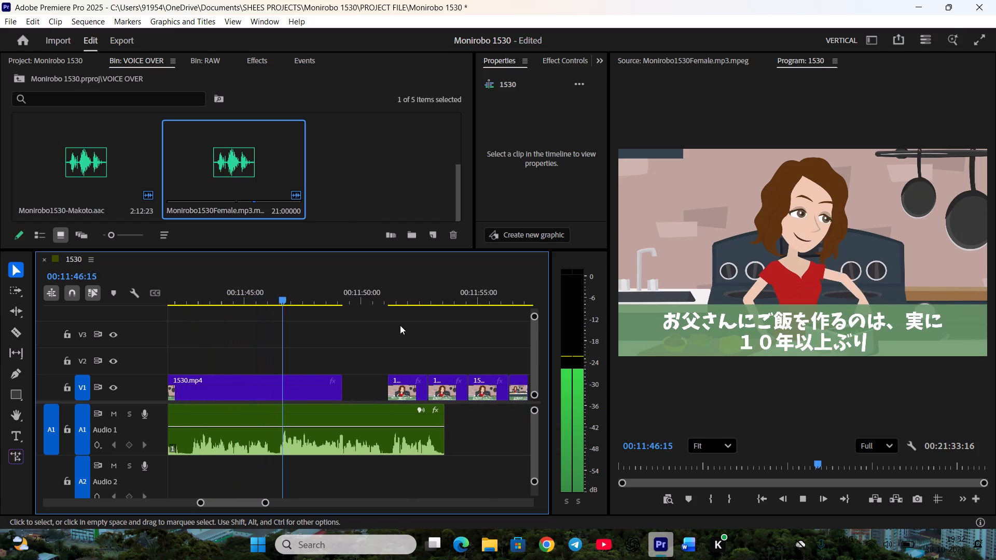
scroll(402, 337, down, 2)
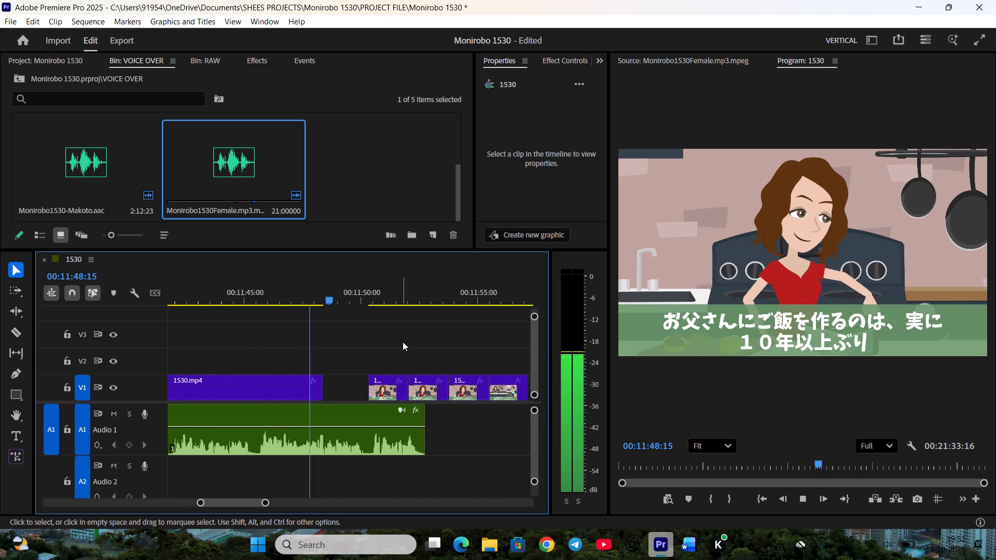
scroll(403, 342, down, 3)
drag(304, 297, 369, 311)
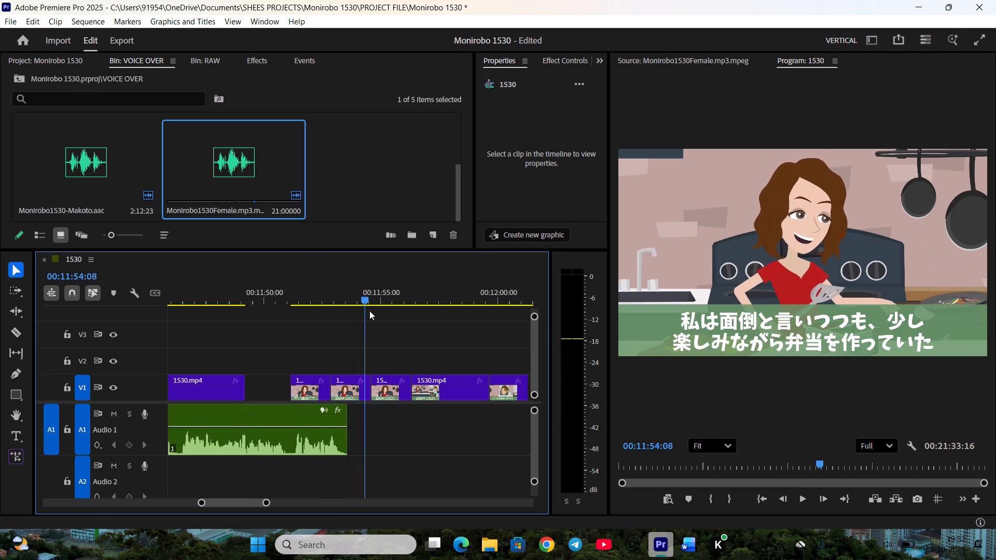
drag(369, 311, 384, 312)
drag(380, 309, 422, 313)
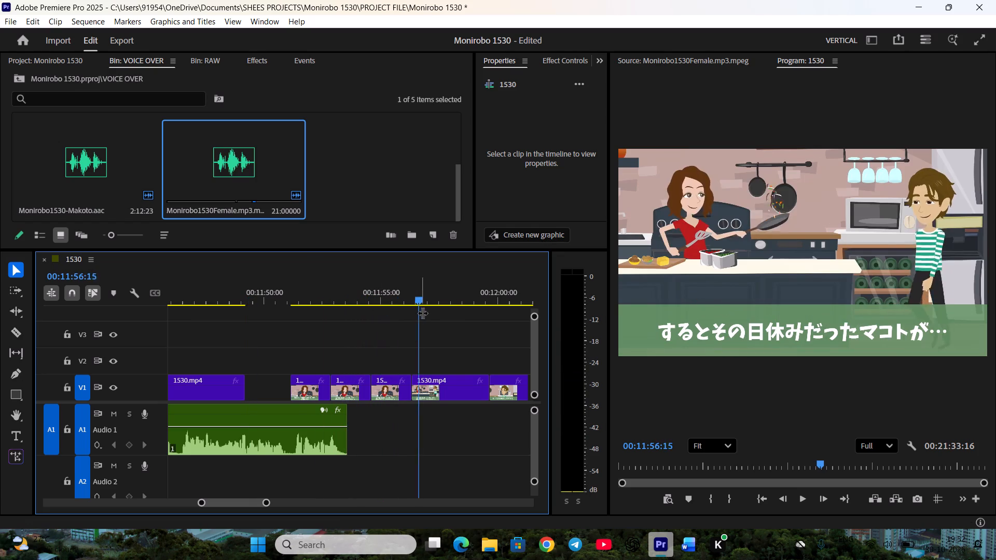
drag(422, 313, 439, 320)
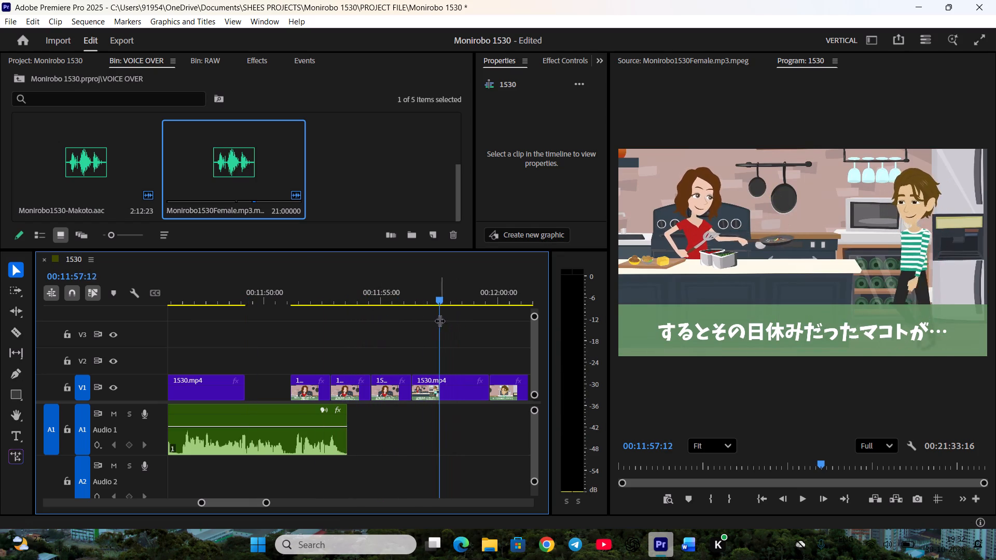
drag(439, 320, 392, 325)
Move the three short cooking shots after the V1 gap back to start at about 00:11:46:00, over the long kitchen shot's end, and check playback.
scroll(382, 332, up, 5)
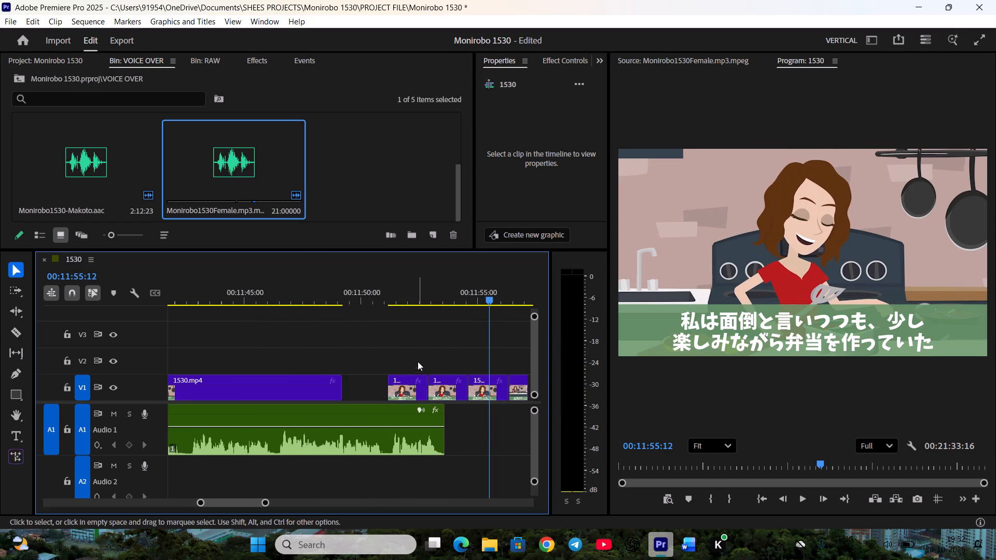
drag(418, 361, 477, 386)
drag(442, 389, 346, 383)
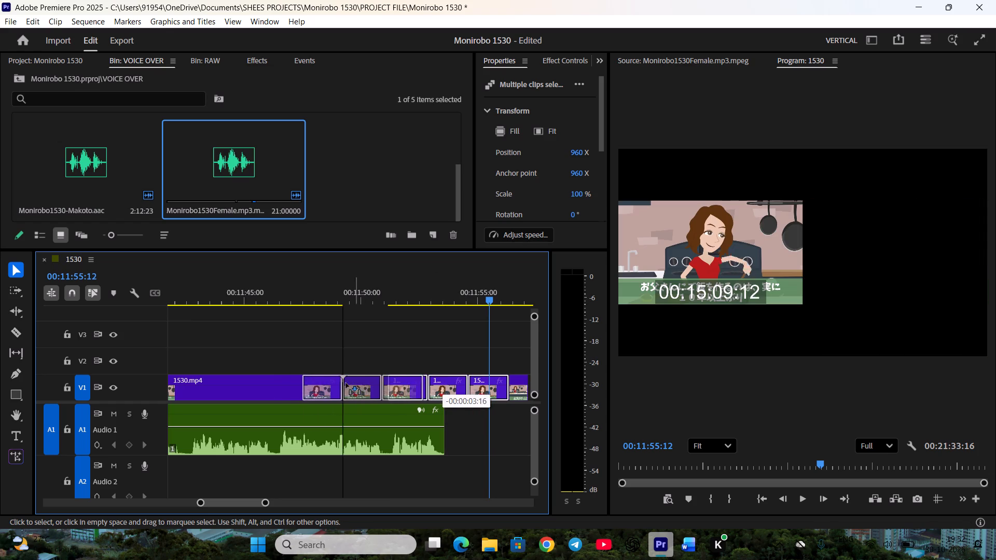
drag(346, 383, 329, 383)
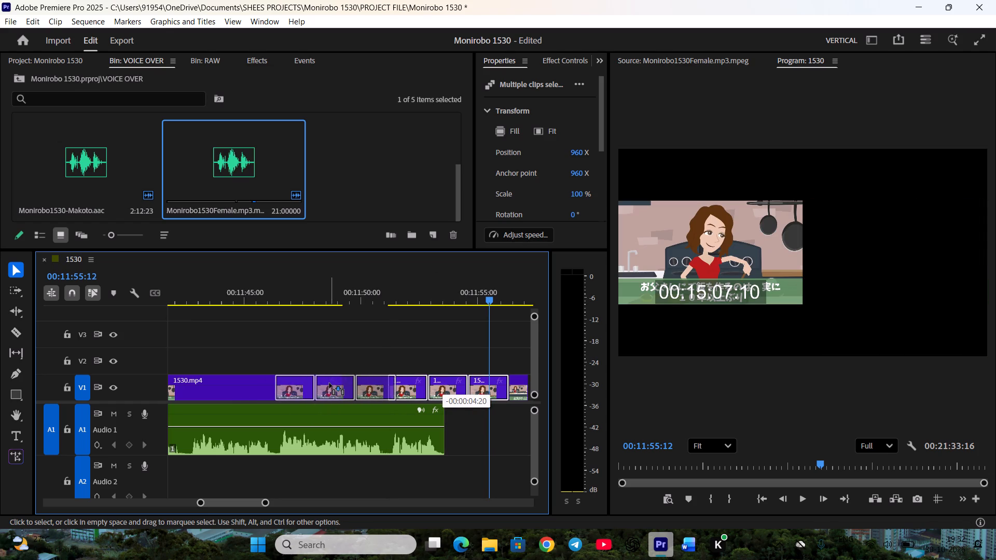
drag(329, 383, 328, 383)
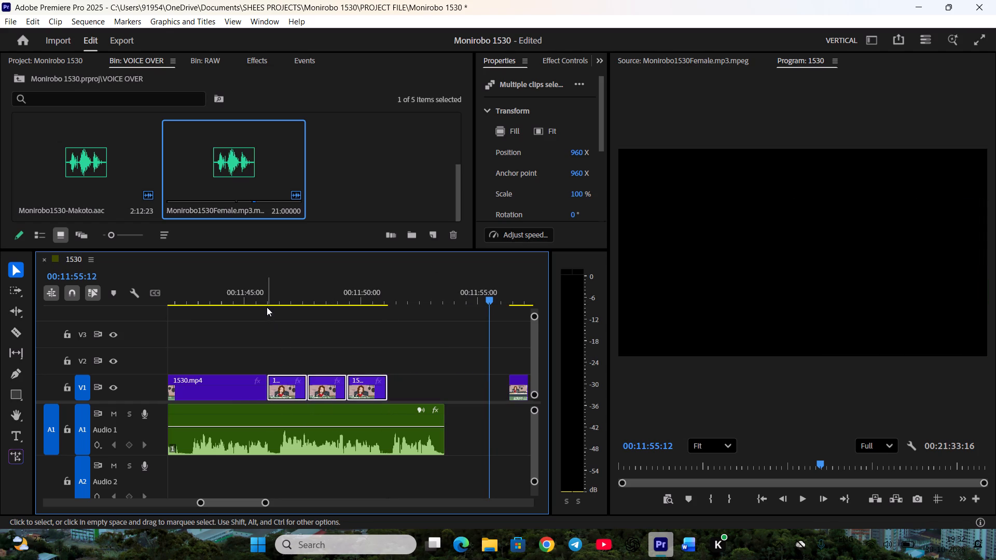
click(261, 299)
key(space)
drag(261, 293, 256, 296)
key(space)
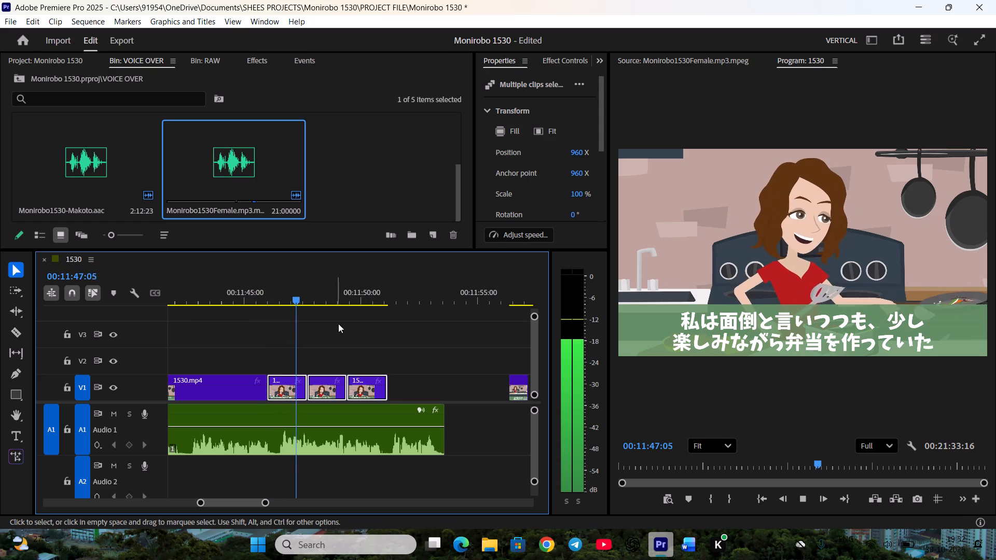
click(347, 324)
Move the 「するとその日休みだったマコトが…」 shot back against the end of the last cooking shot on V1 and check playback.
scroll(350, 328, down, 3)
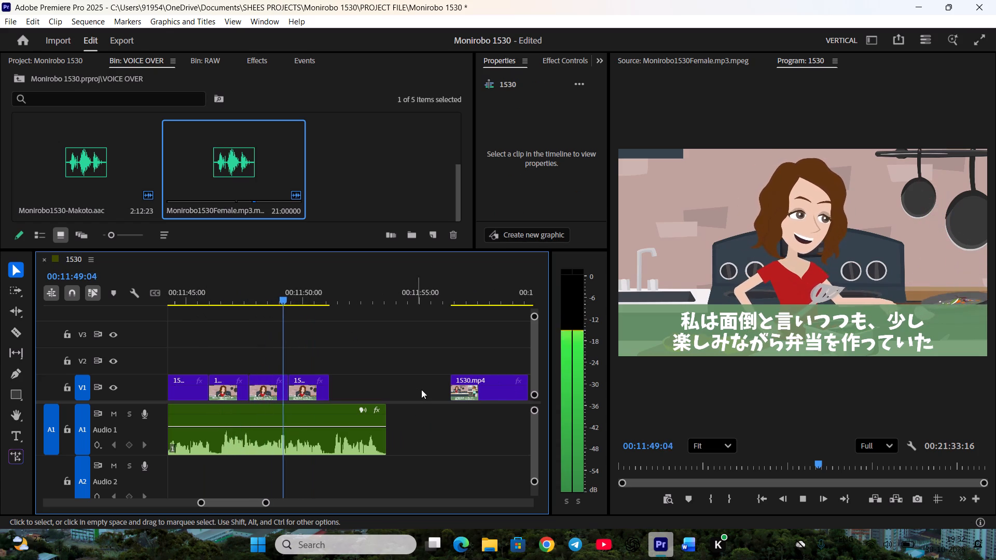
key(space)
drag(478, 393, 429, 392)
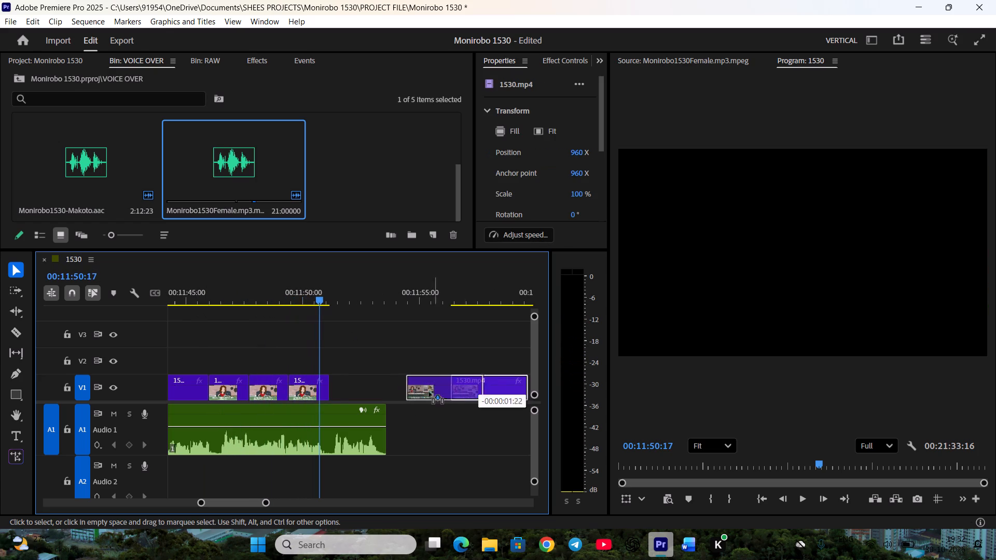
drag(429, 392, 356, 389)
key(space)
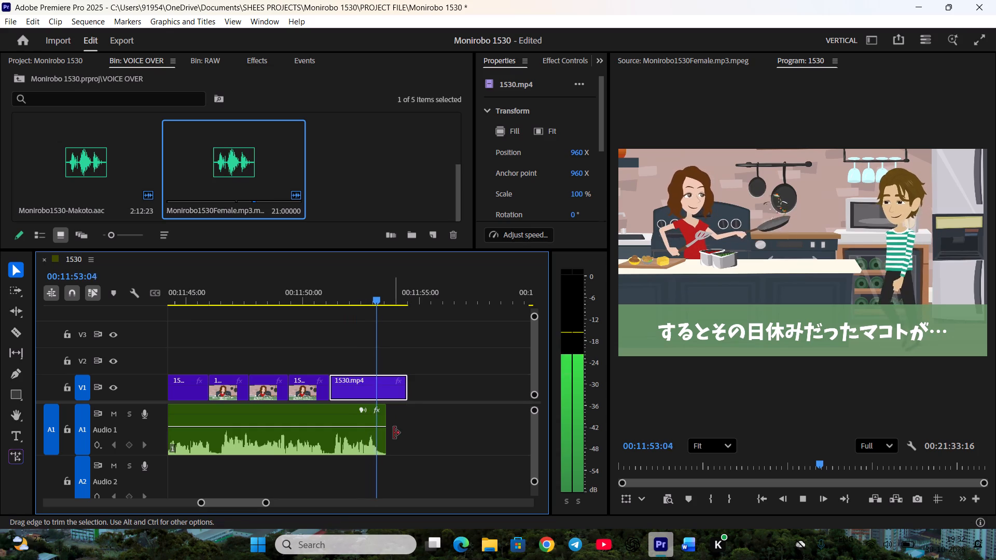
key(space)
Trim the 「するとその日休みだったマコトが…」 shot to the end of Kanami's A1 audio, ripple delete the gap after it and save the project.
drag(409, 388, 380, 391)
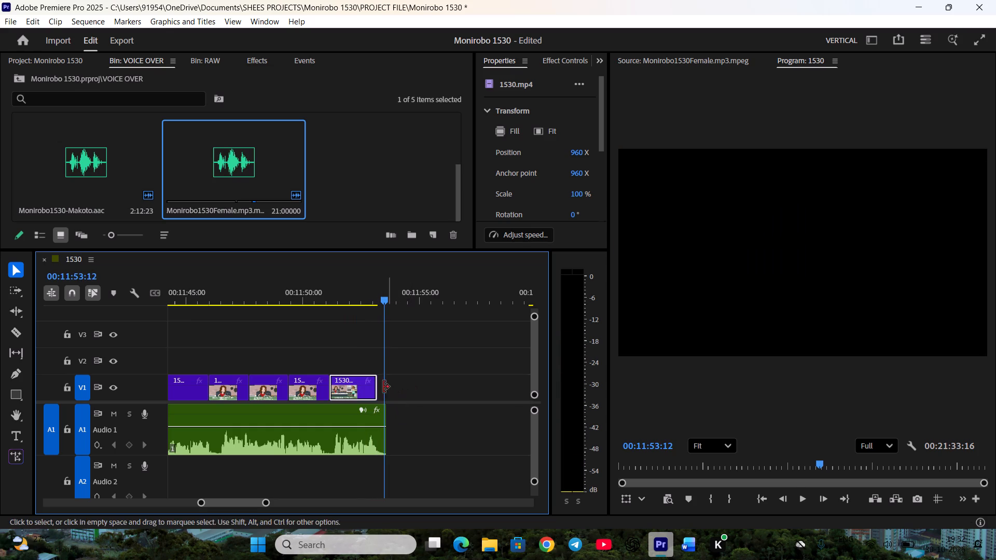
drag(381, 387, 391, 390)
right_click(399, 386)
click(418, 389)
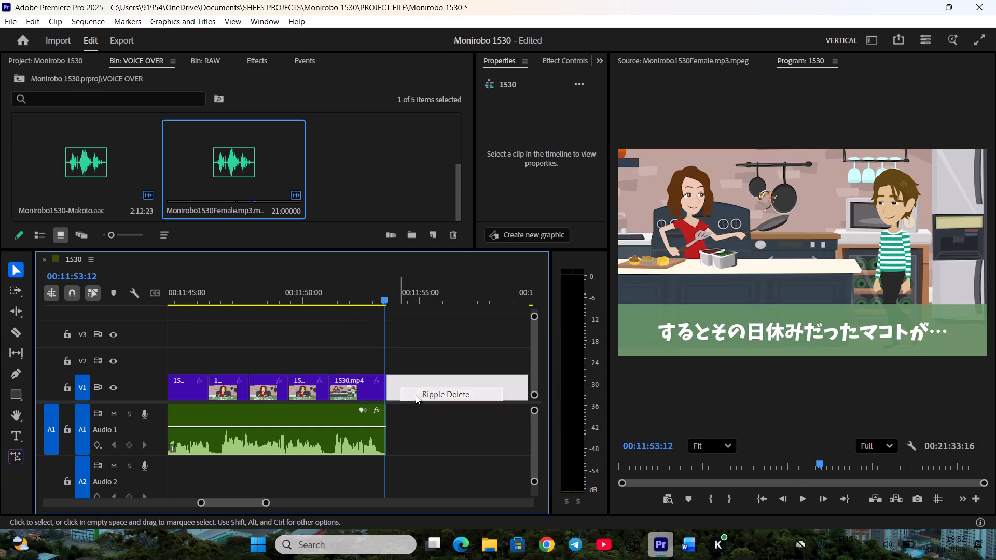
scroll(415, 405, down, 5)
key(space)
key(ctrl+s)
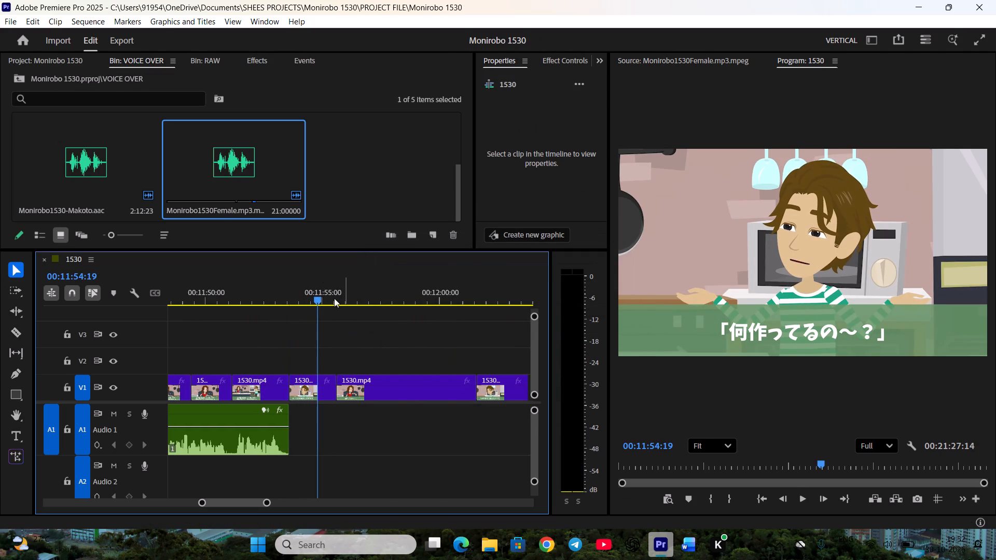
Open Monirobo1530-Makoto.aac and mark the out point of Makoto's next line at 00:04:33:13.
scroll(356, 177, up, 2)
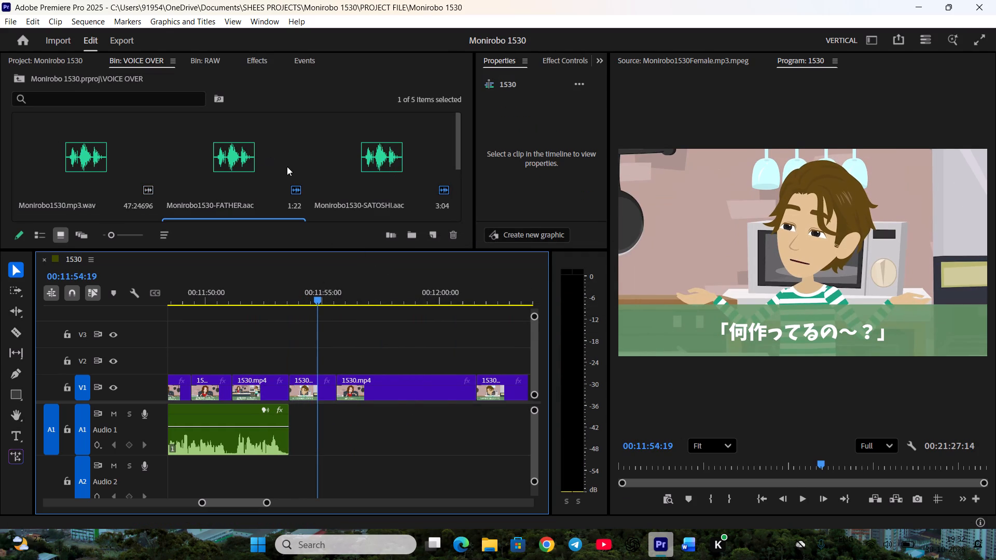
scroll(289, 166, down, 1)
double_click(107, 171)
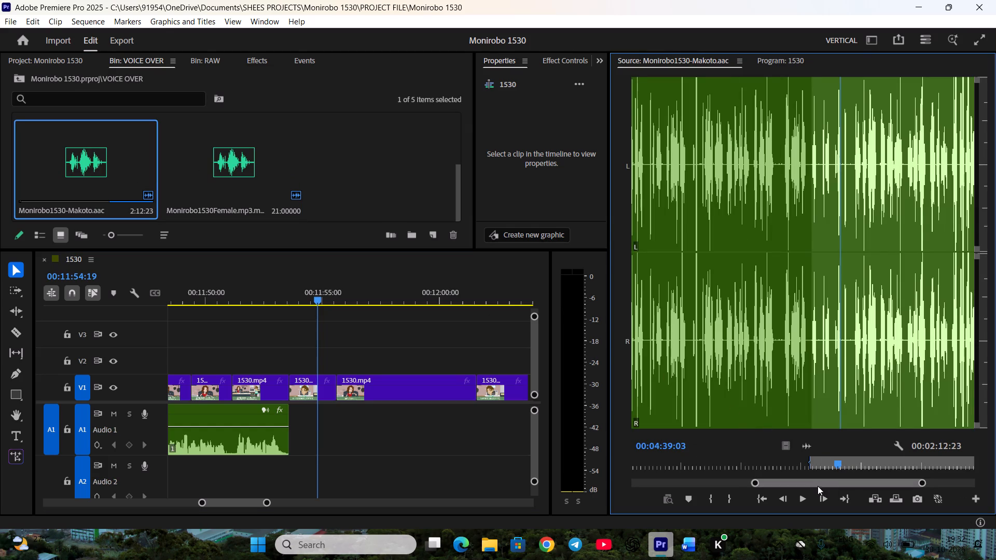
drag(822, 484, 831, 483)
key(equal)
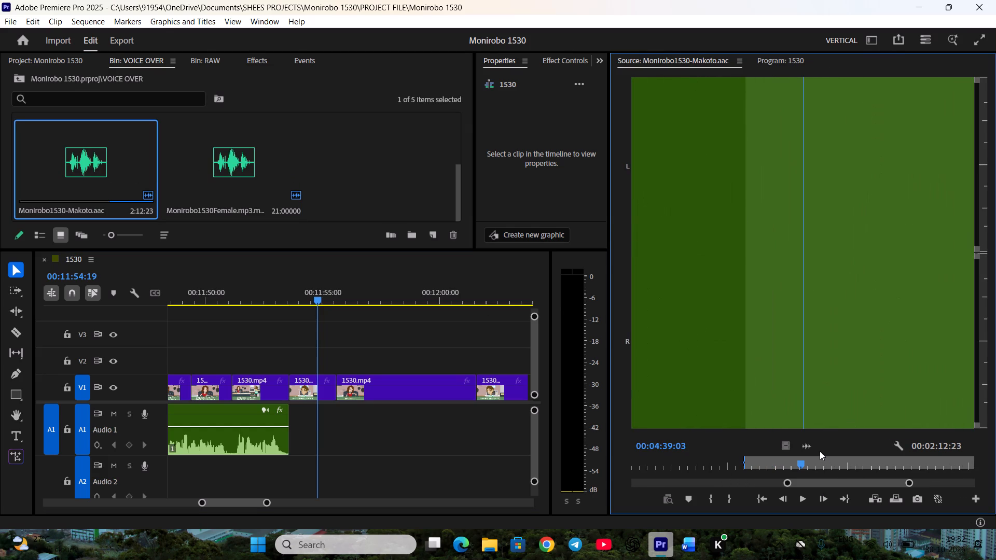
drag(764, 463, 748, 460)
key(space)
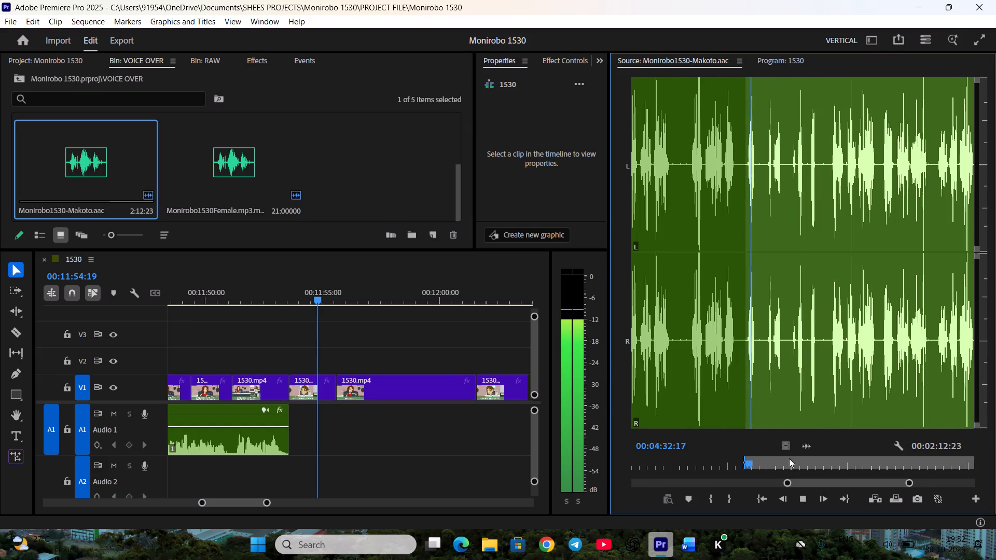
key(space)
scroll(790, 458, up, 1)
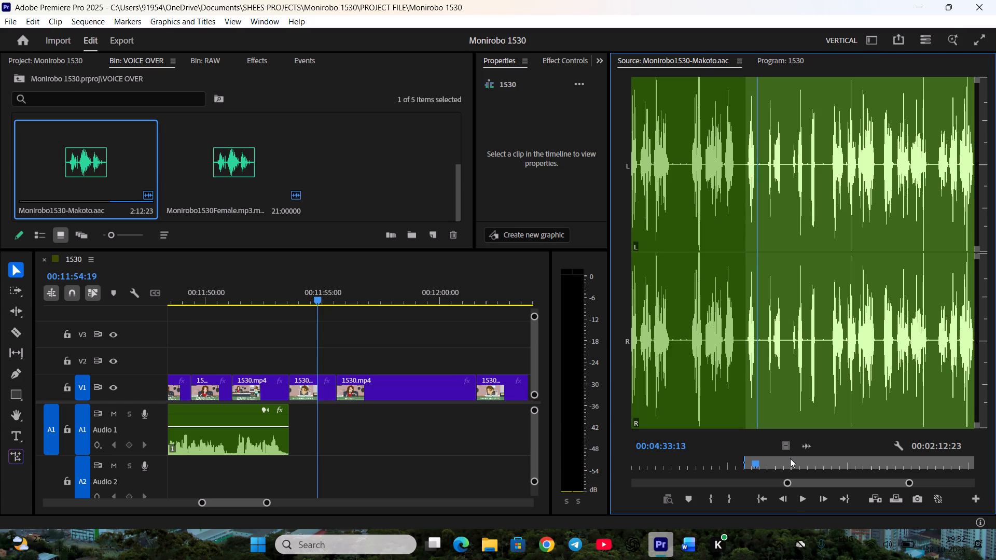
key(o)
Place Makoto's marked line on A1 directly after Kanami's audio, under his 「何作ってるの～？」 shot, and check playback.
drag(807, 443, 305, 426)
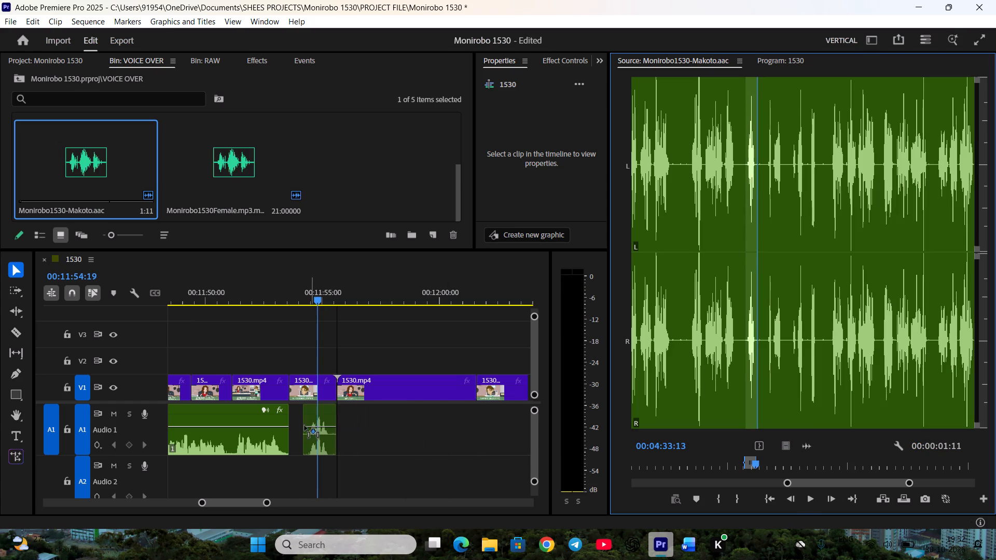
drag(305, 426, 287, 425)
click(299, 286)
key(space)
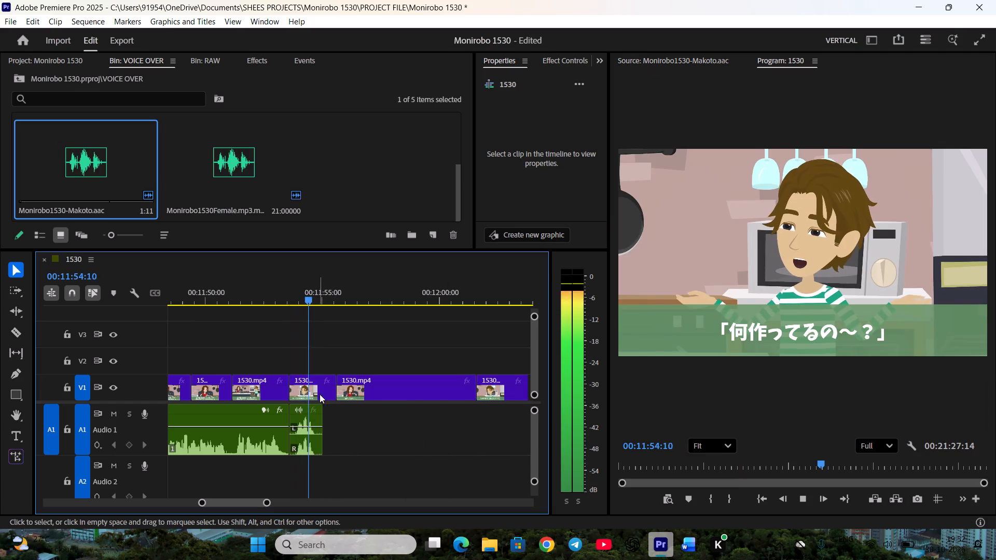
key(space)
Trim the 「何作ってるの～？」 shot to the end of Makoto's audio, ripple delete the gap after it and save the project.
drag(333, 395, 322, 396)
right_click(329, 388)
click(356, 397)
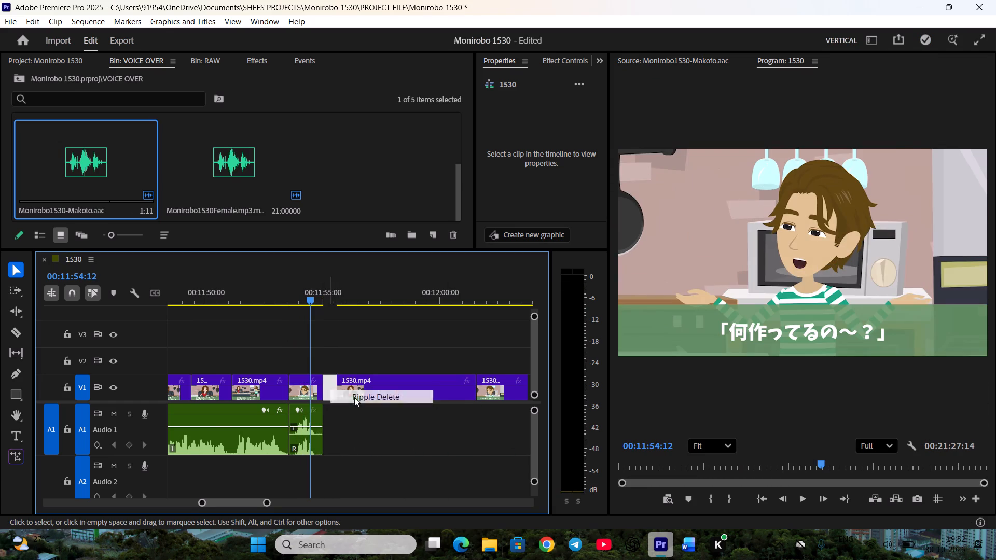
scroll(356, 408, down, 4)
key(space)
key(space)
key(ctrl+s)
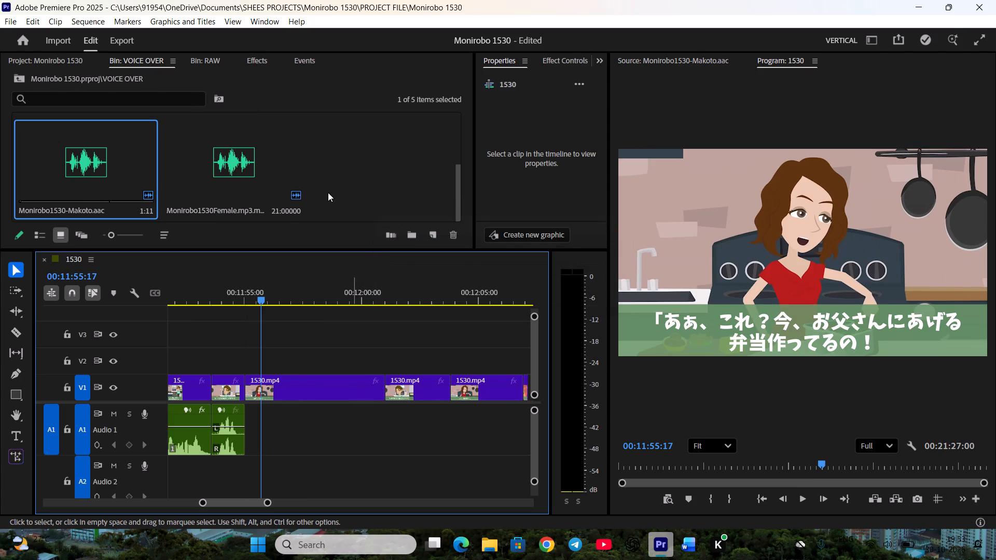
Open Monirobo1530Female.mp3.mpeg and mark Kanami's next line from 00:08:22:15 to 00:08:26:00.
scroll(329, 181, up, 1)
click(225, 159)
scroll(290, 187, down, 1)
double_click(232, 182)
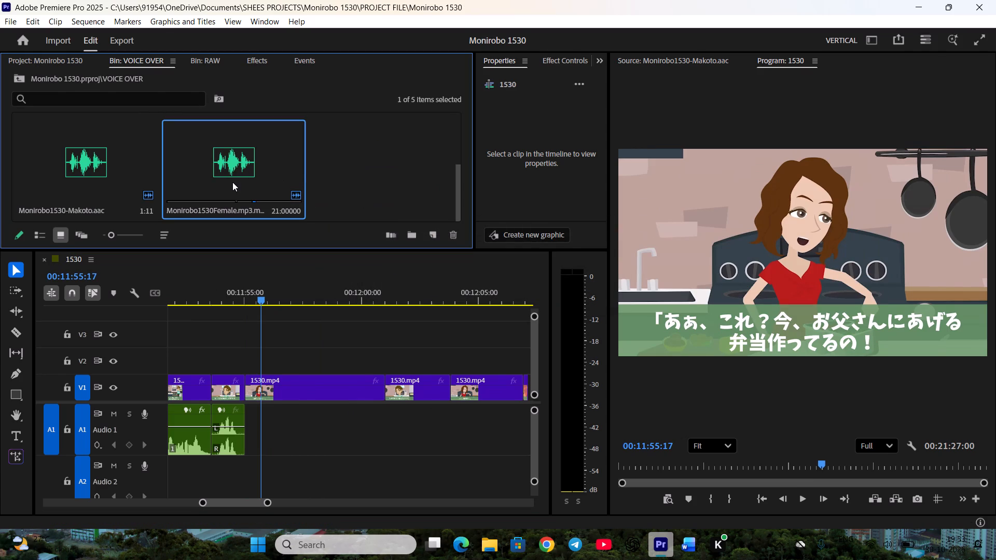
key(space)
key(space)
scroll(812, 443, up, 3)
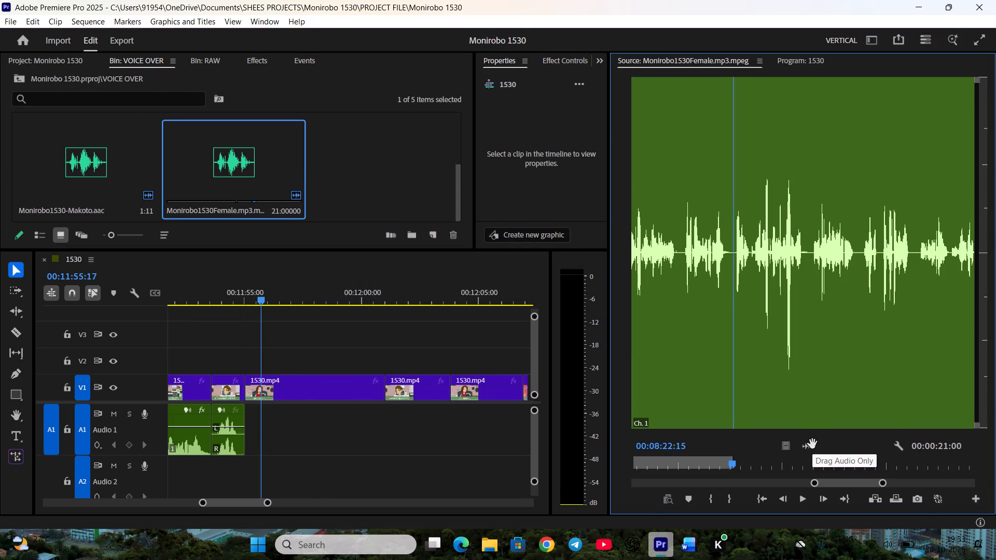
key(i)
key(space)
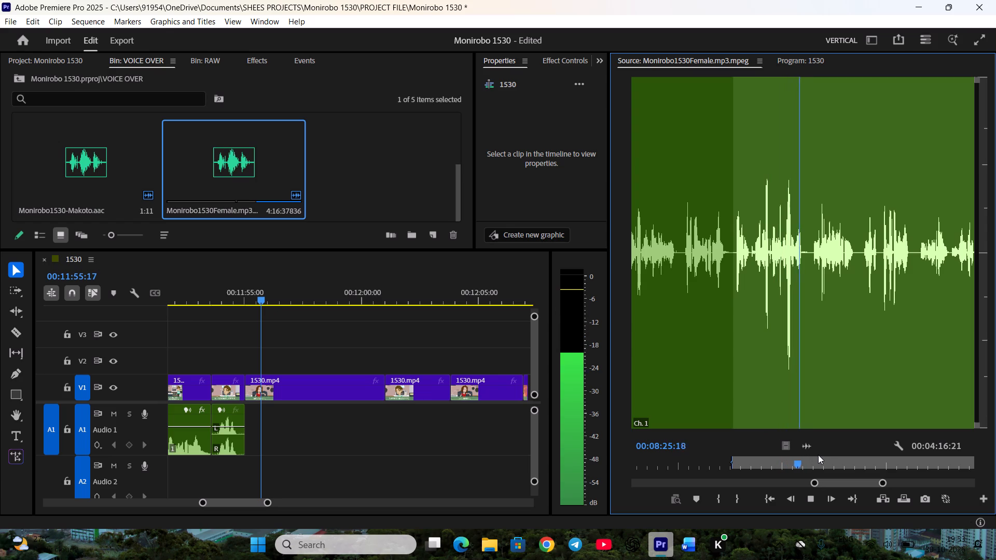
key(space)
scroll(817, 453, up, 4)
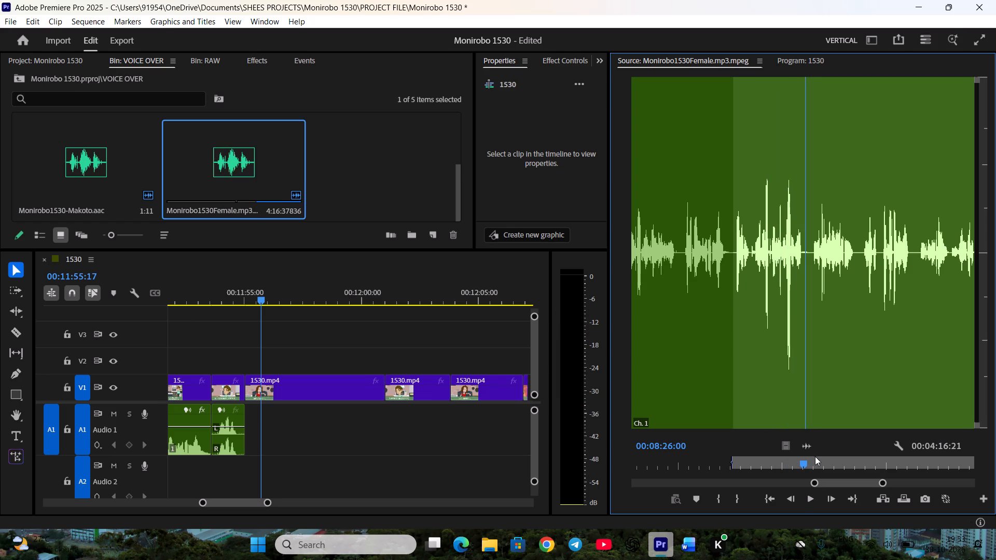
key(o)
Place Kanami's marked line on A1 directly after Makoto's audio, under her 「あぁ、これ？今、お父さんにあげる弁当作ってるの！」 shot.
drag(810, 449, 254, 409)
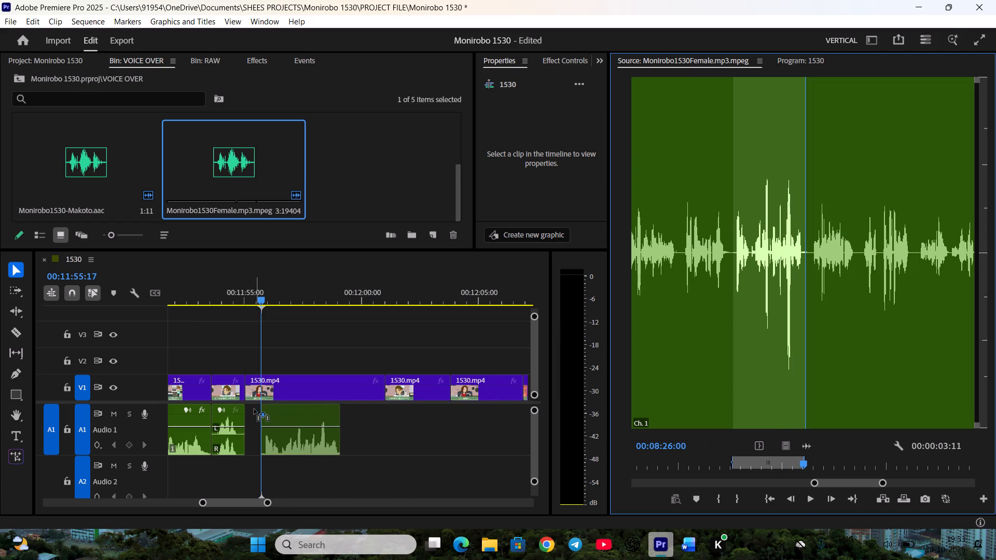
drag(254, 409, 248, 408)
click(326, 441)
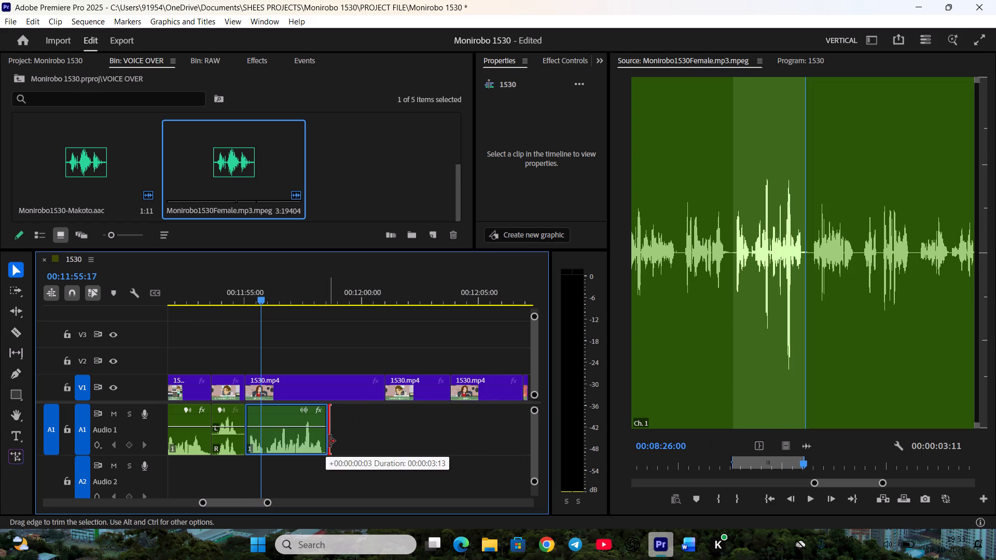
Trim the 「あぁ、これ？」 shot to the end of Kanami's audio, ripple delete the gap after it, check playback and save the project.
drag(379, 387, 326, 386)
right_click(358, 386)
click(371, 390)
scroll(372, 395, down, 3)
key(space)
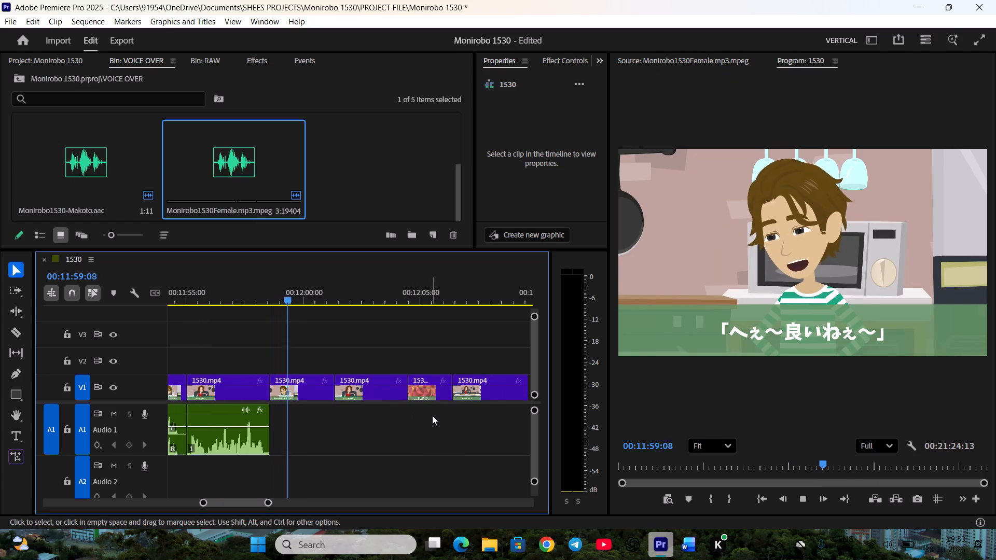
key(ctrl+s)
Open Monirobo1530-Makoto.aac and mark Makoto's next line, with its out point at 00:04:36:15.
double_click(74, 158)
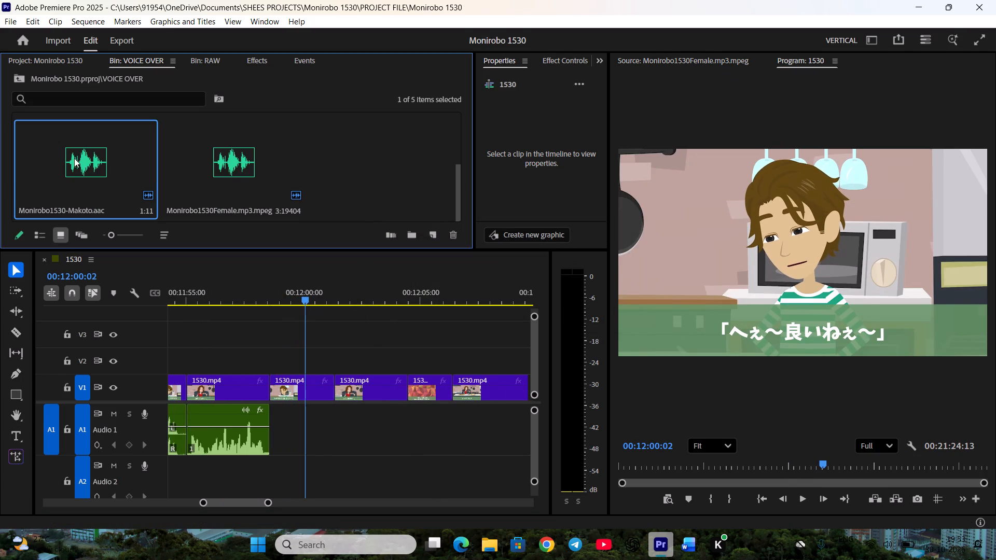
key(space)
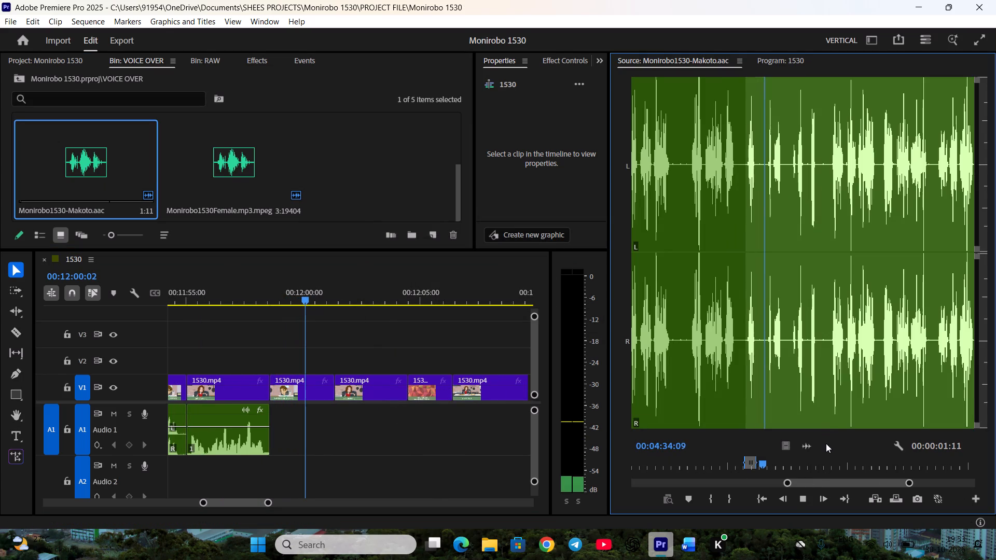
key(space)
key(i)
key(space)
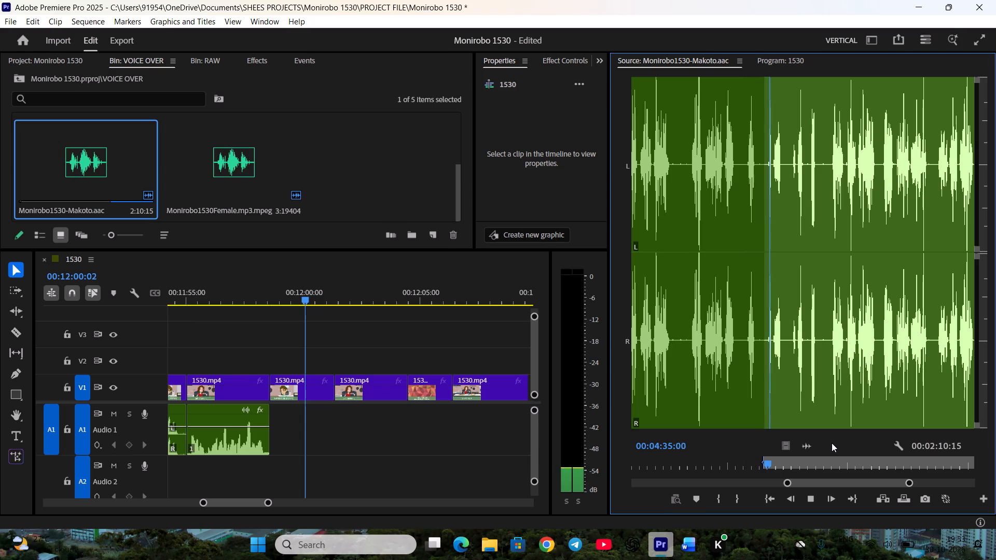
key(space)
scroll(833, 443, down, 2)
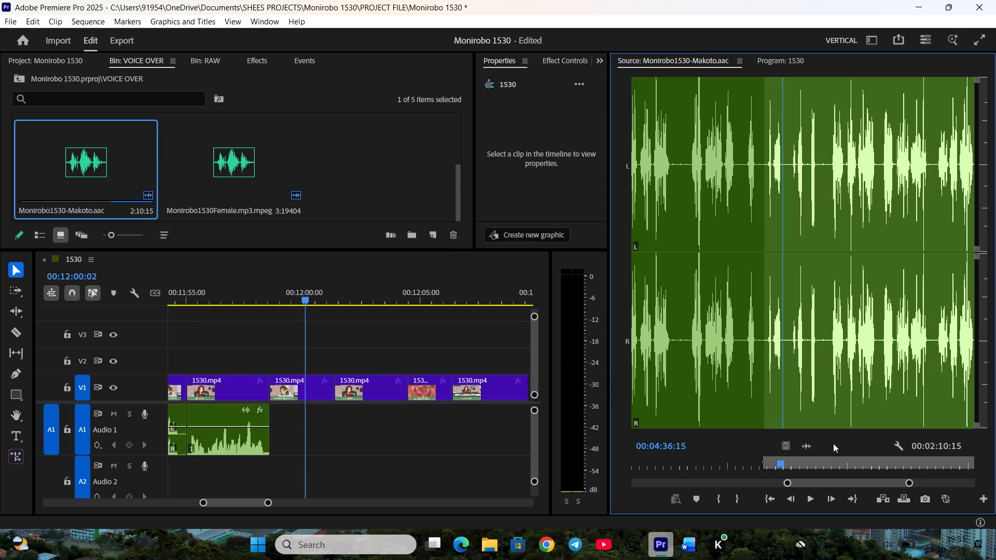
key(o)
Place Makoto's line on A1 under his 「へぇ～良いねぇ～」 shot, trimming its start so it directly follows Kanami's audio, and check playback.
drag(807, 443, 357, 413)
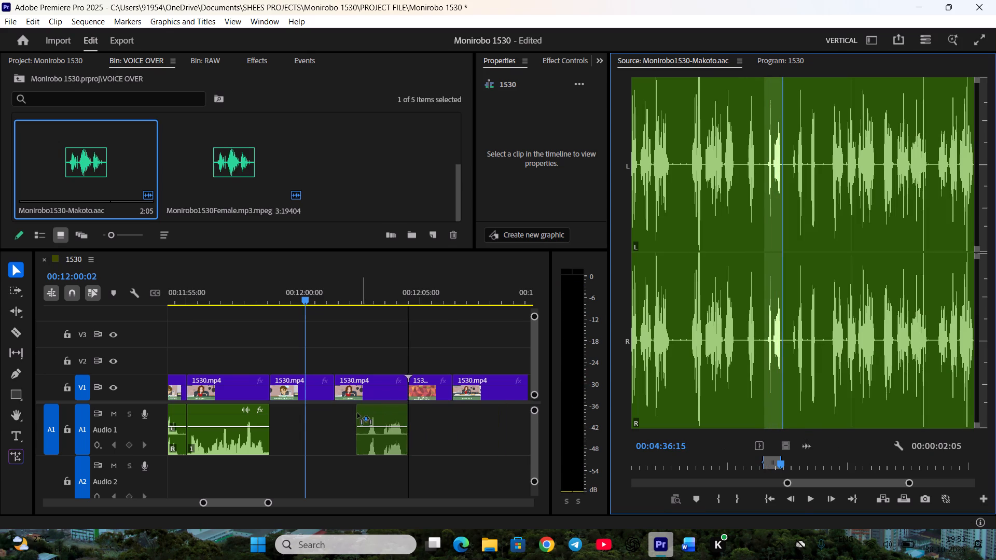
drag(357, 413, 270, 408)
drag(272, 442, 277, 442)
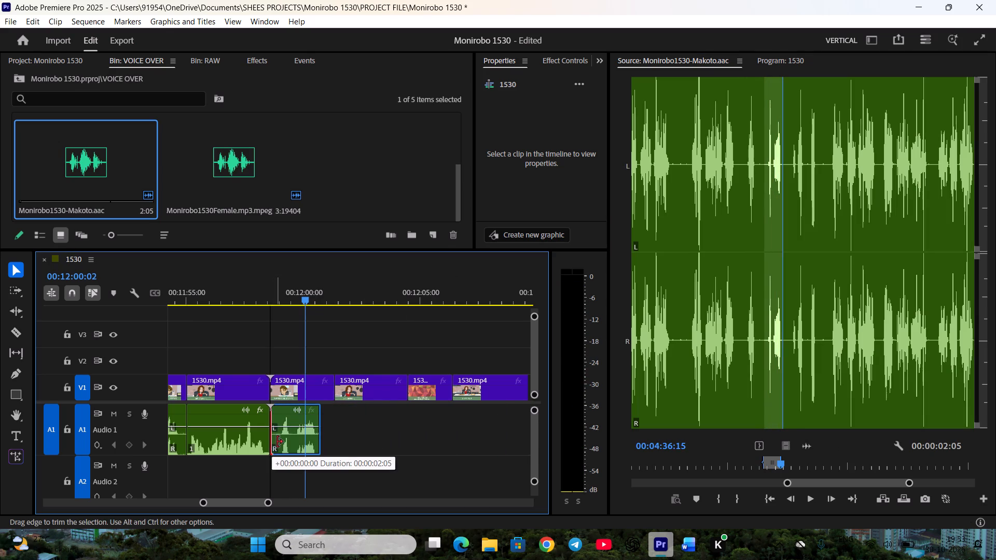
drag(277, 442, 278, 441)
drag(292, 442, 286, 442)
click(320, 472)
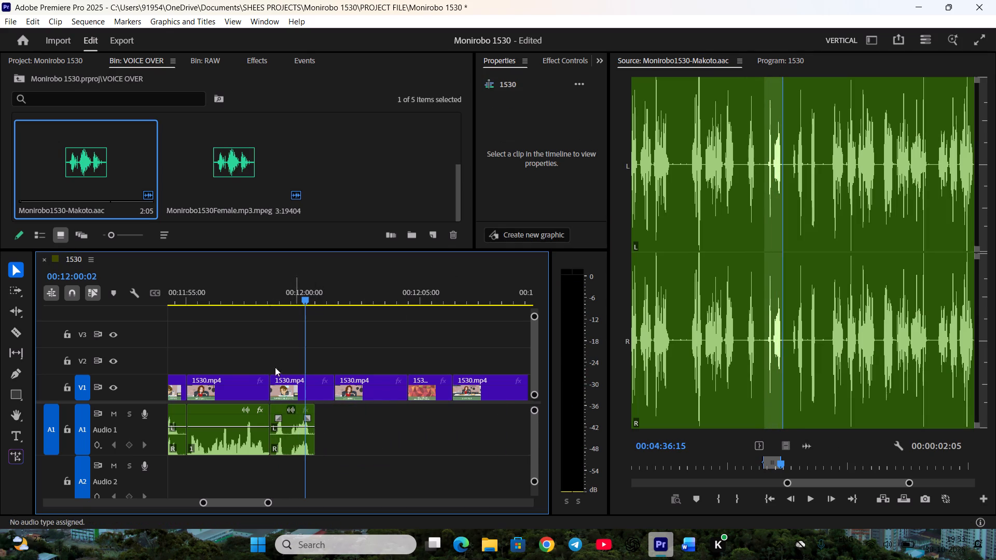
click(273, 297)
key(space)
Trim the 「へぇ～良いねぇ～」 shot to the end of Makoto's audio, ripple delete the gap after it and save the project.
drag(331, 391, 316, 392)
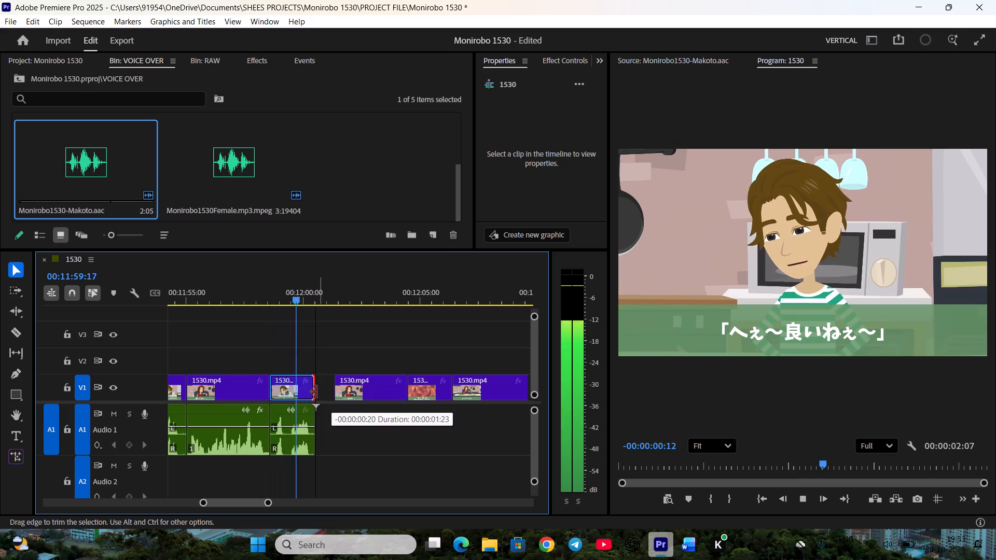
drag(316, 392, 315, 392)
key(space)
right_click(329, 388)
right_click(325, 382)
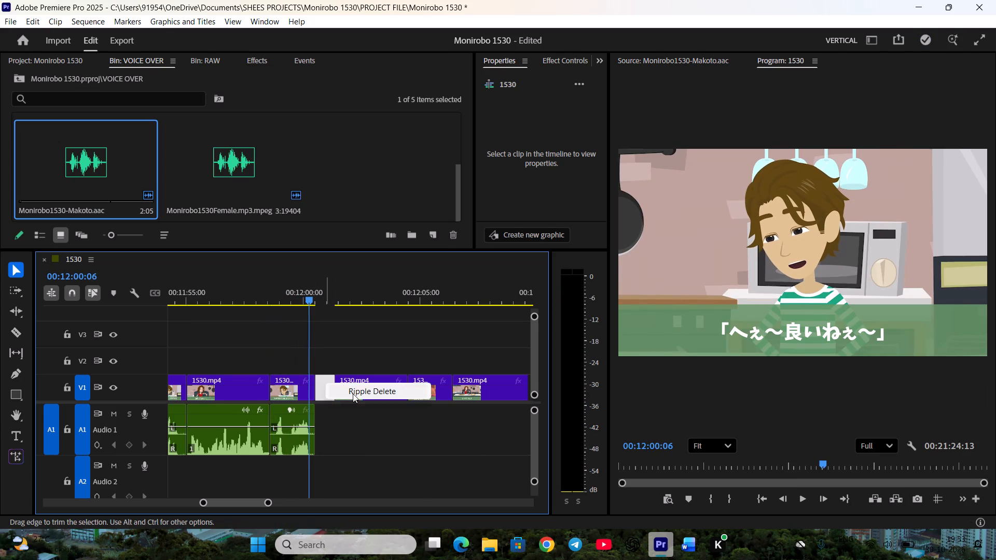
click(353, 394)
scroll(375, 401, down, 2)
key(space)
key(ctrl+s)
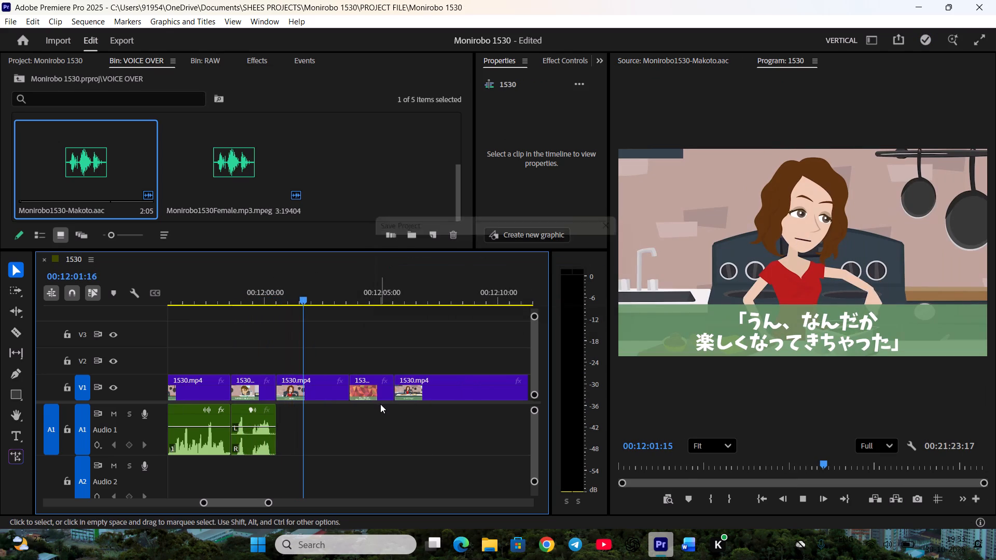
Review the upcoming shots and their subtitles from 「うん、なんだか楽しくなってきちゃった」 through 「あー最悪！！買いに行かないと…。ねぇ！マコト！」.
key(space)
scroll(381, 404, down, 1)
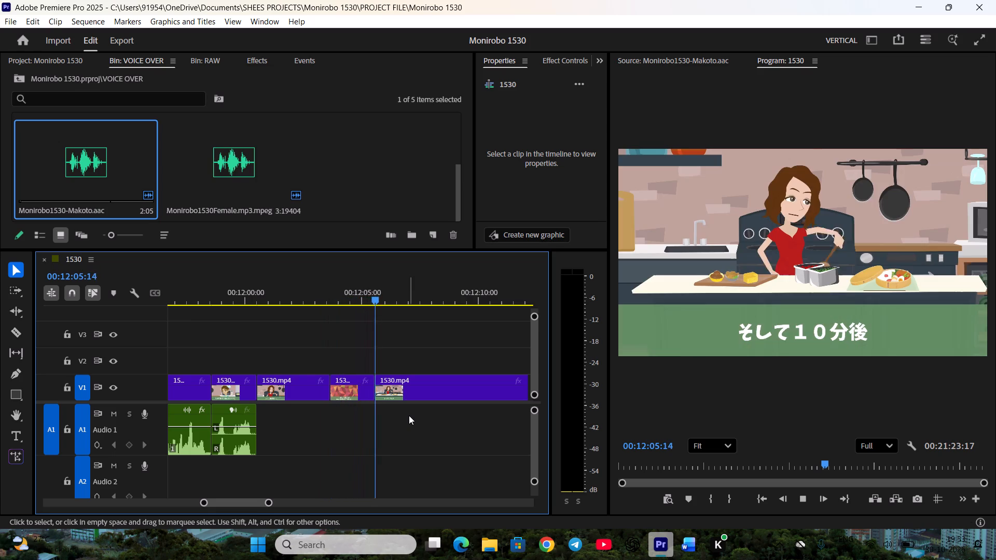
scroll(409, 415, down, 7)
drag(324, 299, 431, 317)
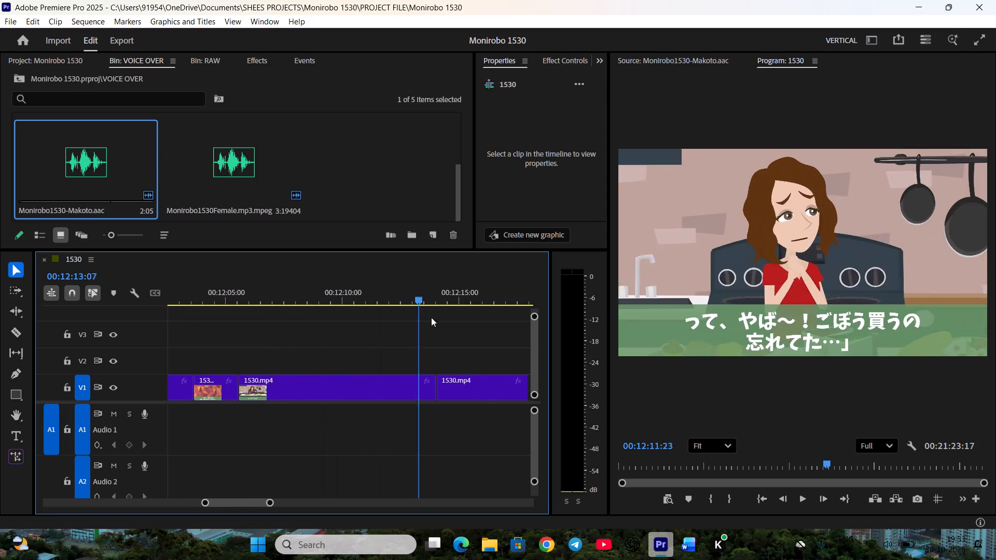
drag(431, 317, 481, 325)
key(space)
scroll(468, 375, down, 4)
scroll(455, 416, down, 9)
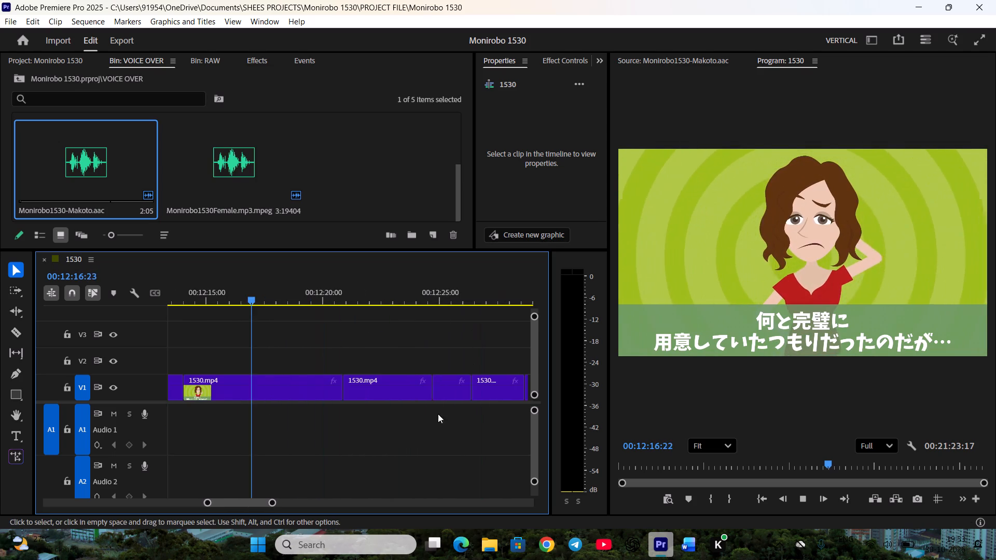
drag(289, 300, 450, 337)
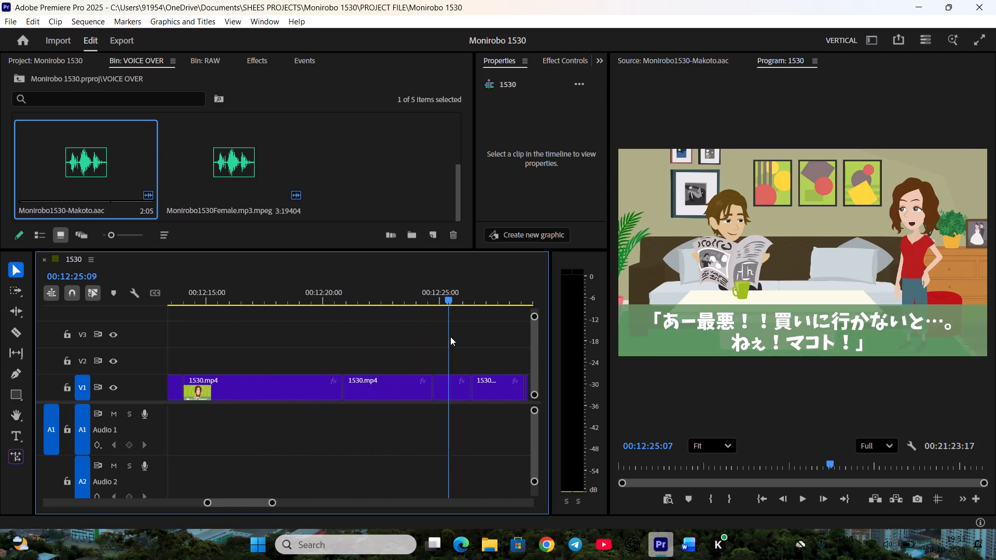
drag(450, 337, 454, 347)
key(minus)
scroll(473, 363, up, 5)
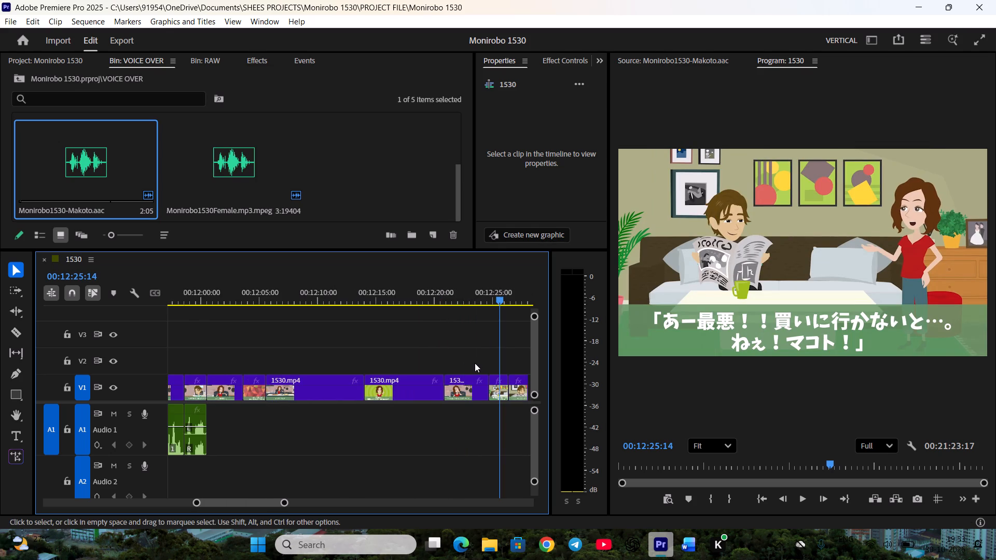
key(ctrl+s)
Open Monirobo1530Female.mp3.mpeg and mark the in point of Kanami's next stretch of lines at 00:08:26:06.
click(217, 165)
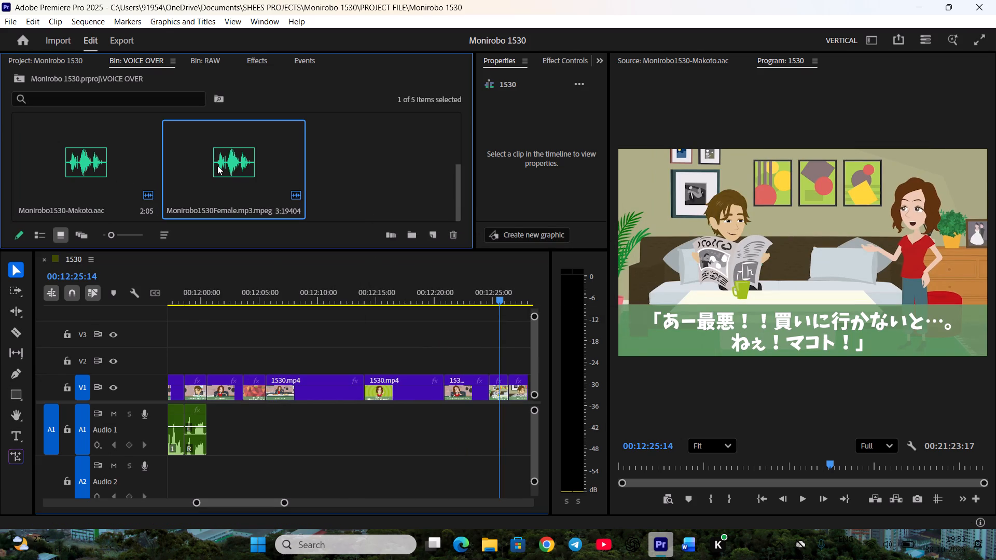
click(217, 165)
key(space)
key(space)
scroll(865, 435, up, 3)
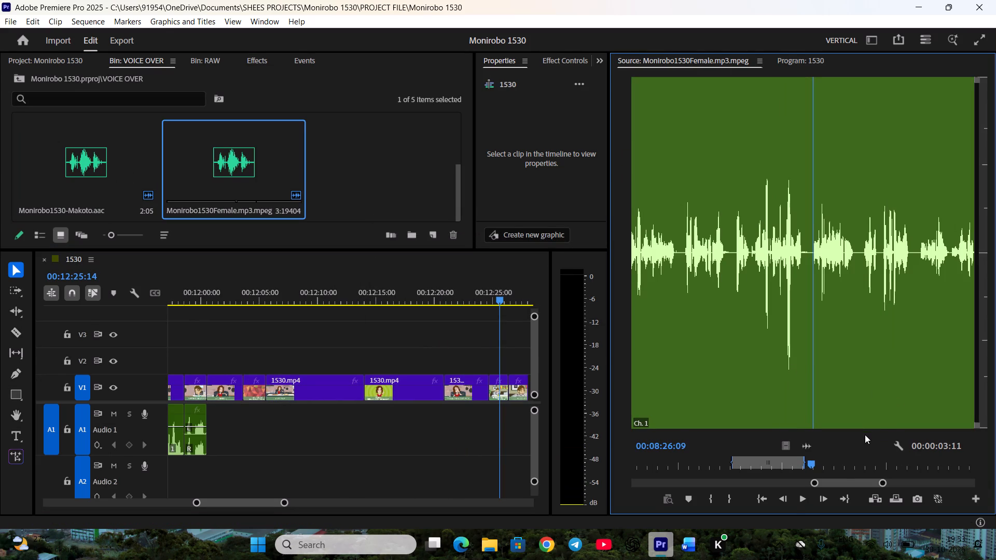
scroll(864, 434, up, 5)
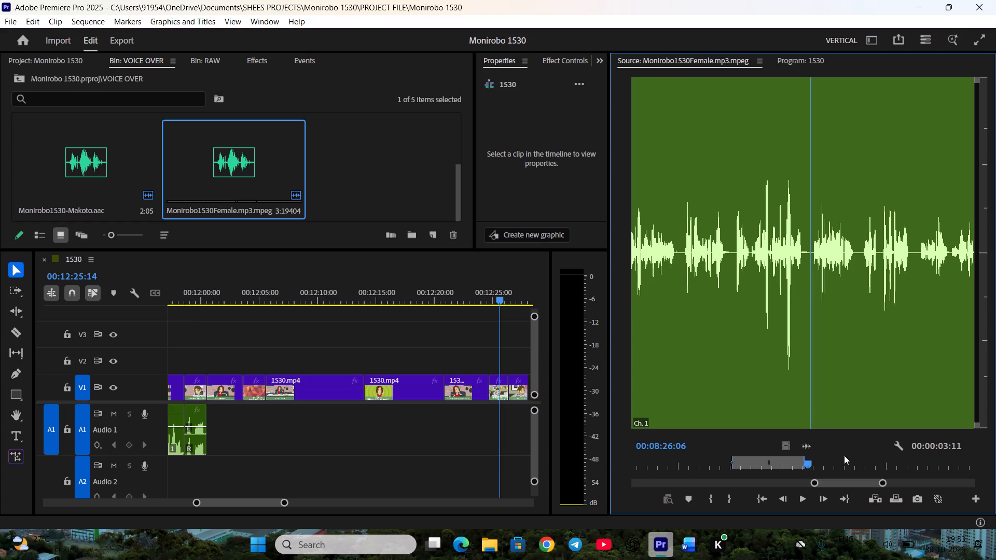
key(i)
Play Kanami's audio while following the MONIROBO 1530 script in Word, and mark the out point at 00:08:54:01 in Premiere Pro.
key(space)
click(687, 541)
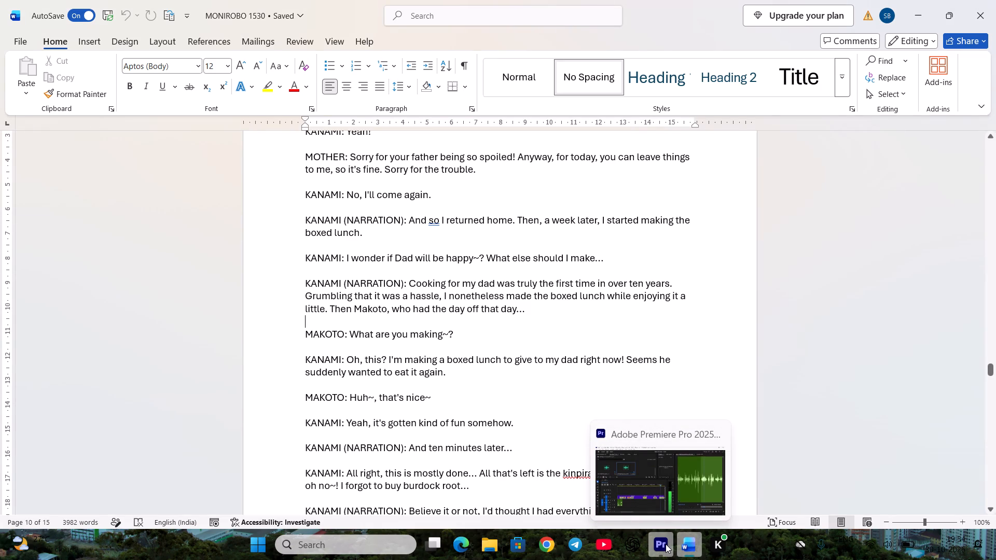
scroll(487, 450, down, 5)
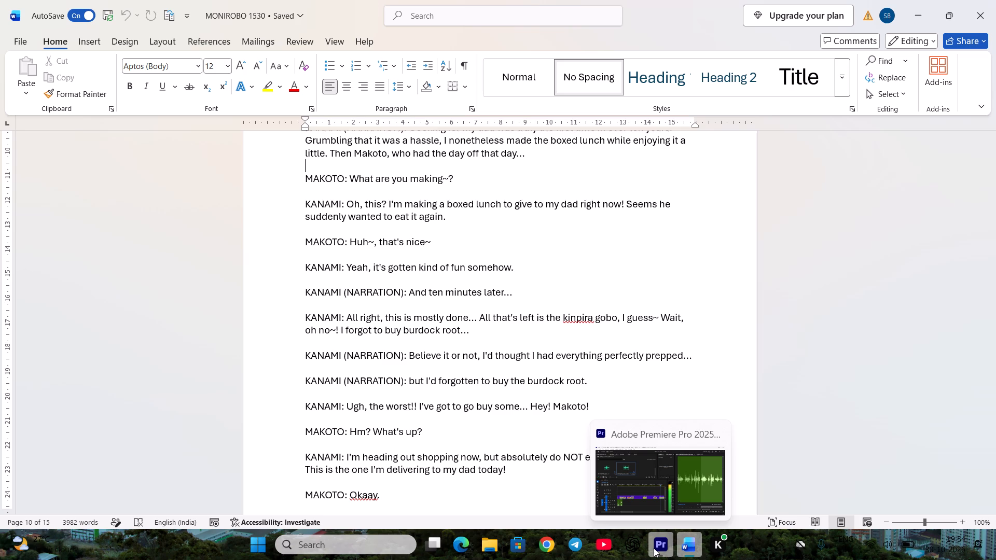
click(654, 548)
key(space)
scroll(826, 457, up, 3)
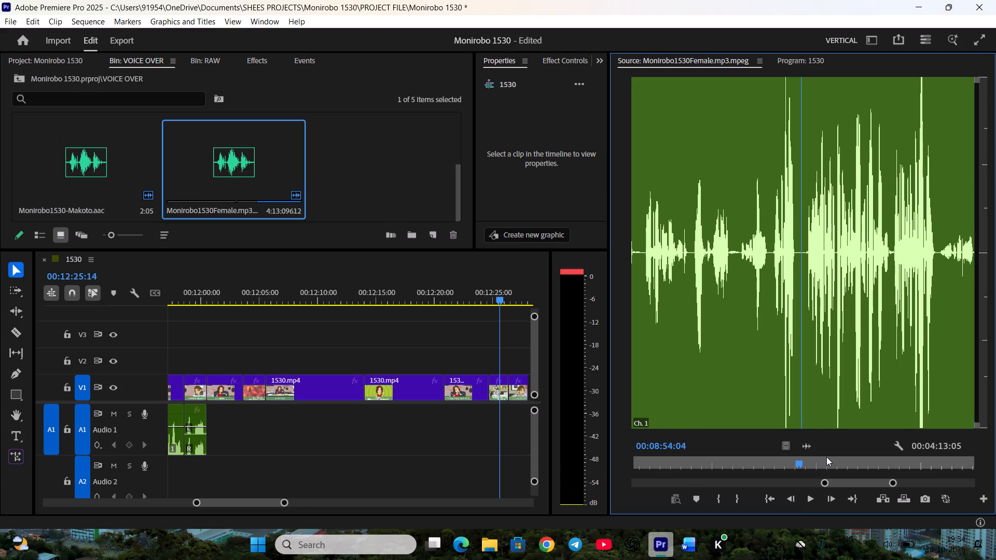
scroll(826, 457, up, 3)
key(o)
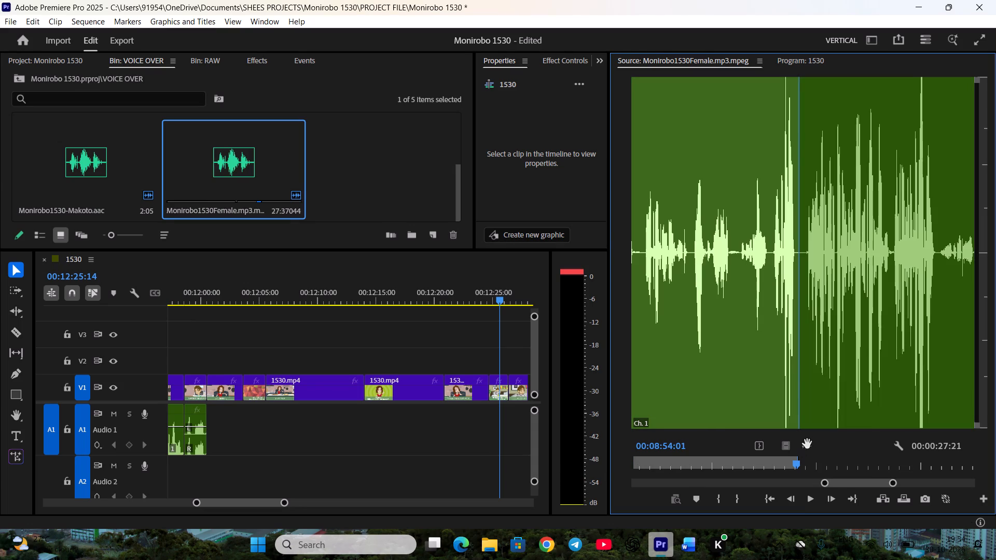
Place Kanami's marked stretch on A1 directly after Makoto's audio, trimming its start and closing the gap, and check playback.
drag(807, 444, 216, 436)
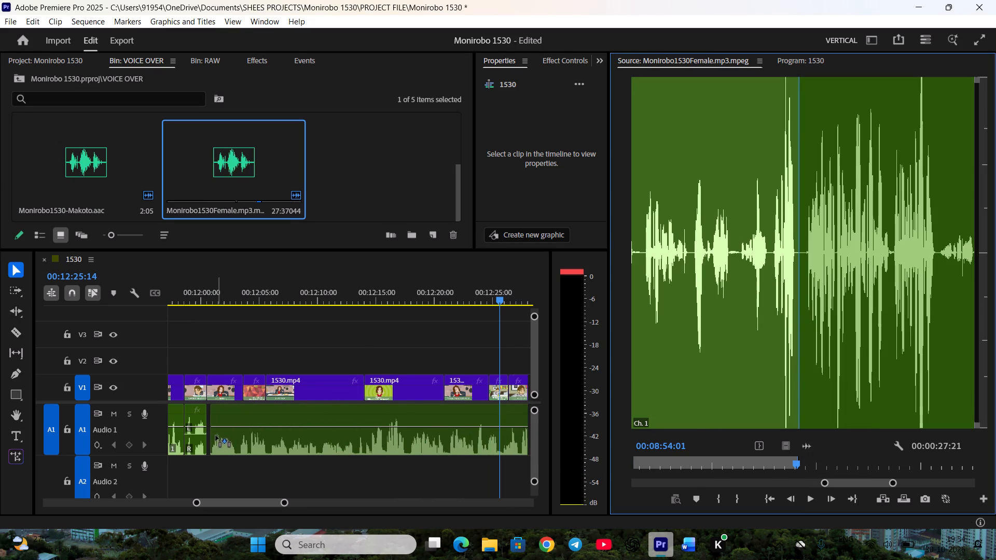
drag(216, 436, 210, 436)
click(210, 440)
click(214, 438)
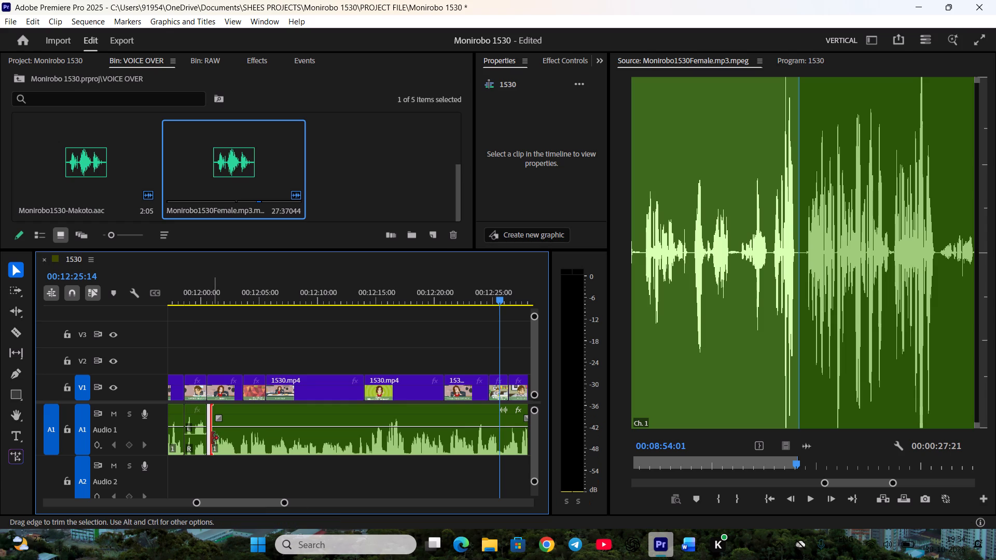
click(228, 460)
click(207, 286)
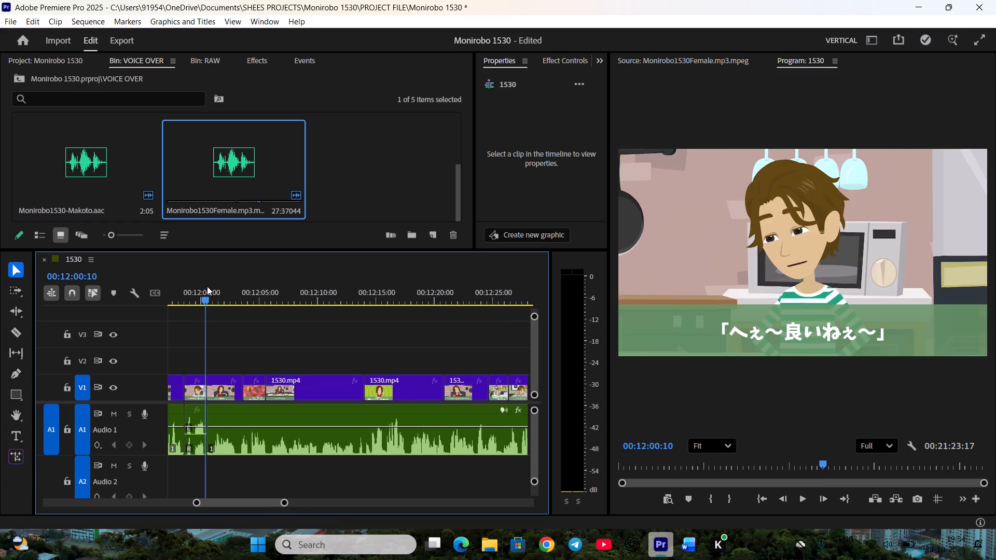
key(space)
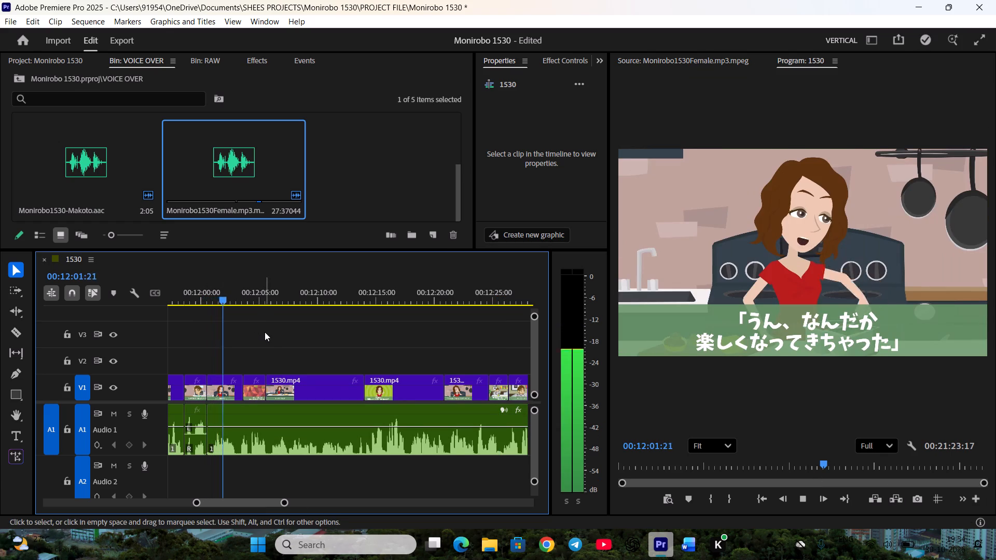
key(space)
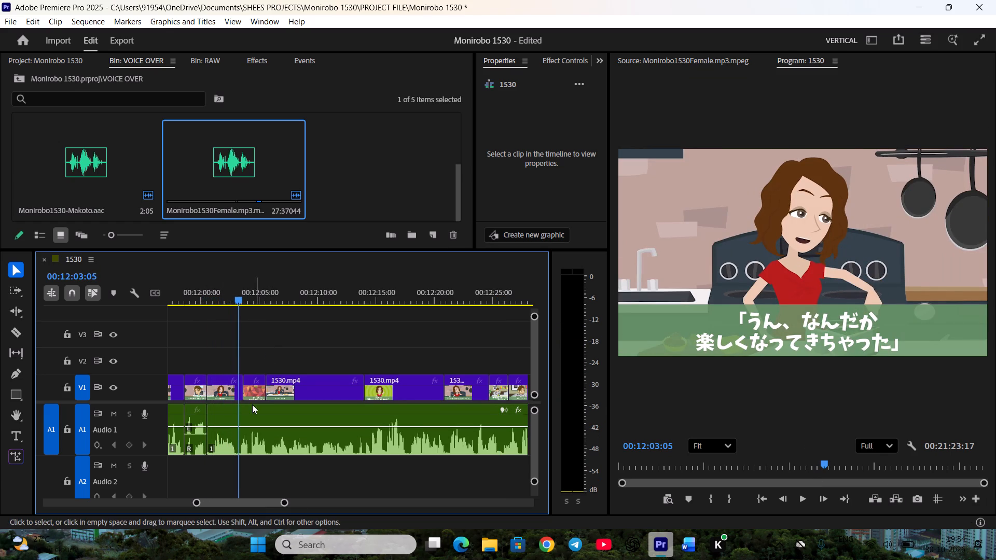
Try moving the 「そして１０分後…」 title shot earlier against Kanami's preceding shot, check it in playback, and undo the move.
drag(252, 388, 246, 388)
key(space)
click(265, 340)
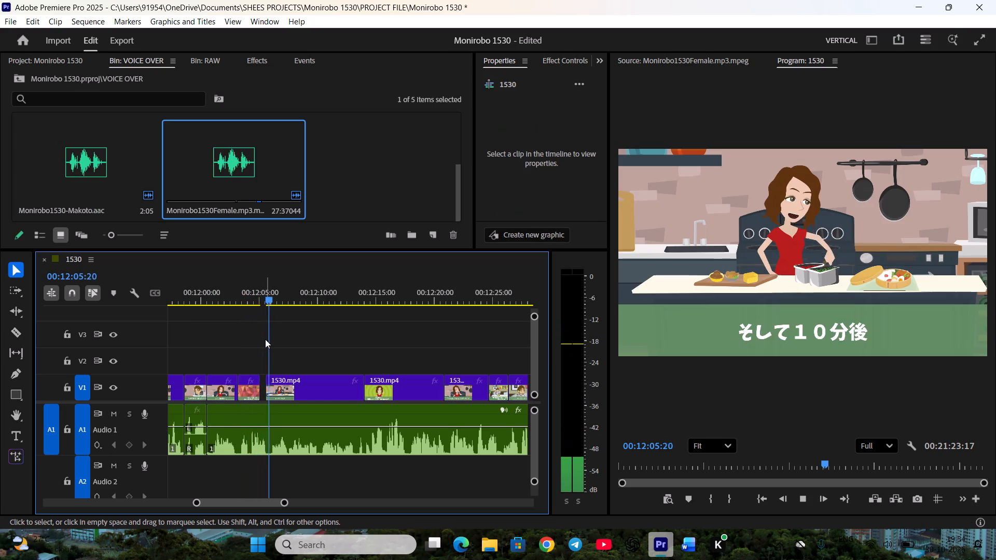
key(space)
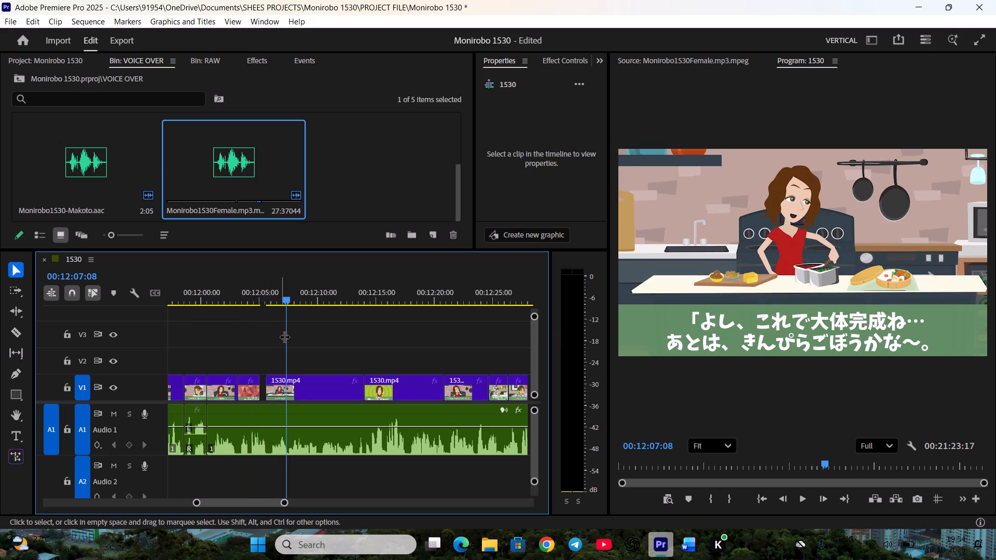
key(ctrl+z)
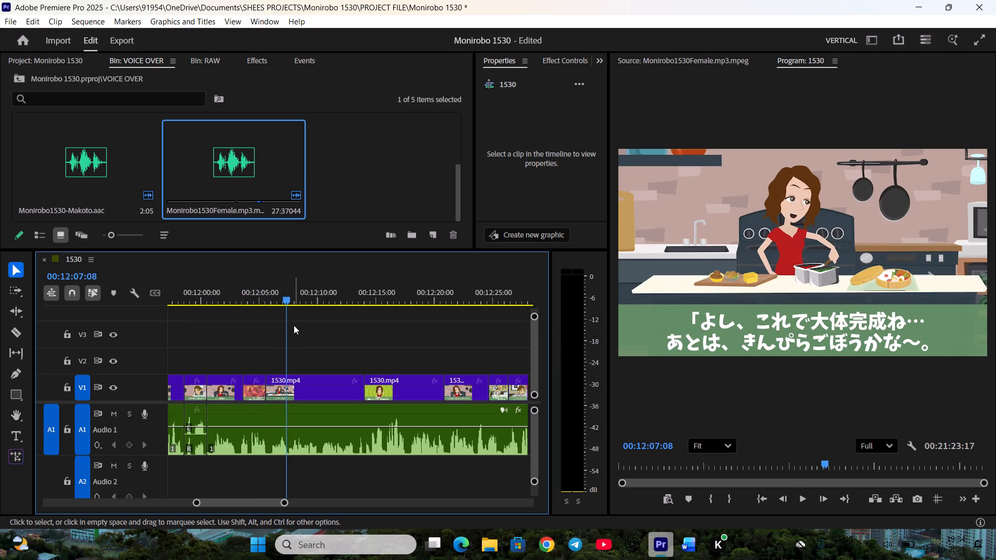
Play back Kanami's 「うん、なんだか楽しくなってきちゃった」 shot and split her audio on A1 at 00:12:05:20.
key(space)
key(space)
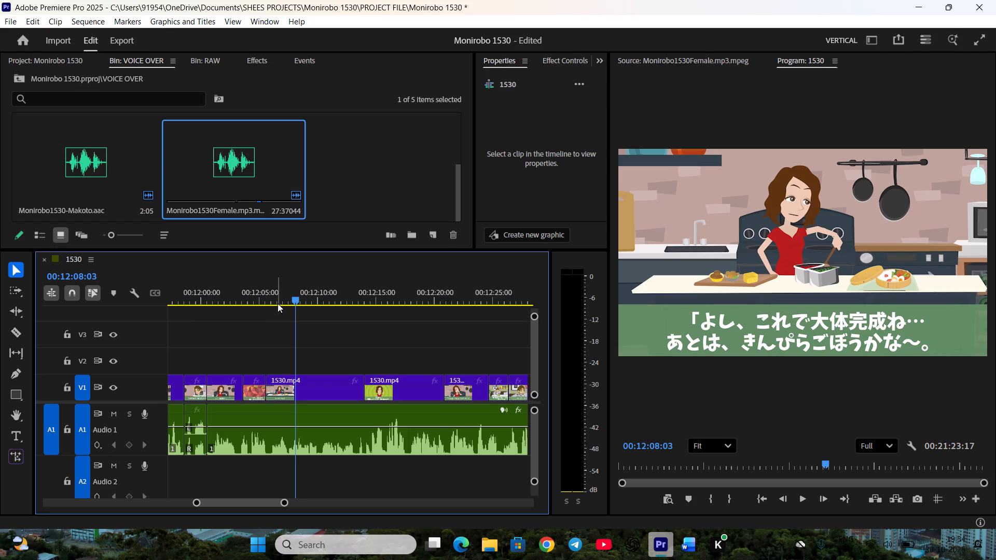
drag(250, 281, 228, 308)
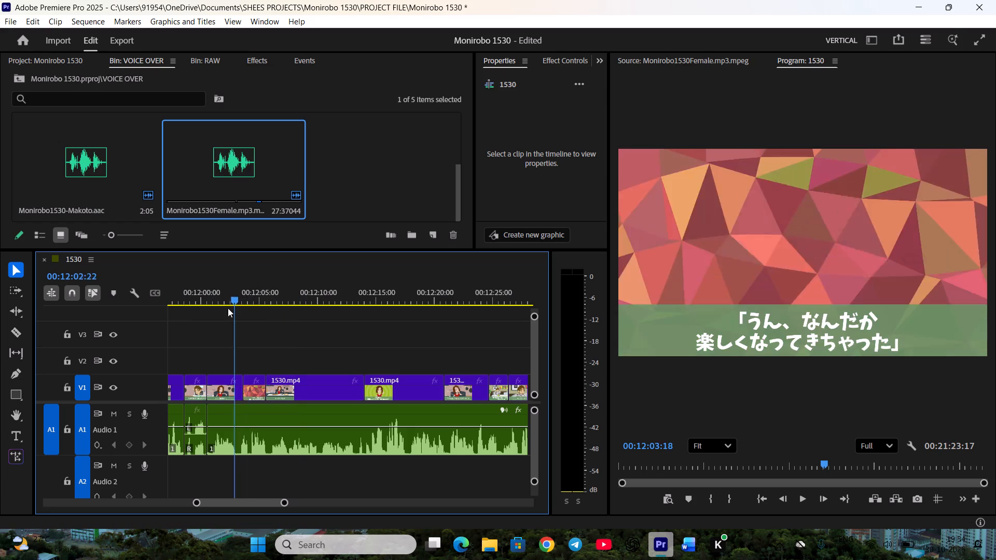
drag(228, 308, 210, 317)
key(space)
key(equal)
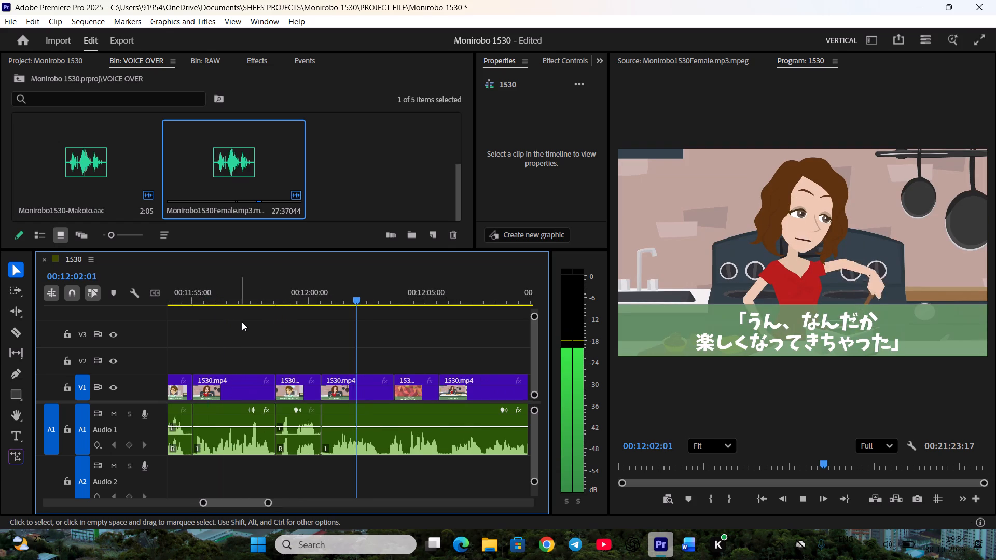
scroll(325, 338, down, 4)
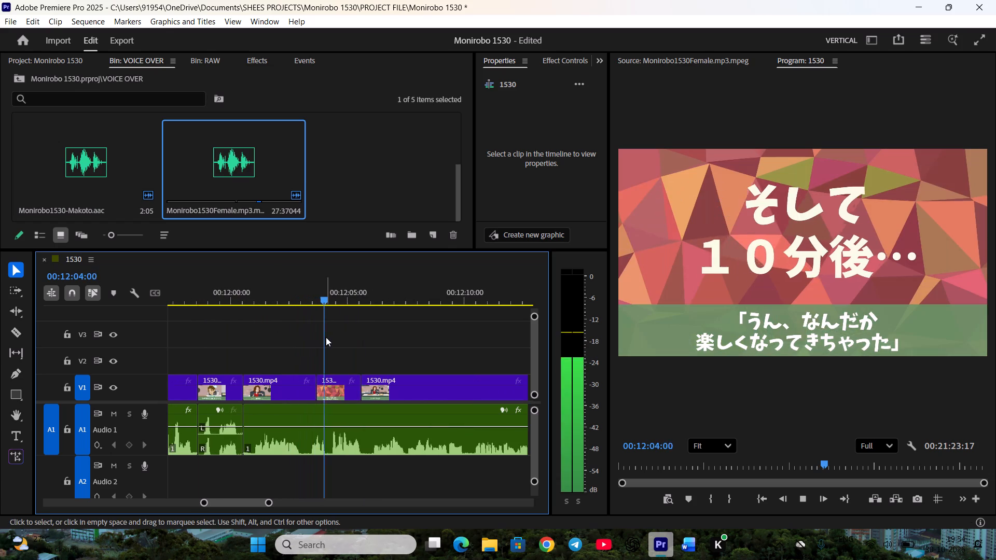
key(space)
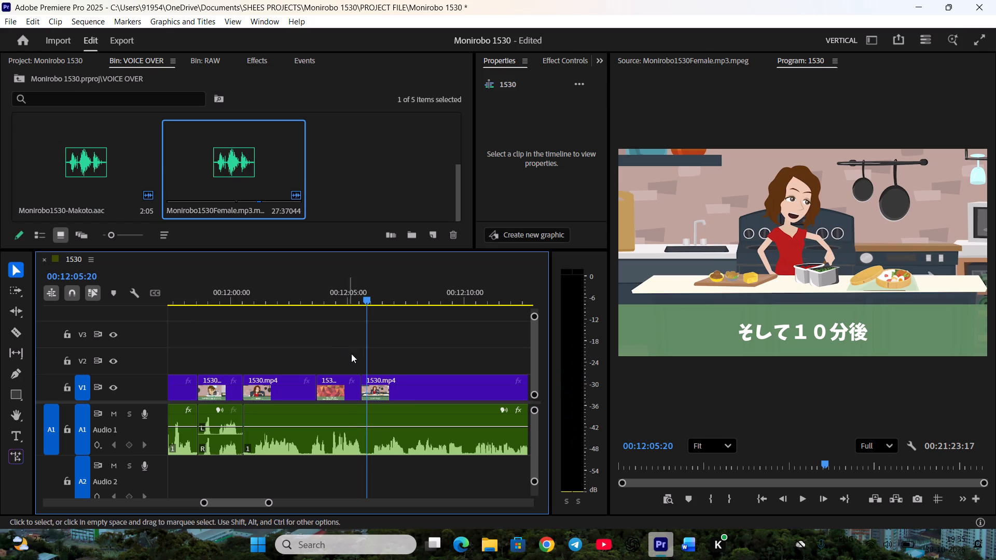
click(407, 442)
key(c)
scroll(393, 478, down, 5)
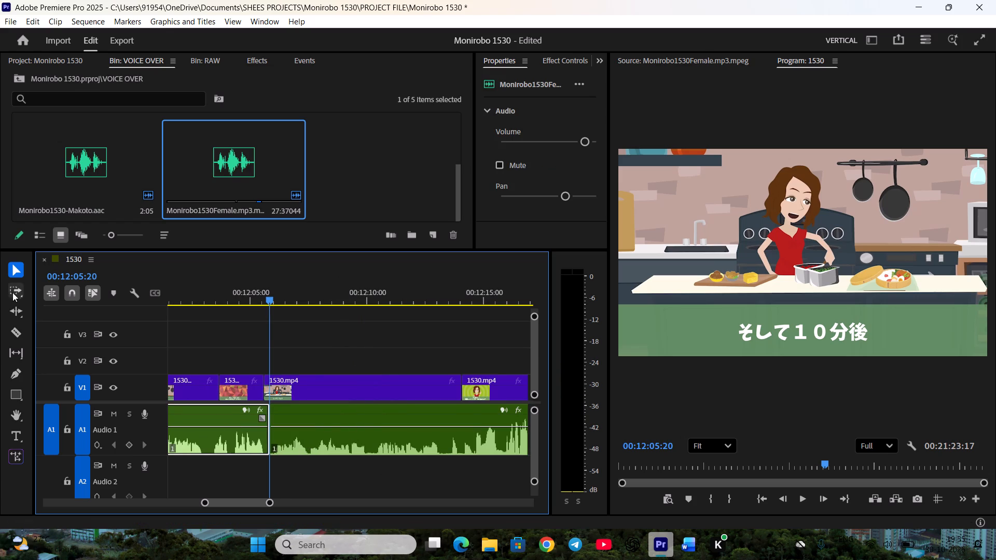
Shift all clips from the 「そして１０分後…」 title shot onward 00:00:02:05 later on the timeline.
click(13, 290)
click(251, 385)
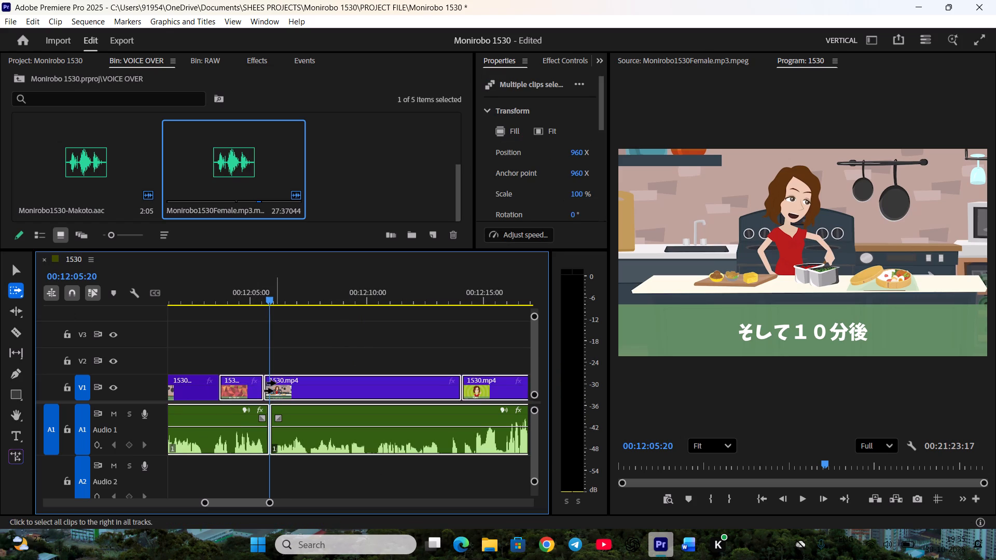
drag(263, 382, 315, 382)
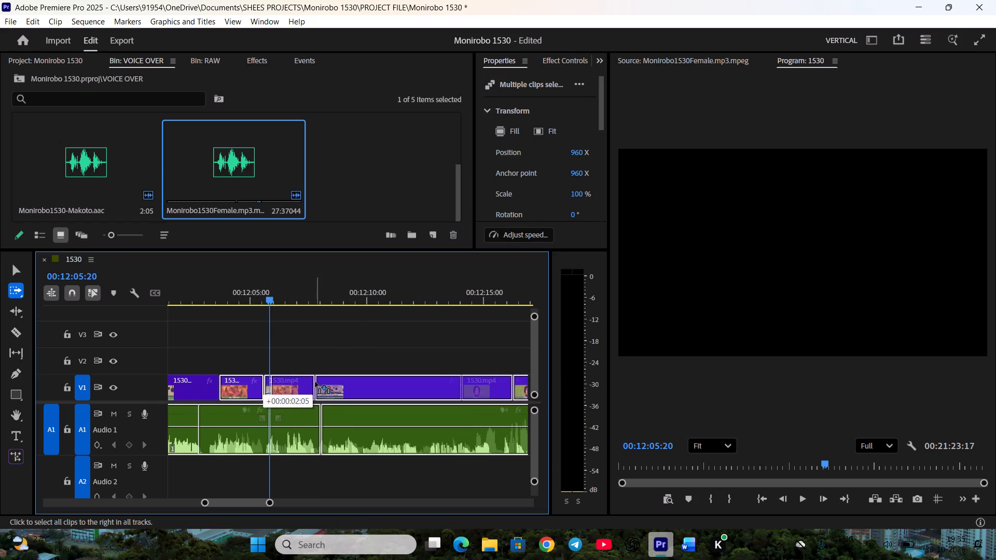
key(v)
click(327, 335)
scroll(364, 351, up, 6)
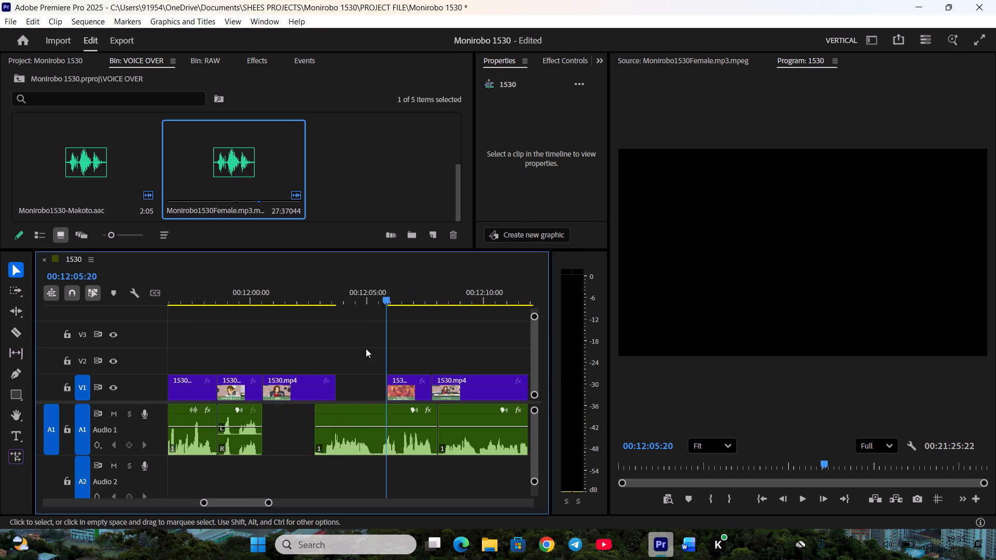
Move the first part of Kanami's split audio back to Makoto's audio, remove its start before 00:12:01:00, and close the gap.
drag(360, 442, 310, 444)
click(334, 480)
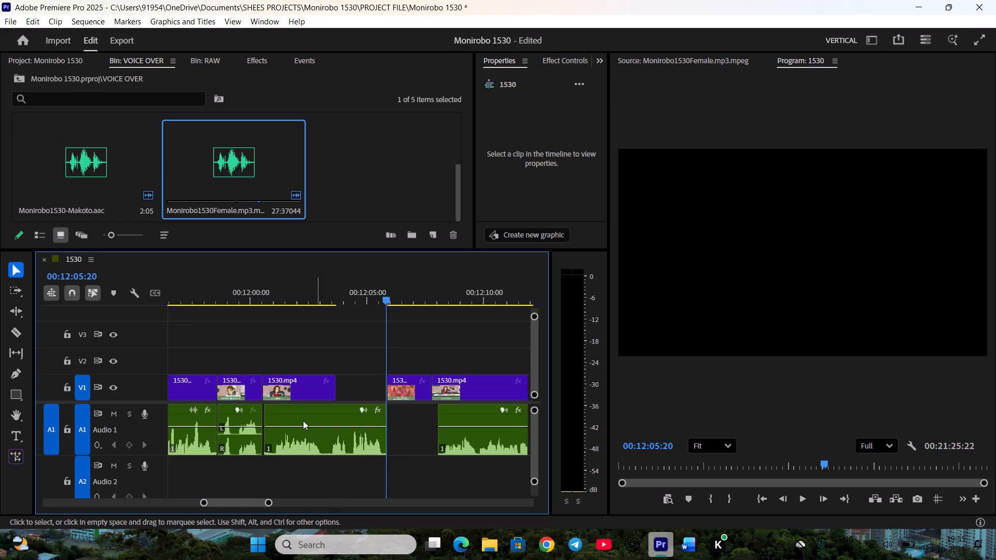
drag(284, 296, 275, 302)
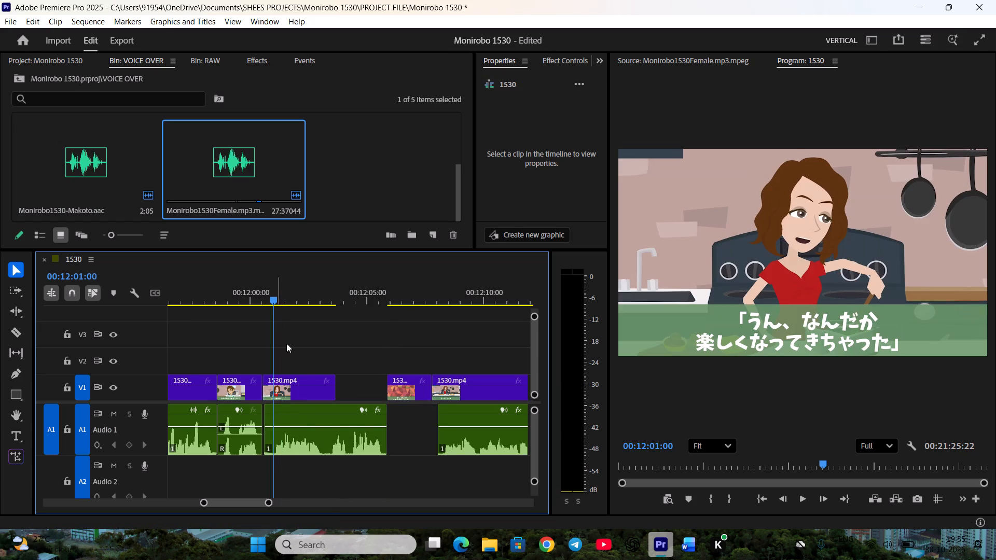
click(312, 438)
key(c)
key(BackSpace)
drag(315, 439, 314, 439)
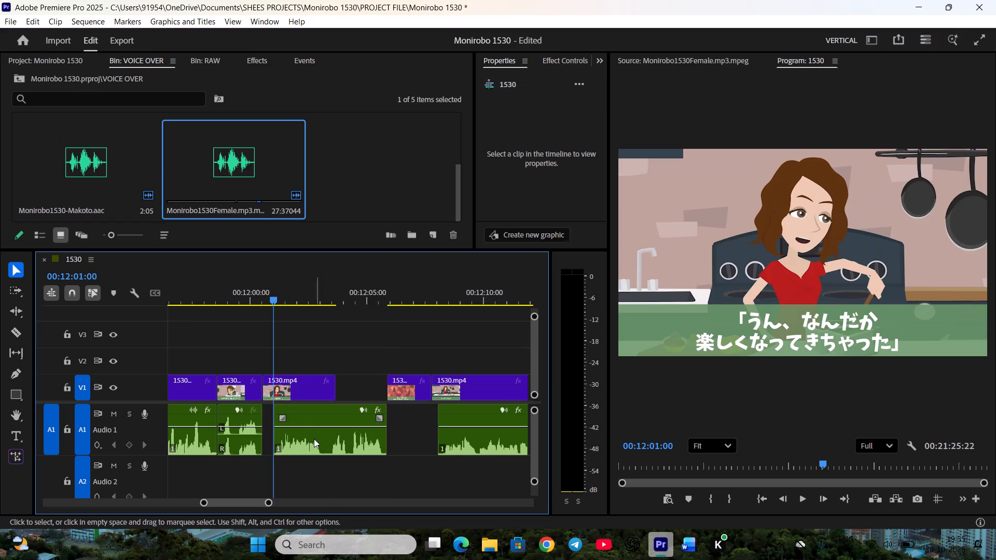
drag(314, 439, 308, 439)
click(351, 485)
Split Kanami's first audio part at 00:12:02:16 and 00:12:02:21 and delete the pause between the cuts.
drag(315, 293, 310, 301)
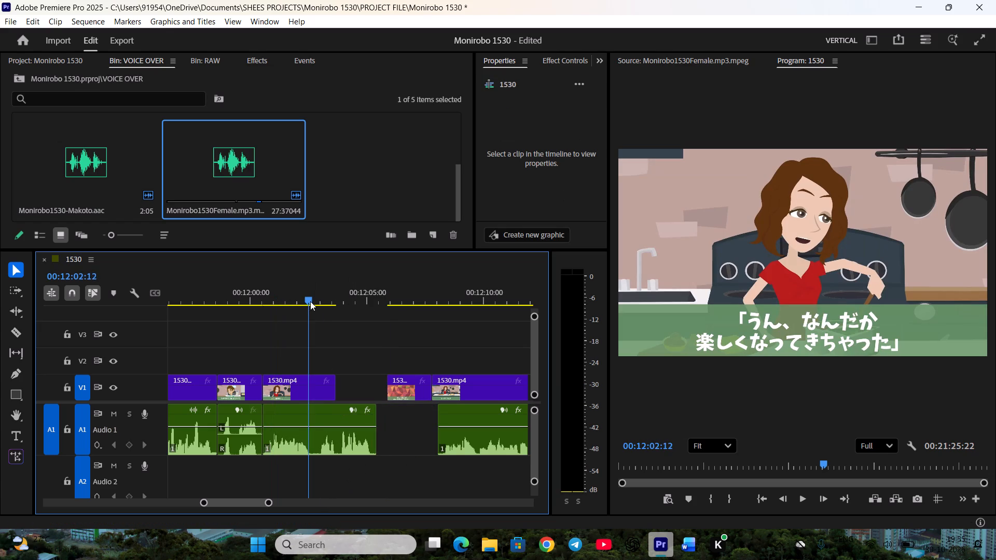
drag(310, 301, 314, 303)
click(328, 441)
key(c)
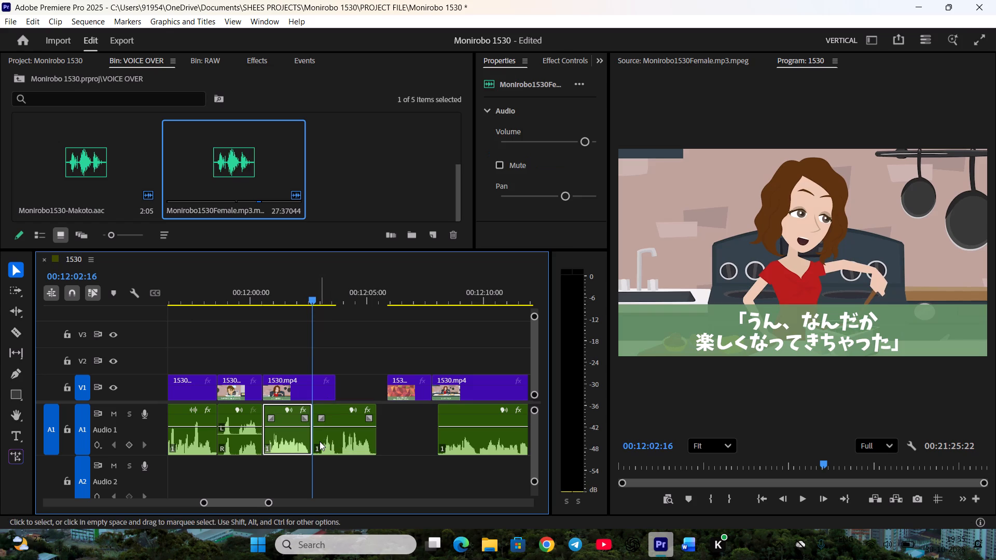
drag(322, 299, 316, 301)
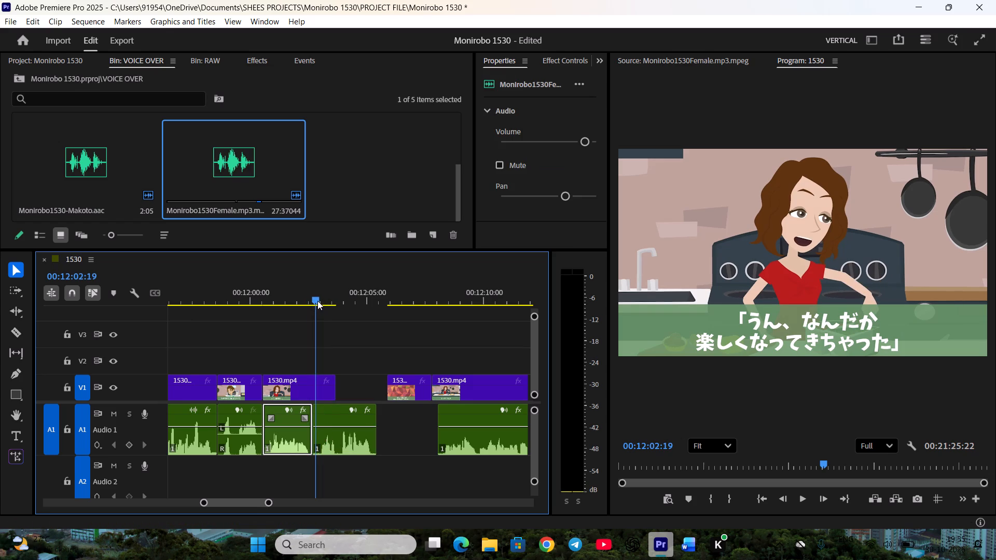
key(equal)
scroll(655, 473, down, 2)
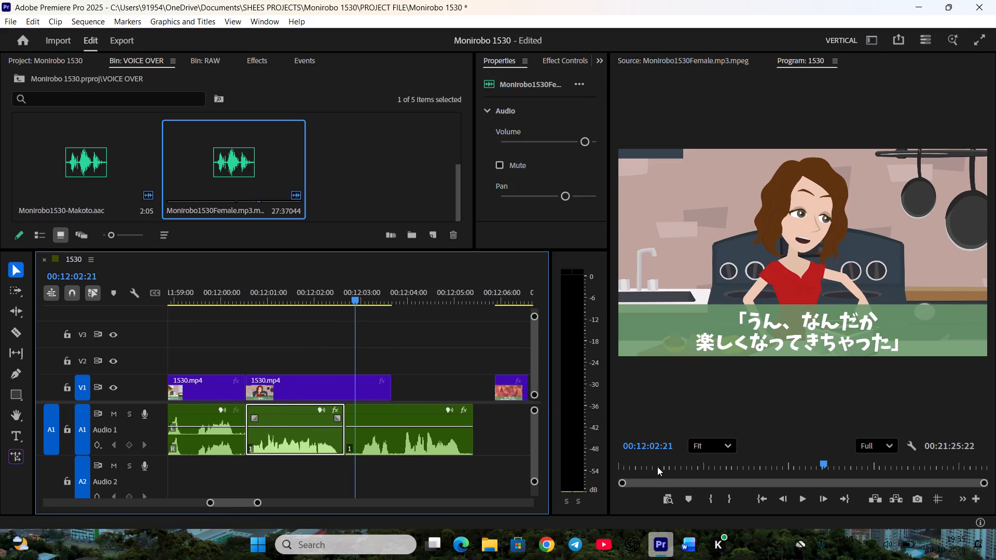
click(409, 445)
key(c)
key(BackSpace)
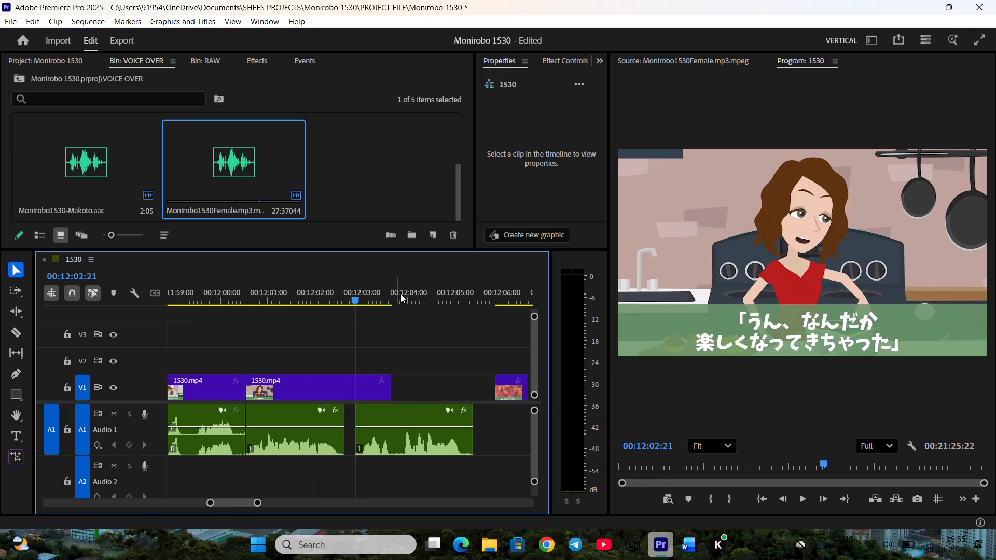
Split the remaining audio of that part at 00:12:03:17 and 00:12:03:20 and delete the short piece between the cuts.
drag(400, 294, 397, 302)
click(414, 443)
key(c)
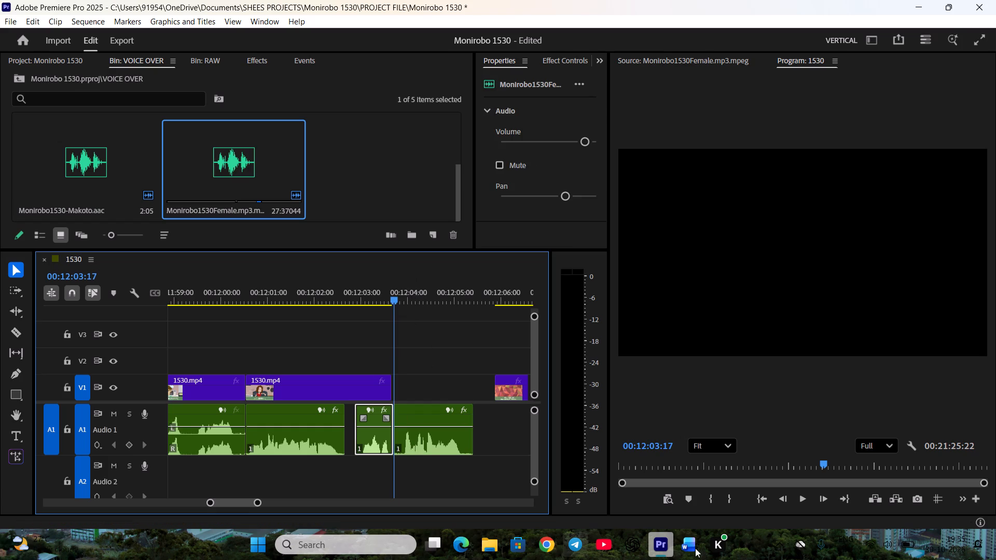
scroll(698, 463, down, 3)
click(430, 453)
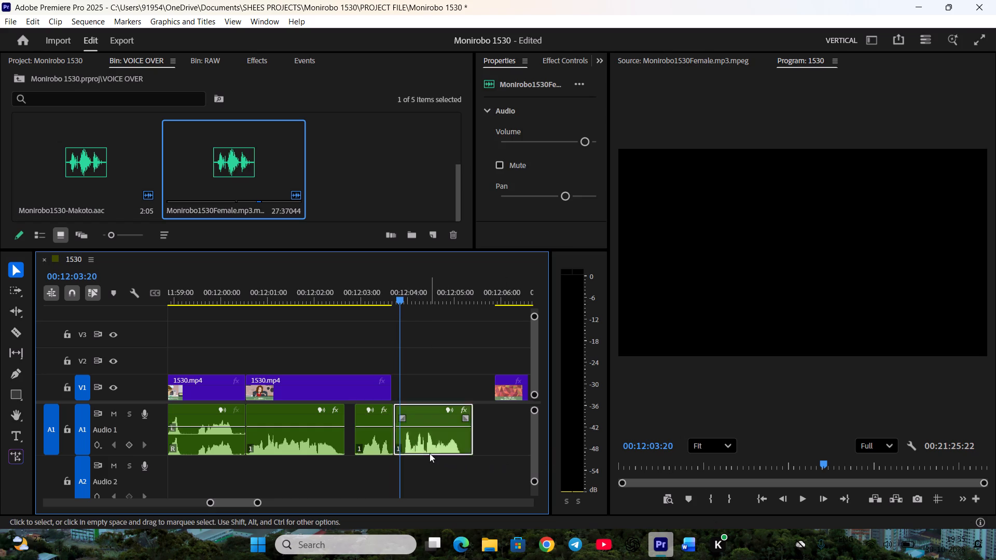
key(c)
key(BackSpace)
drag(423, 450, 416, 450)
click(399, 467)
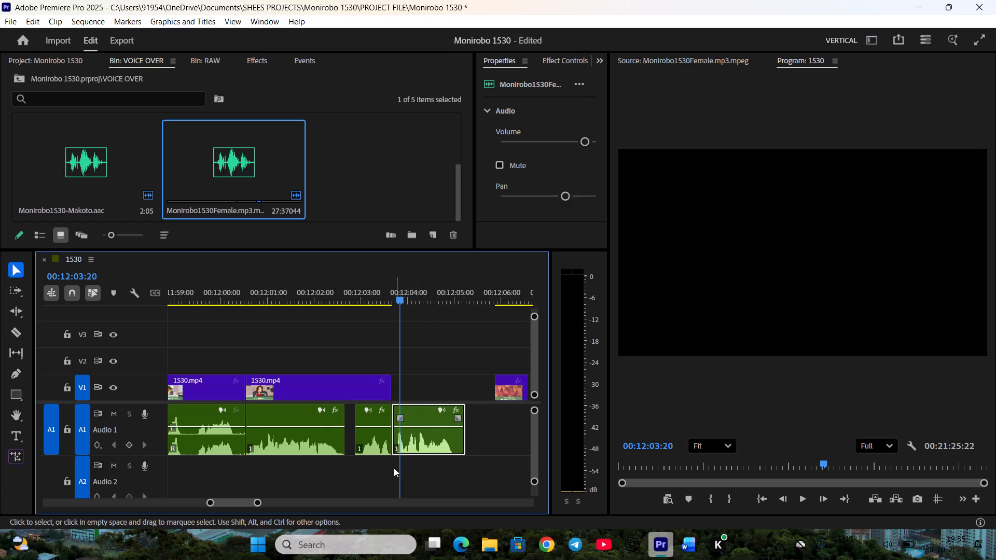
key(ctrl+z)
Close the two gaps between Kanami's three audio pieces and slightly trim the end of the last piece.
drag(419, 449, 418, 449)
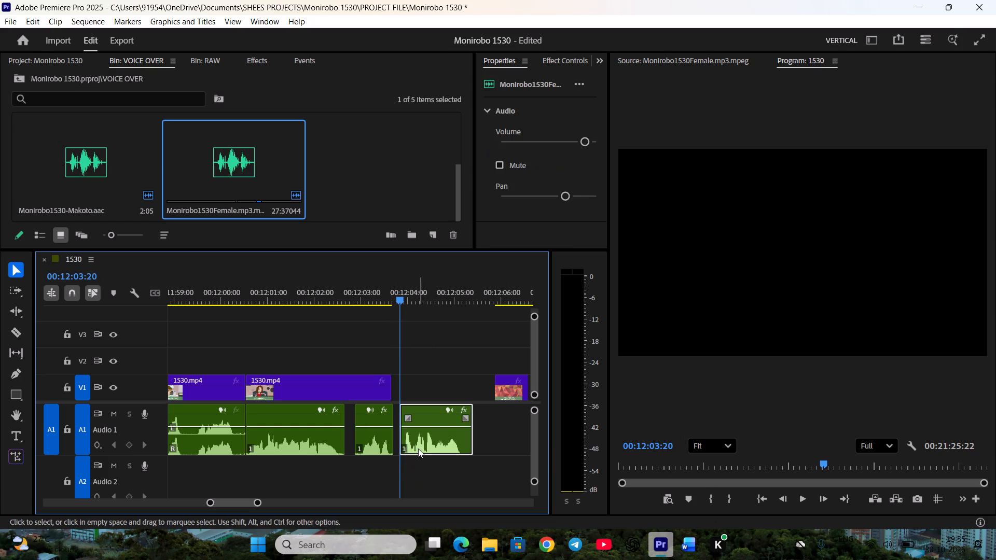
drag(418, 449, 414, 447)
click(429, 470)
drag(384, 467, 414, 451)
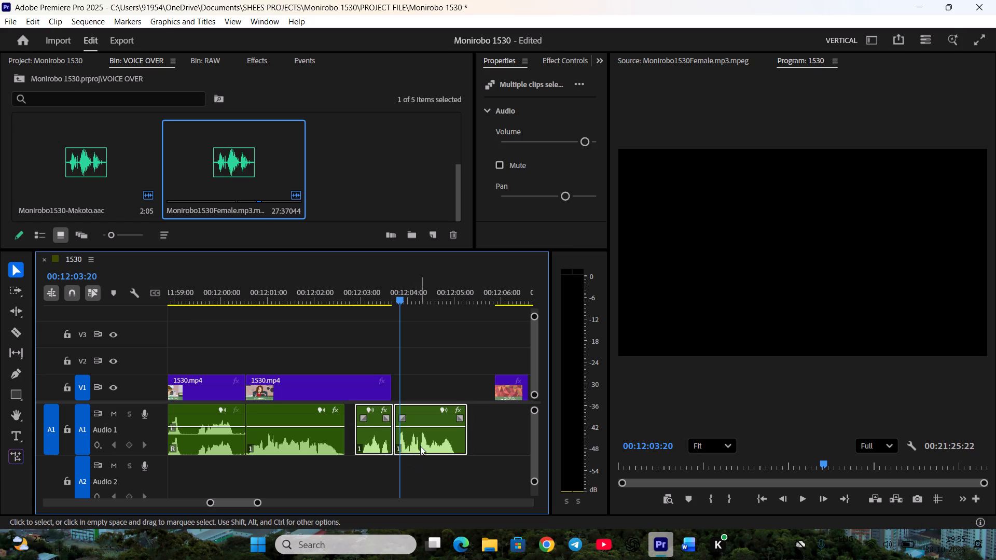
drag(420, 446, 412, 444)
click(423, 461)
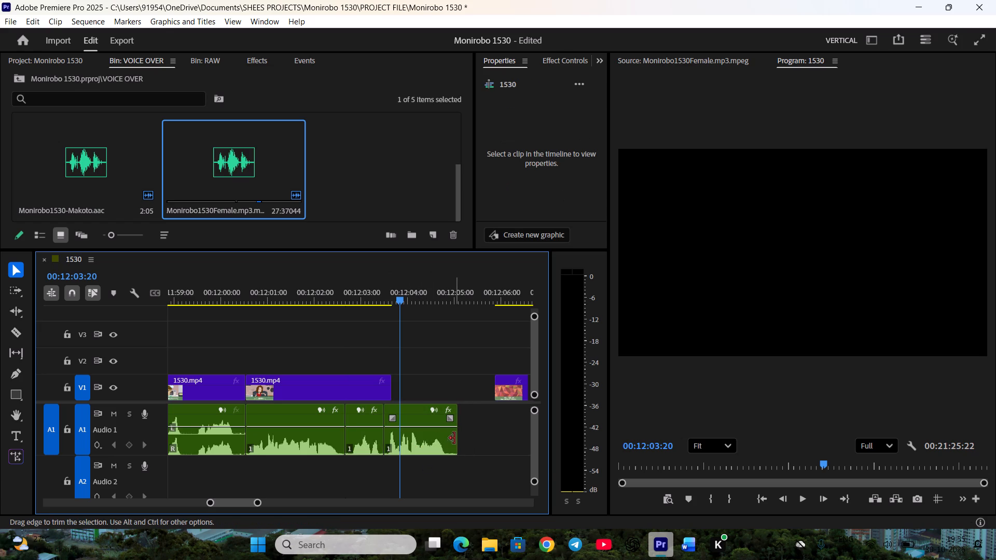
drag(454, 438, 449, 439)
Nest Kanami's three joined audio pieces on A1 into one sequence, keeping the default name.
drag(321, 467, 442, 440)
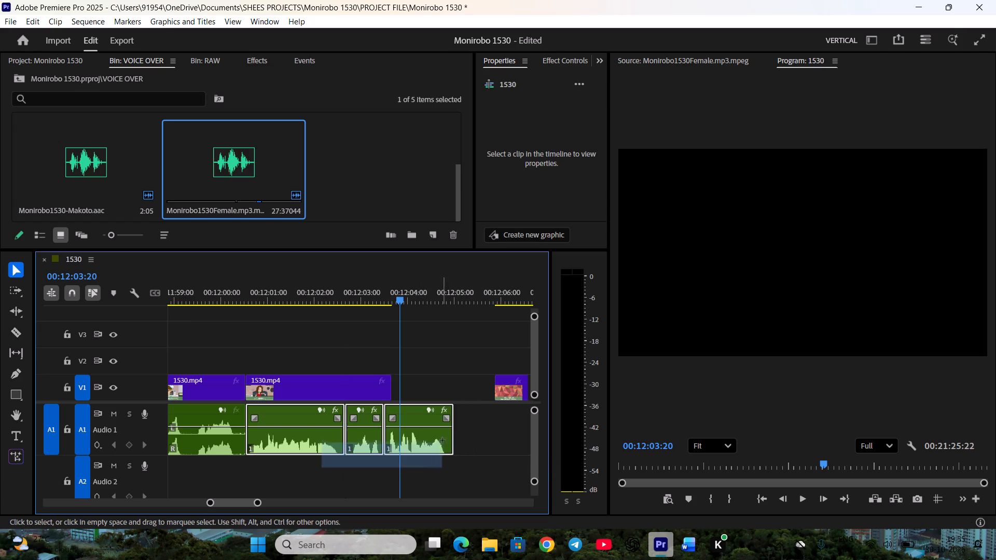
drag(442, 440, 443, 440)
right_click(442, 436)
click(475, 313)
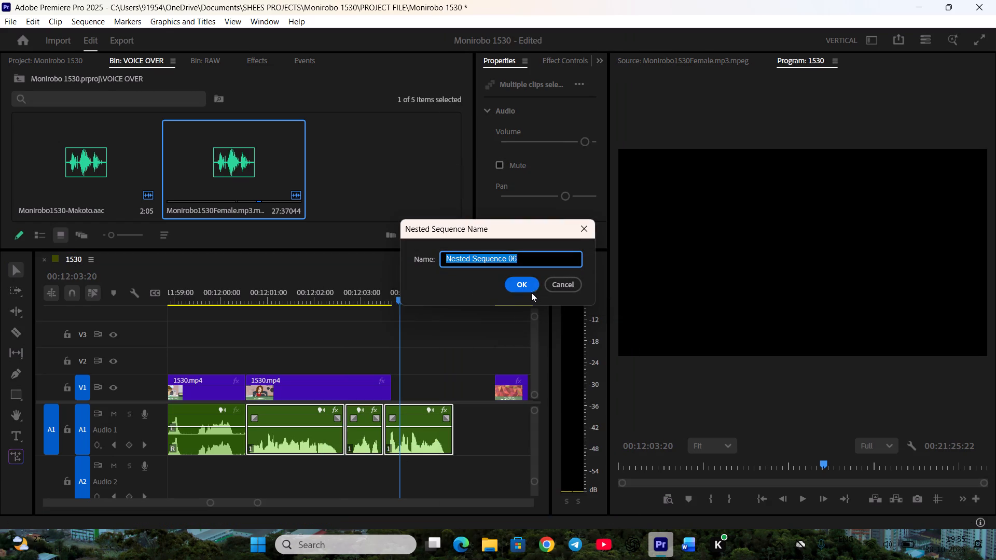
click(519, 286)
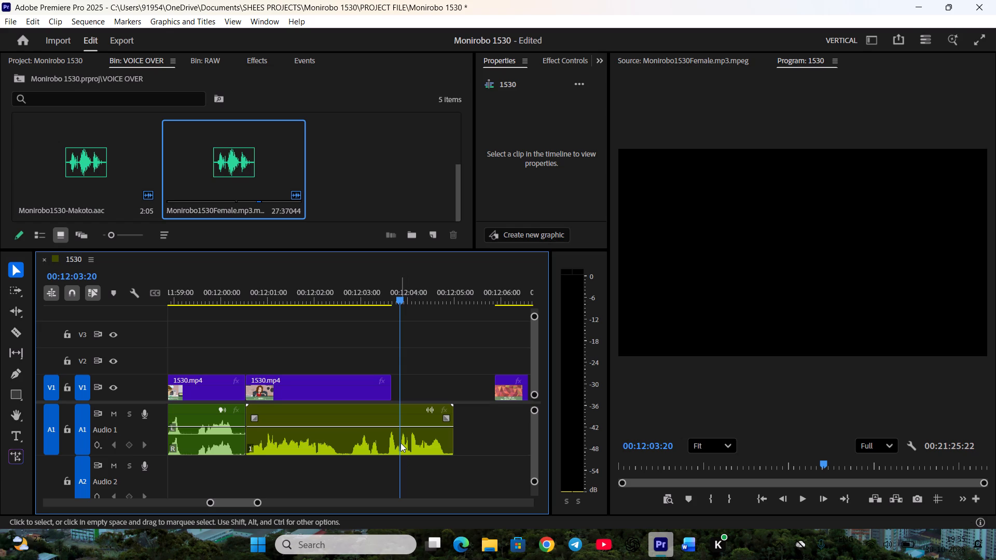
Set the duration of Kanami's 「うん、なんだか楽しくなってきちゃった」 shot to 00:00:04:11 to match the nested audio.
right_click(369, 383)
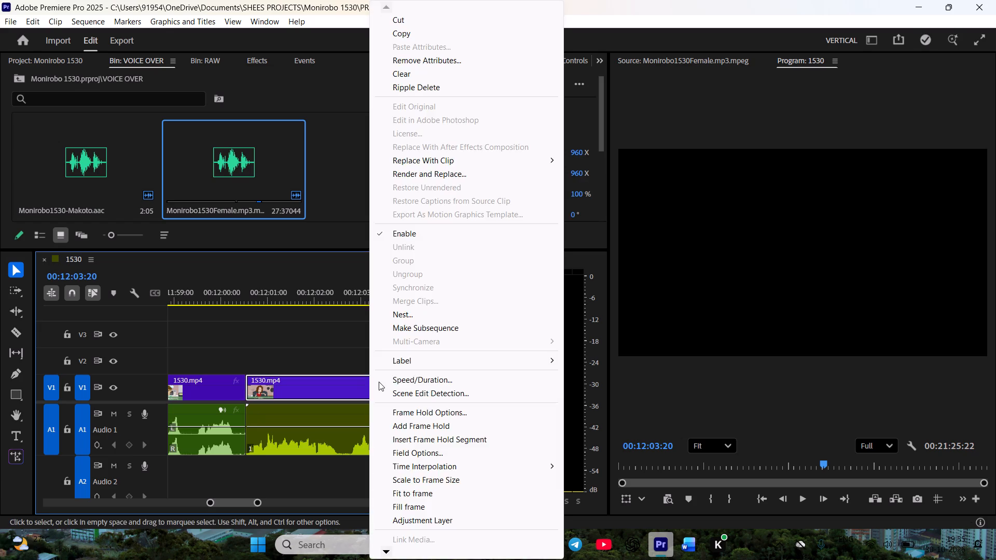
click(407, 376)
click(482, 233)
click(499, 234)
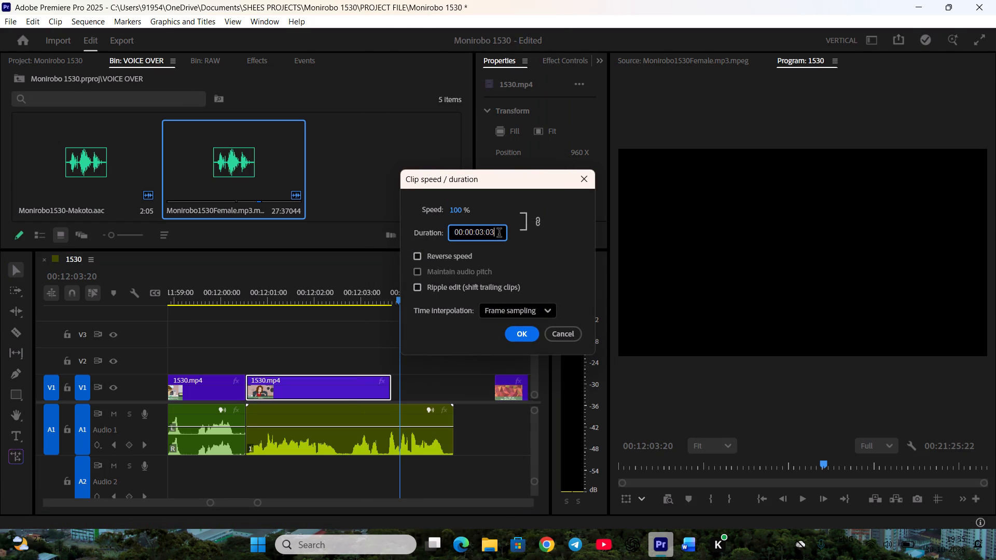
key(BackSpace)
key(BackSpace)
text(11)
key(Left)
key(Left)
key(Left)
key(BackSpace)
key(4)
key(Return)
Ripple delete the gap between Kanami's slowed shot and the 「そして１０分後…」 title shot.
key(space)
scroll(327, 400, down, 5)
key(space)
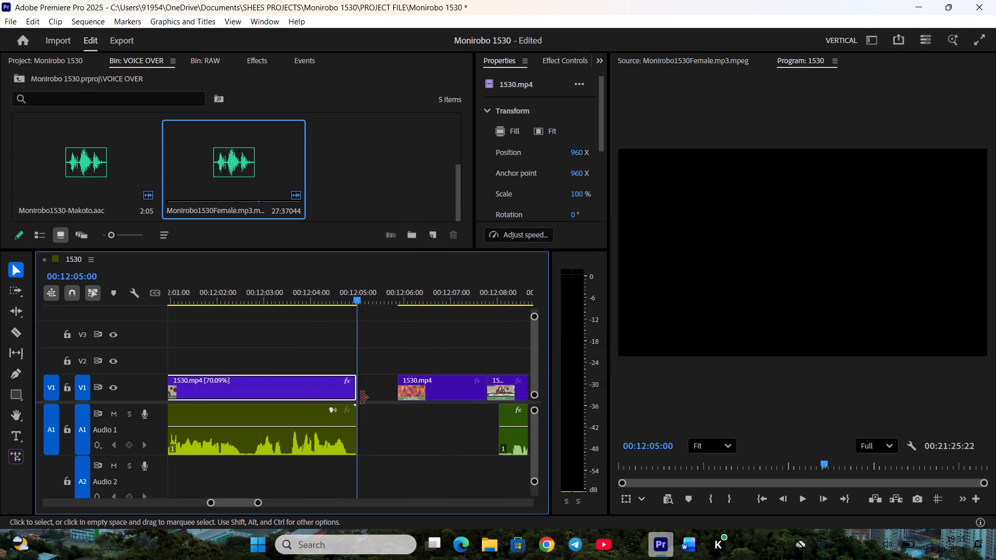
right_click(379, 389)
click(394, 395)
Move the female voice clip on A1 earlier to start with the 「そして１０分後…」 title shot.
scroll(390, 403, down, 4)
key(space)
key(space)
drag(432, 445, 427, 445)
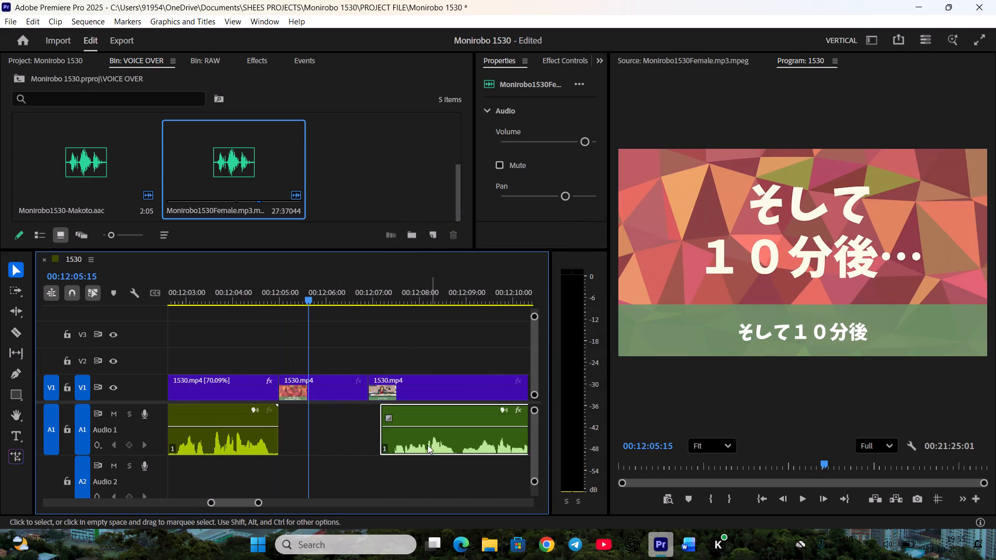
drag(427, 445, 334, 444)
click(357, 462)
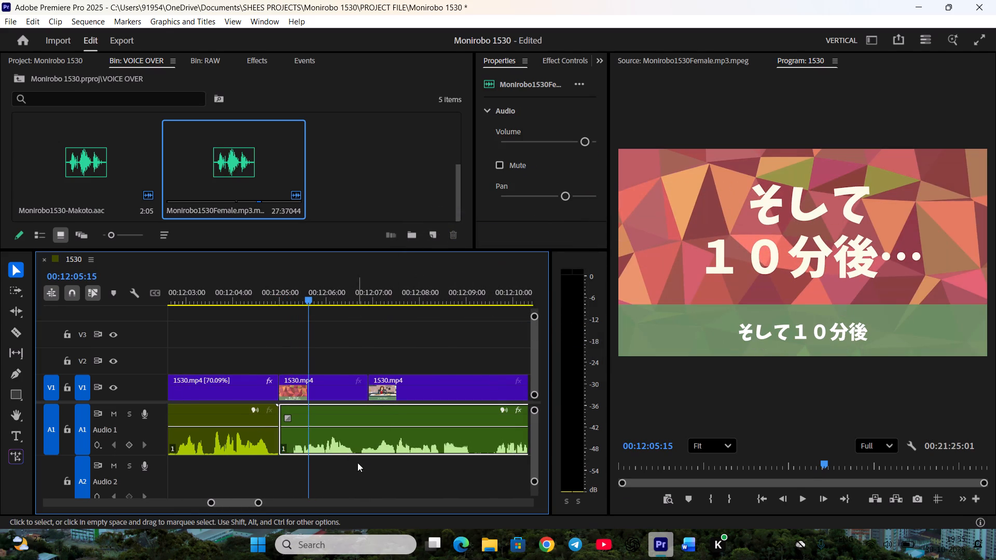
Play the title shot against its voice line and trim the shot's end to 00:12:06:13.
key(space)
key(space)
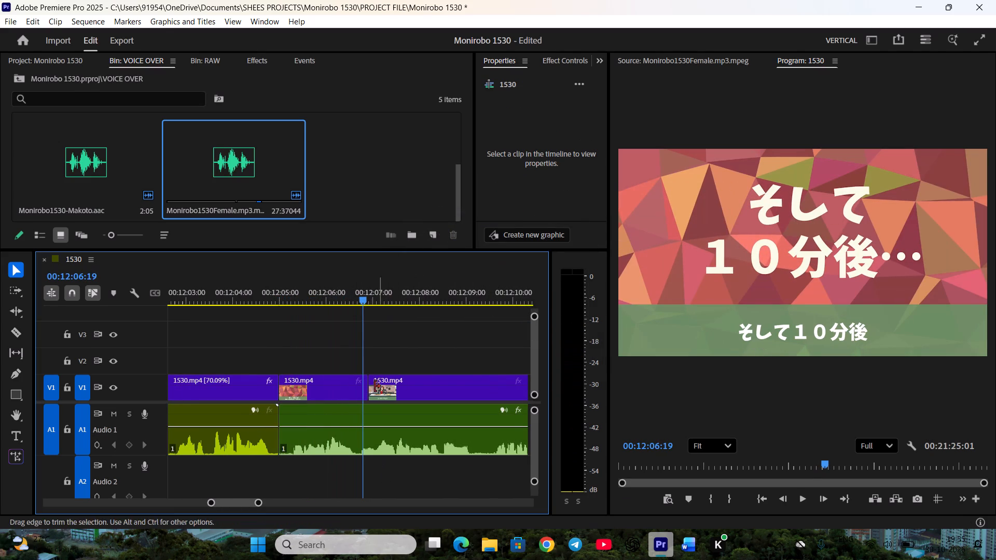
drag(367, 298, 362, 302)
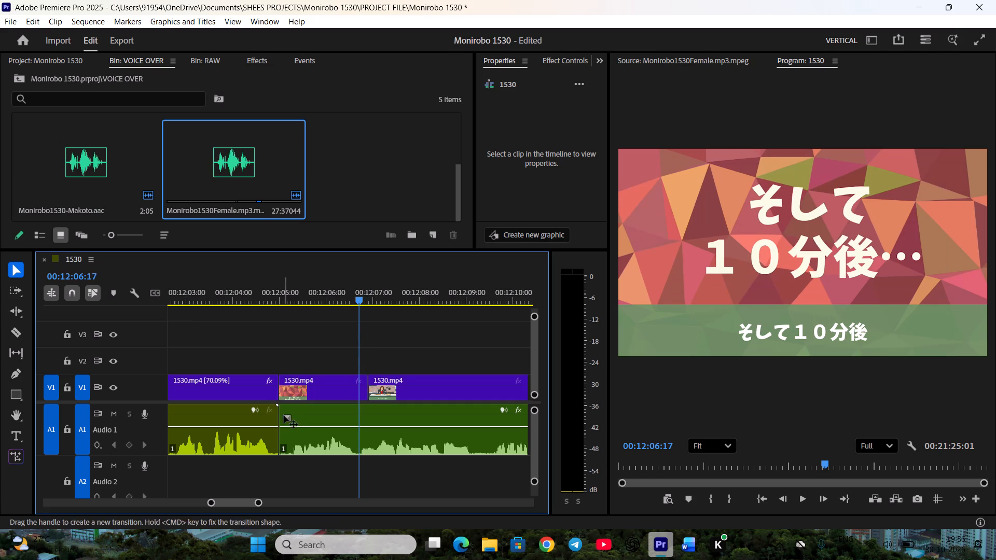
drag(283, 437, 288, 437)
drag(304, 445, 298, 444)
click(352, 487)
click(278, 298)
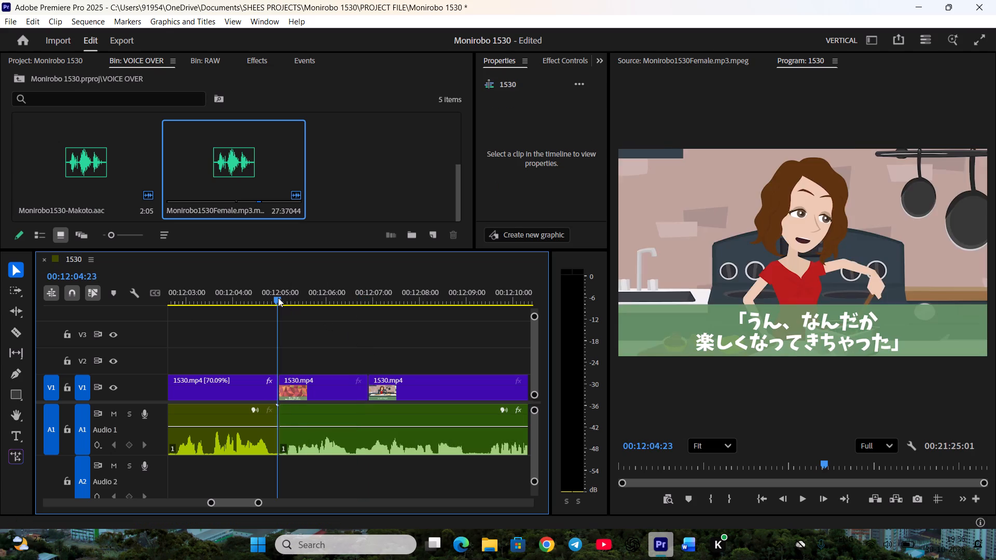
key(space)
key(space)
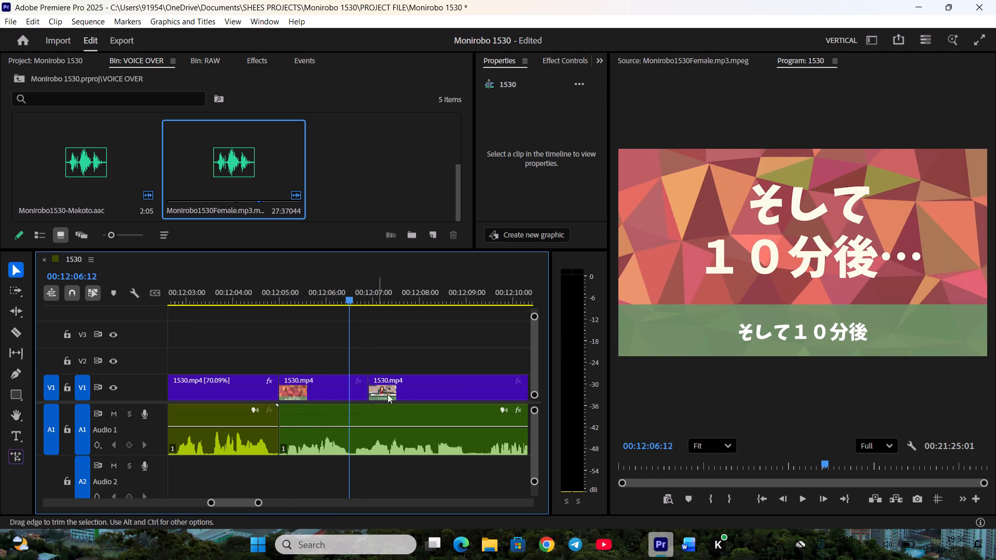
scroll(706, 462, down, 1)
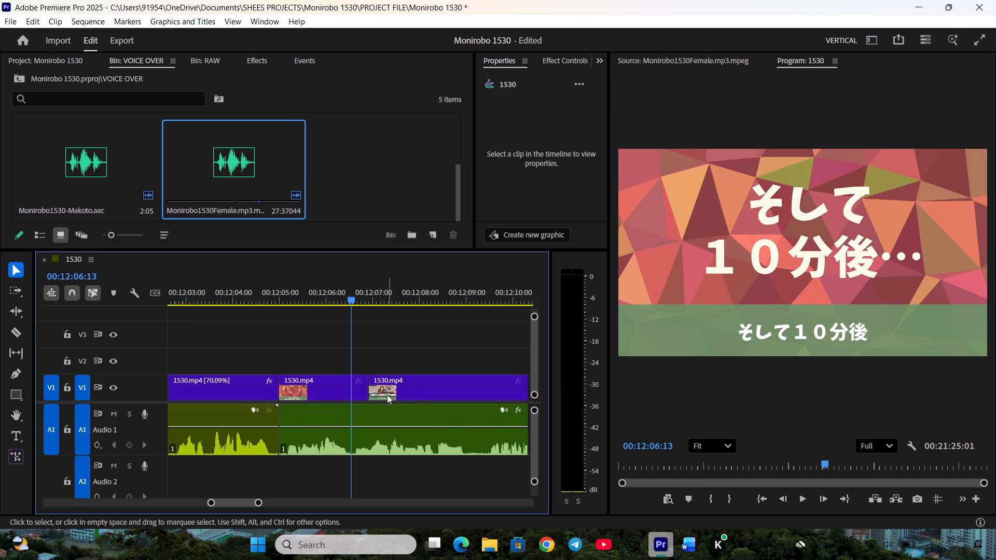
drag(367, 393, 350, 391)
Split the female voice clip on A1 at 00:12:06:13, where the title line ends.
click(382, 449)
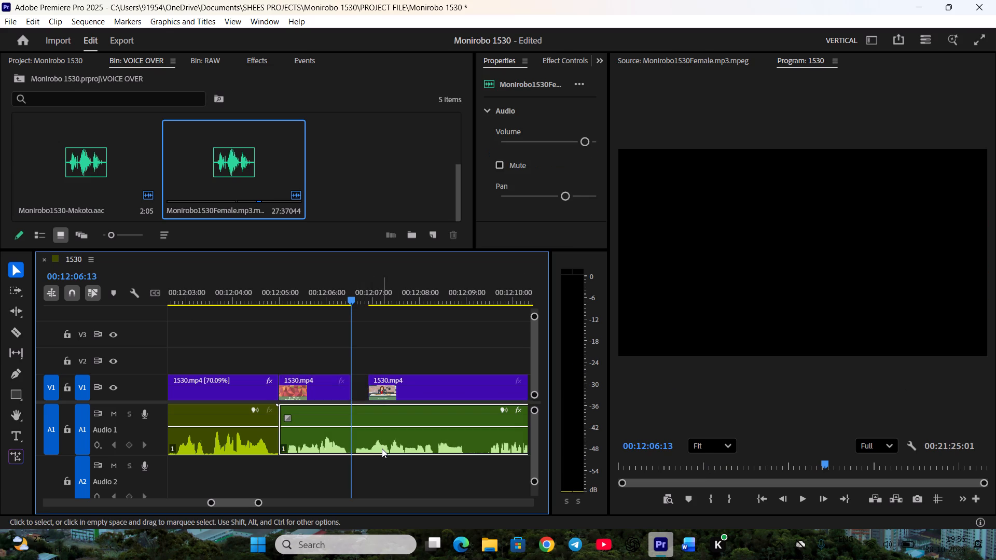
key(c)
click(379, 469)
Move the 「よし、これで大体完成ね…」 kitchen shot earlier to butt against the end of the title shot.
drag(406, 399, 396, 398)
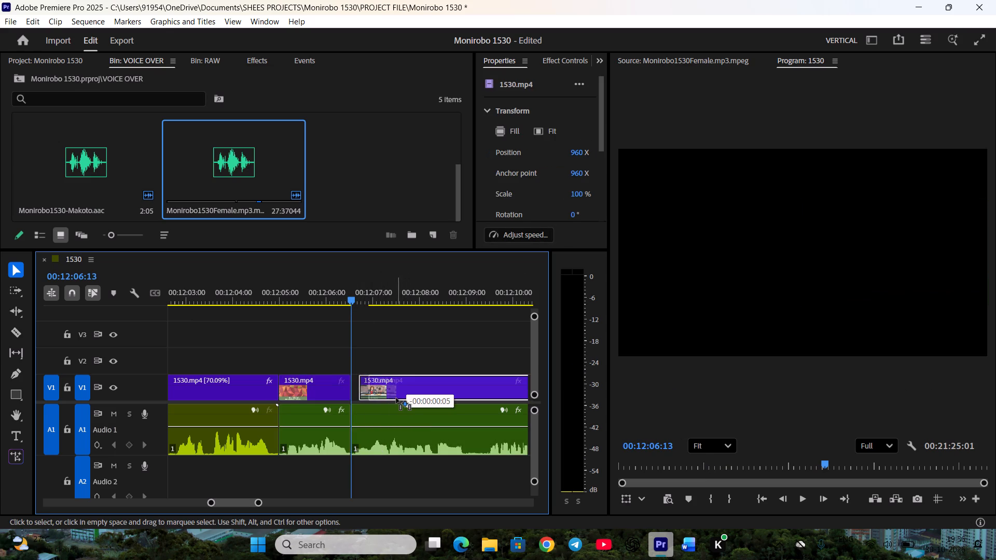
drag(396, 398, 392, 399)
click(384, 343)
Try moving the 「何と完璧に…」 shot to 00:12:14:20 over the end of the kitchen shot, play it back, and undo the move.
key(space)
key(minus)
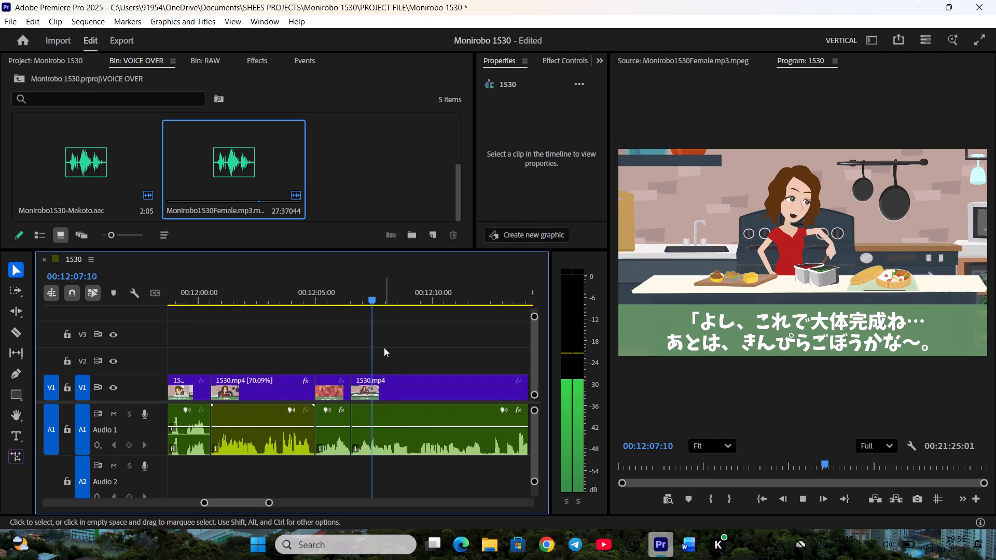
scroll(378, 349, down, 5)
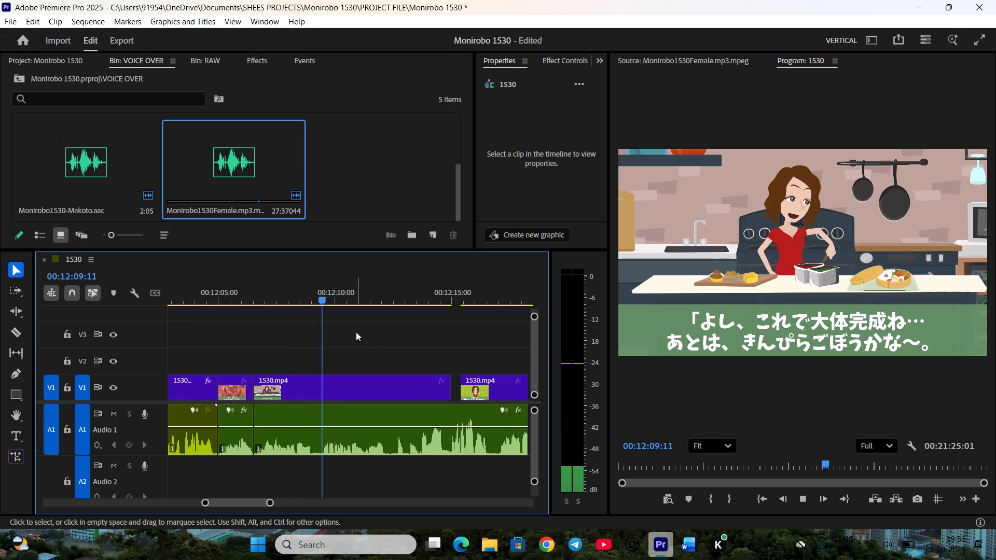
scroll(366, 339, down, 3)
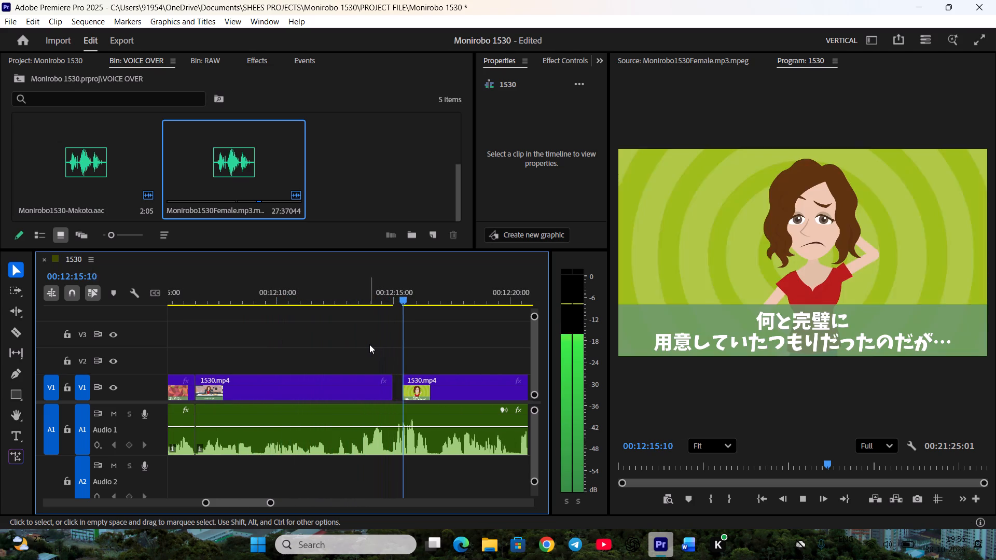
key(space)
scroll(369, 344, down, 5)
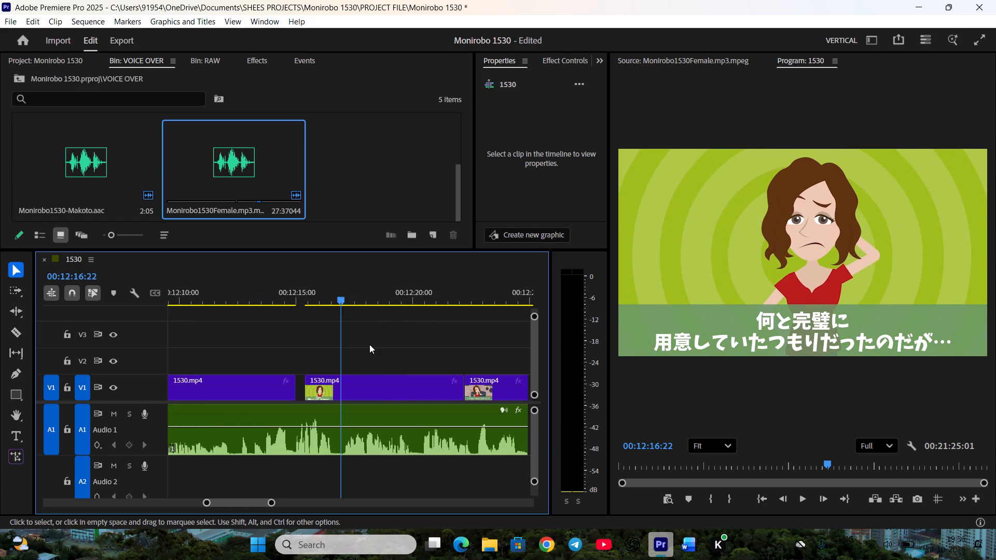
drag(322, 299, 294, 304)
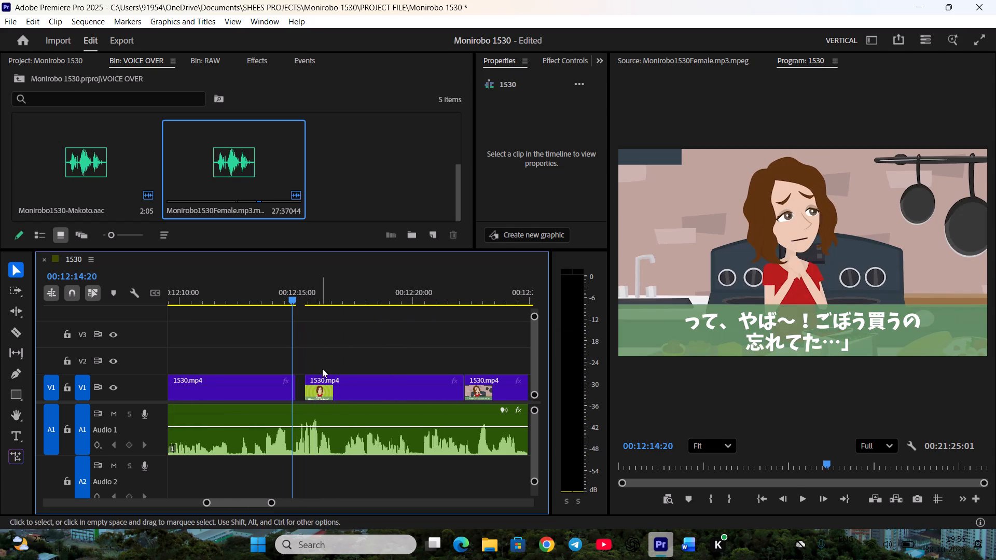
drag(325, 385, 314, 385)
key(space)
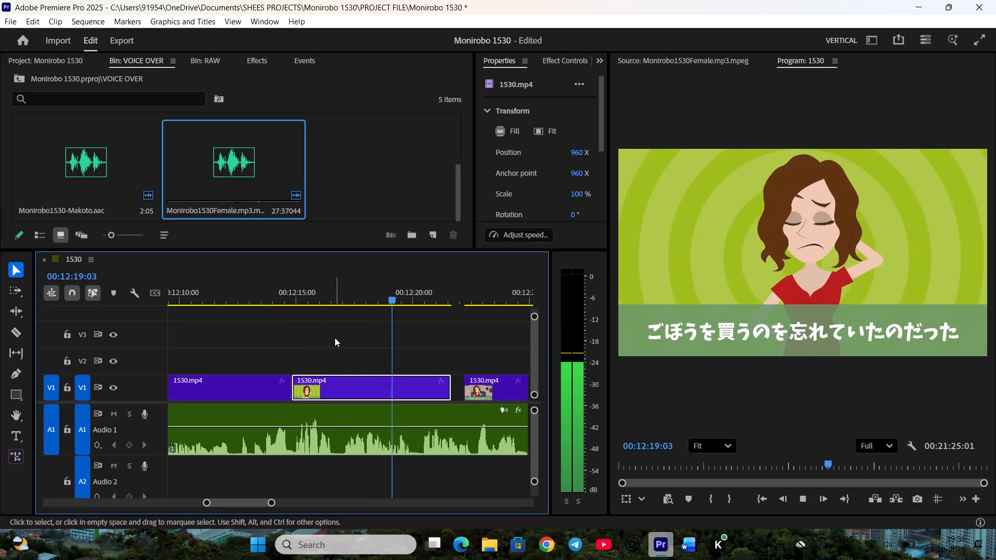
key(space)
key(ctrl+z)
Split the female voice clip on A1 at 00:12:16:18, where Kanami's burdock line ends.
scroll(310, 359, up, 3)
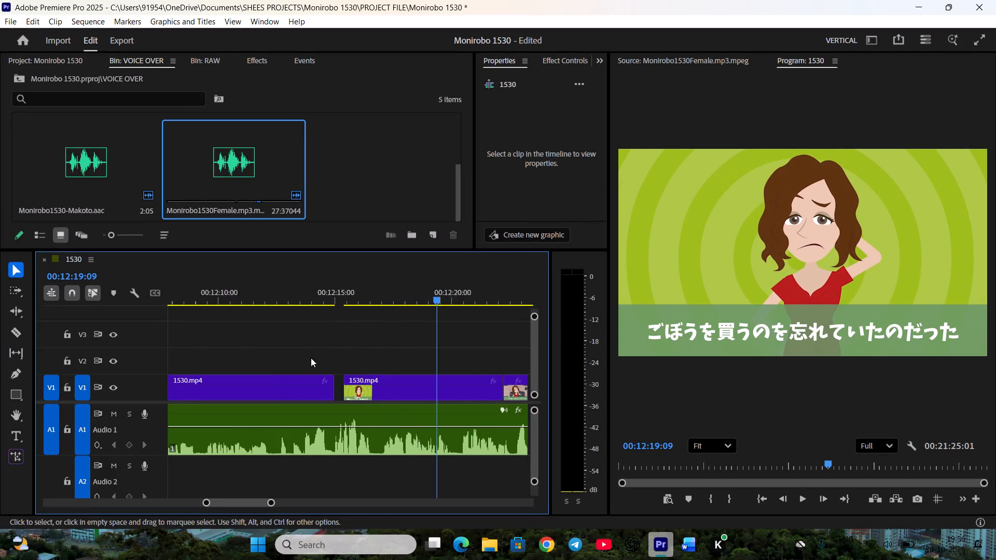
scroll(370, 347, up, 2)
drag(435, 295, 435, 305)
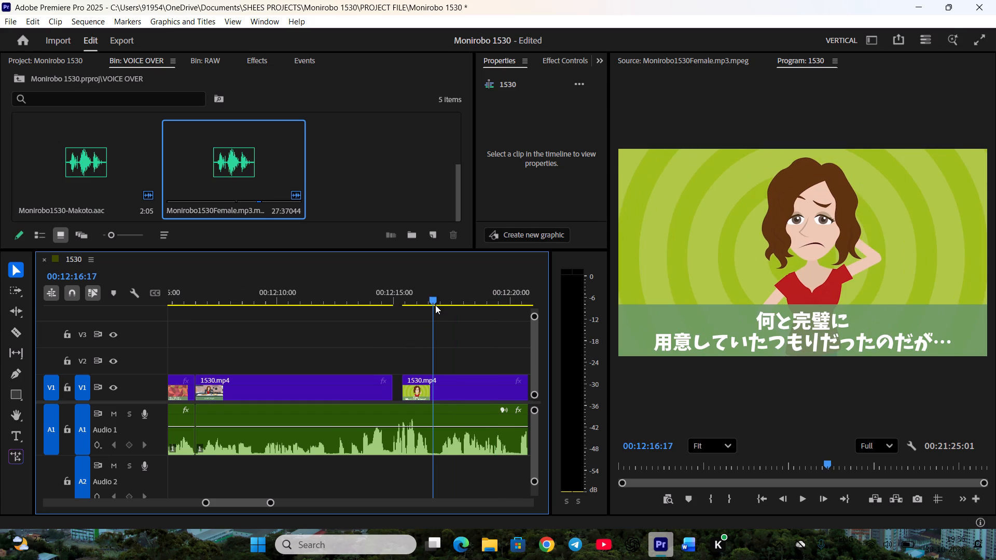
drag(435, 305, 436, 306)
click(465, 449)
key(c)
Shift the 「何と完璧に…」 shot, the voice clip after the cut and everything following about 3 seconds later.
scroll(457, 465, down, 4)
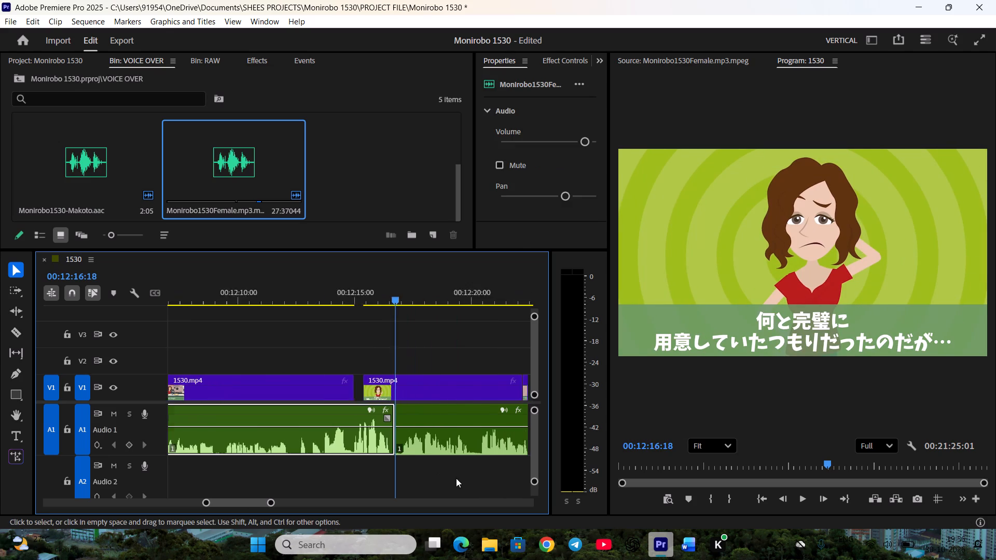
scroll(456, 478, down, 2)
click(13, 287)
drag(381, 399, 405, 400)
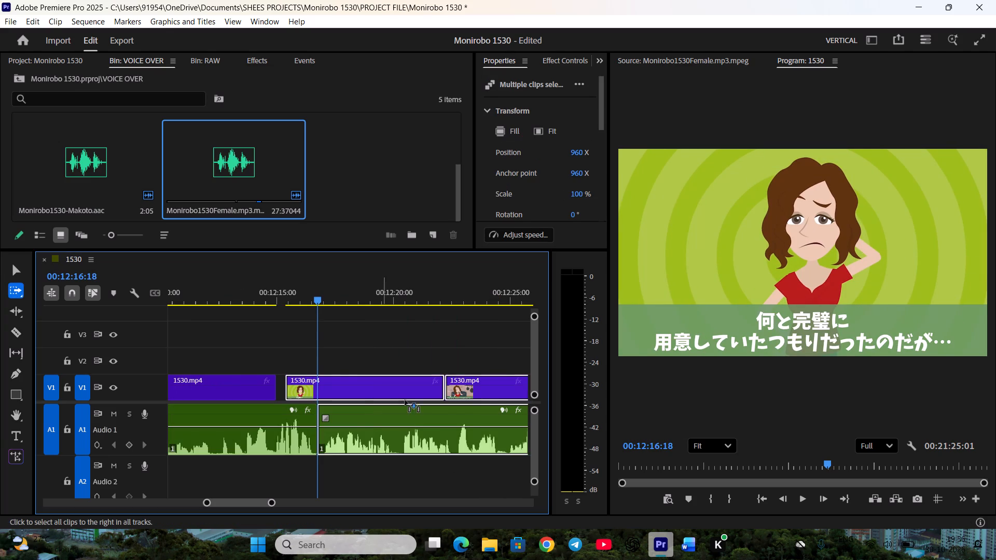
drag(405, 400, 450, 401)
key(v)
click(379, 355)
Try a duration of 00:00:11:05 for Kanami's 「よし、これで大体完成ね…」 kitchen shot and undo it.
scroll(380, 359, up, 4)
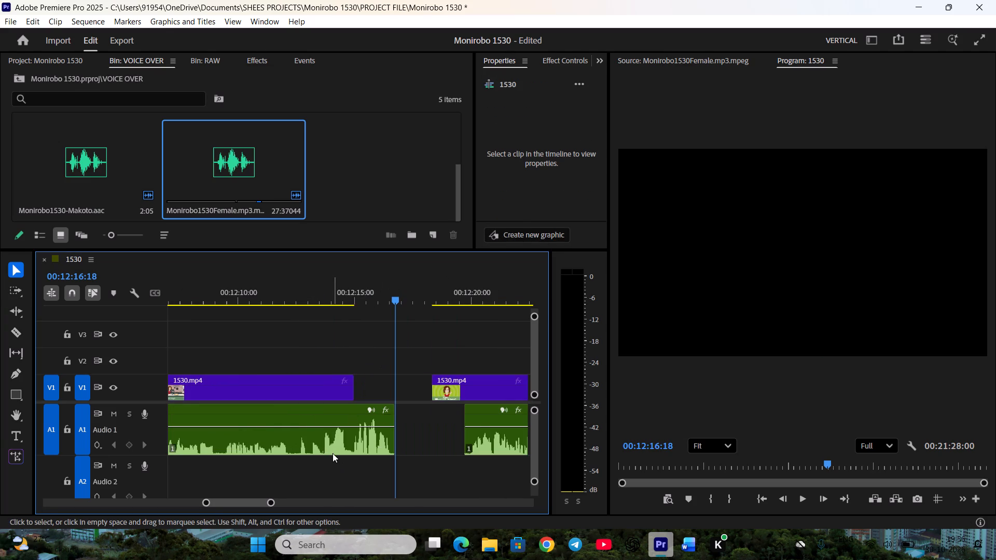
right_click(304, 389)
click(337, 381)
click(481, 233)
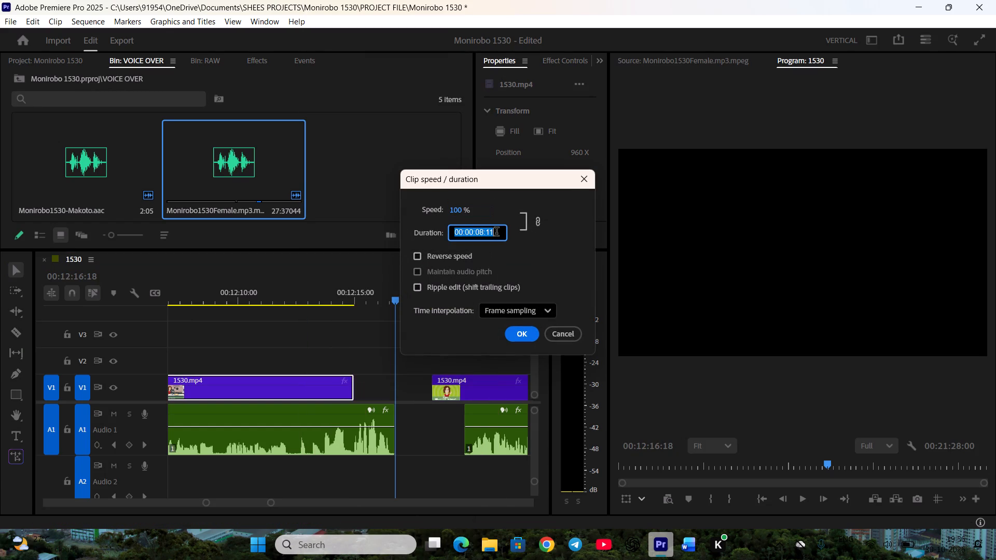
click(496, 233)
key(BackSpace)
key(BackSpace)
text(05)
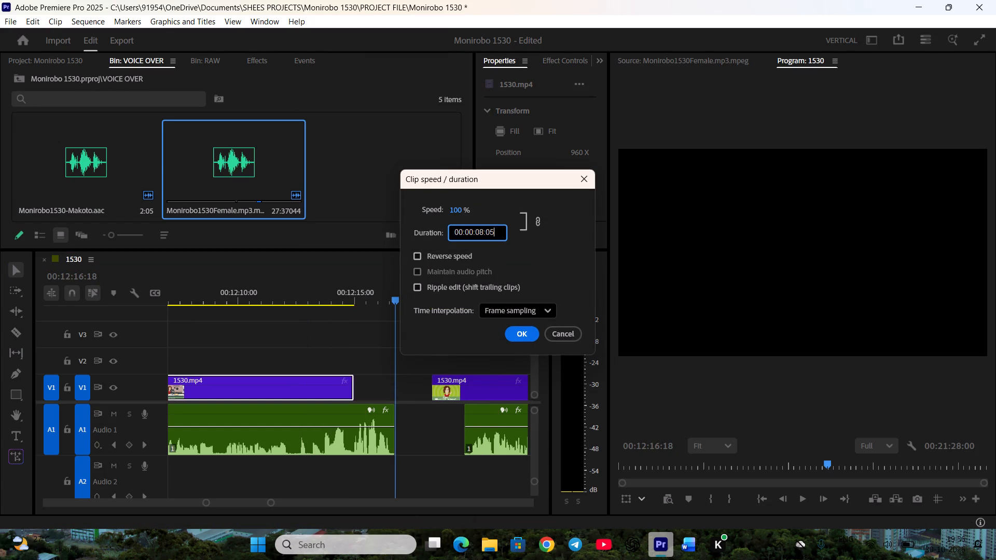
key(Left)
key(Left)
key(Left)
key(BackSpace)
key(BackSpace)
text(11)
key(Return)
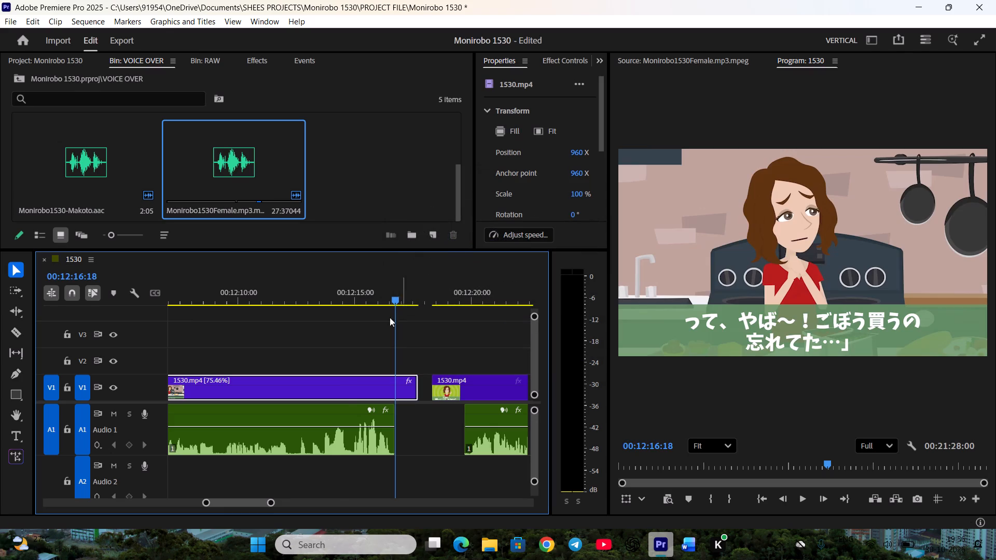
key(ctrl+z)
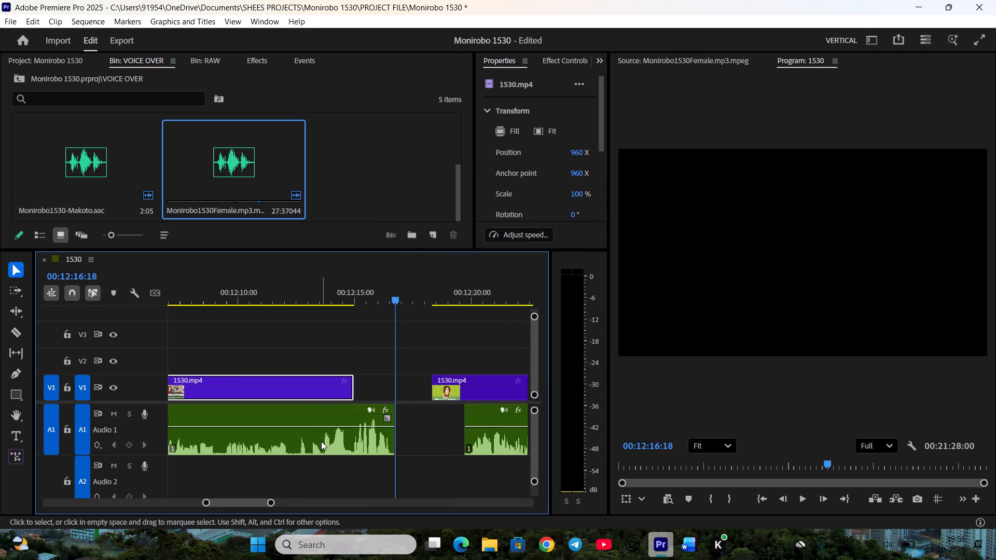
Set the duration of Kanami's 「よし、これで大体完成ね…」 kitchen shot to 00:00:10:05 to match its voice line.
right_click(295, 382)
click(335, 381)
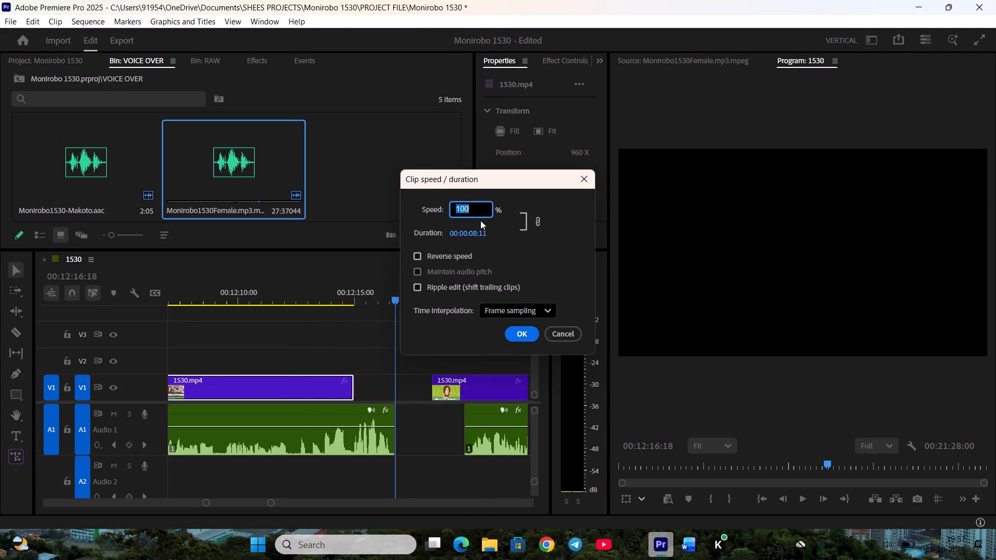
click(479, 233)
click(497, 229)
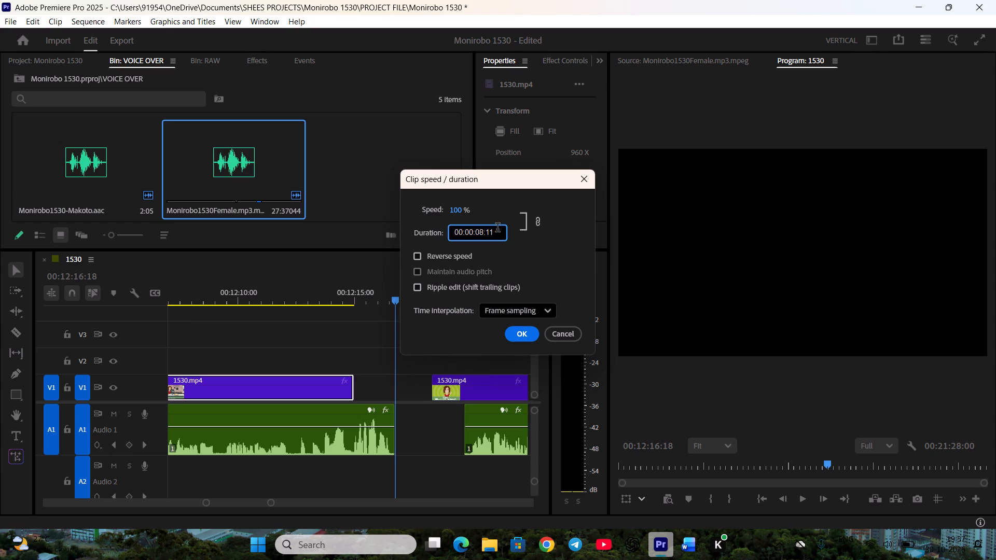
key(BackSpace)
key(BackSpace)
text(05)
key(Left)
key(Left)
key(Left)
key(BackSpace)
key(BackSpace)
text(10)
key(Return)
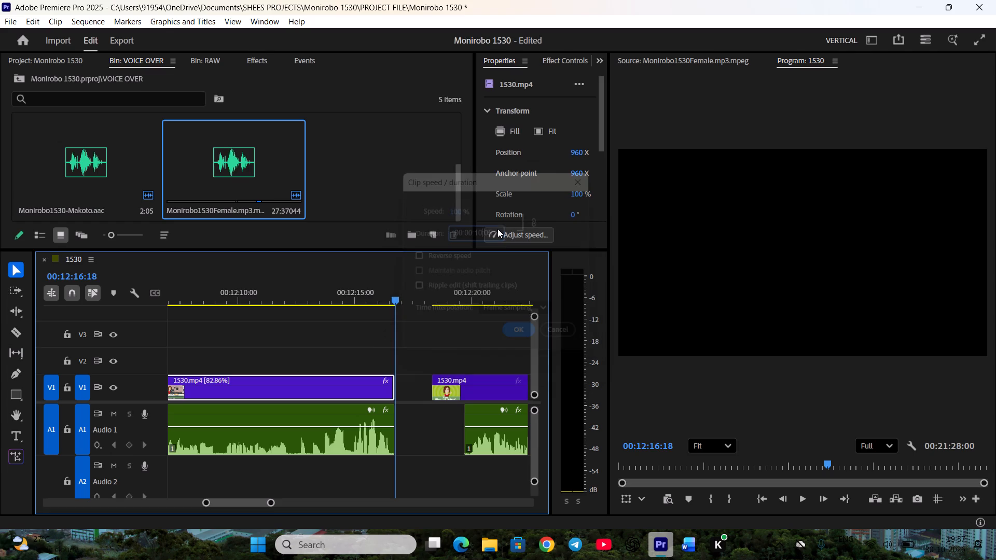
Ripple delete the gap between the slowed kitchen shot and the 「何と完璧に…」 shot.
click(281, 287)
key(space)
scroll(386, 369, down, 2)
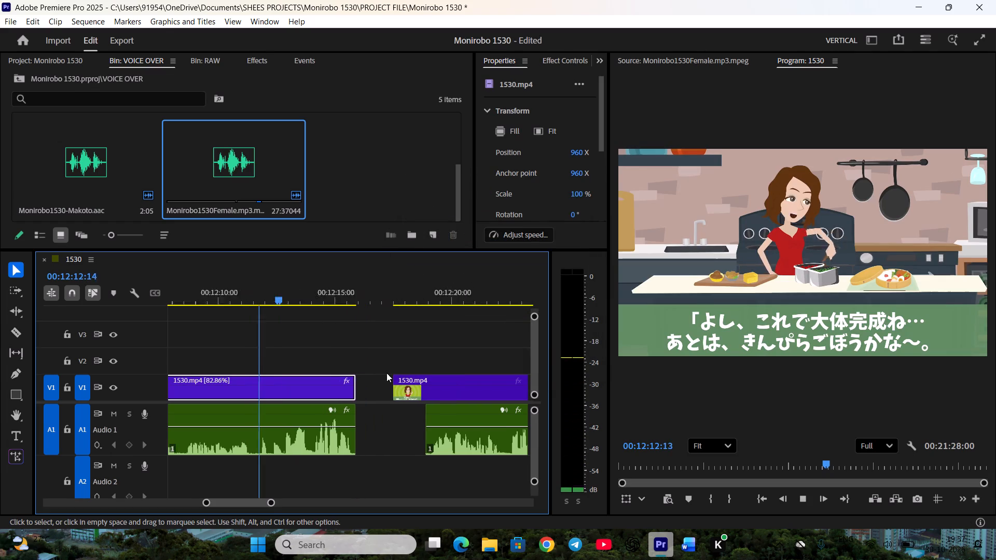
scroll(386, 373, down, 1)
right_click(350, 386)
click(379, 394)
Move the remaining voice clip on A1 earlier to start with the 「何と完璧に…」 shot at 00:12:16:18.
key(space)
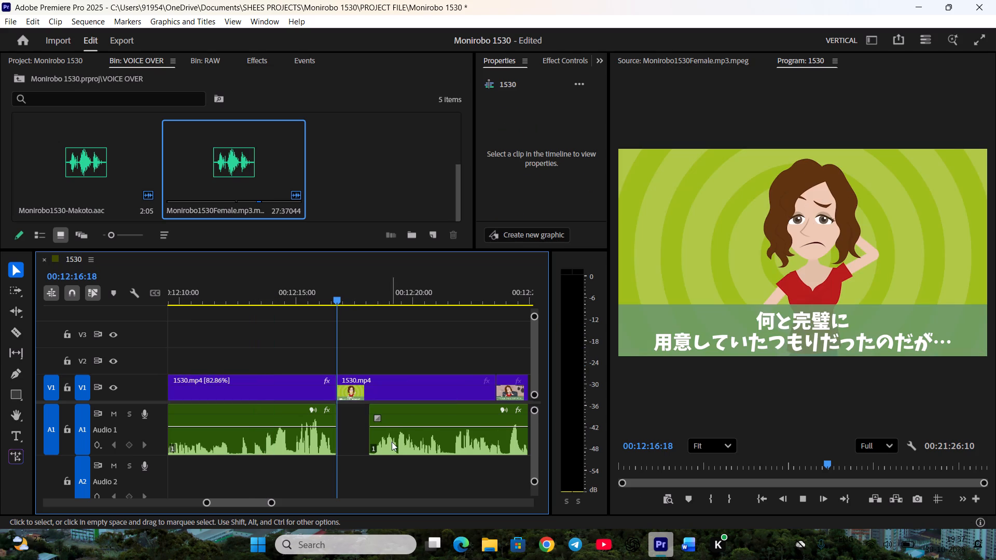
drag(400, 452, 370, 453)
click(397, 470)
key(space)
scroll(399, 465, down, 4)
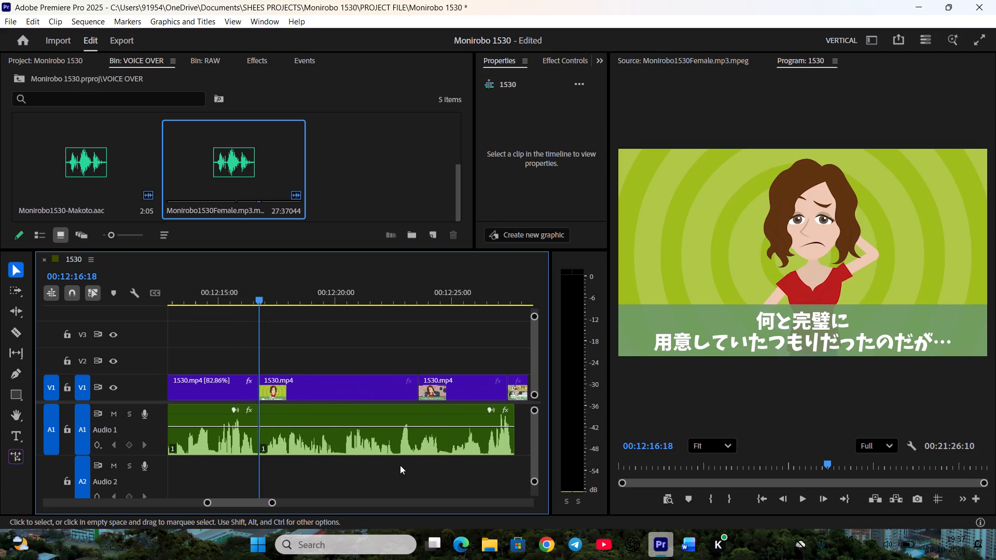
Play to the end of the narration and move the 「あー最悪！！…」 shot to 00:12:22:14, covering the previous shot's end.
key(space)
scroll(400, 465, down, 3)
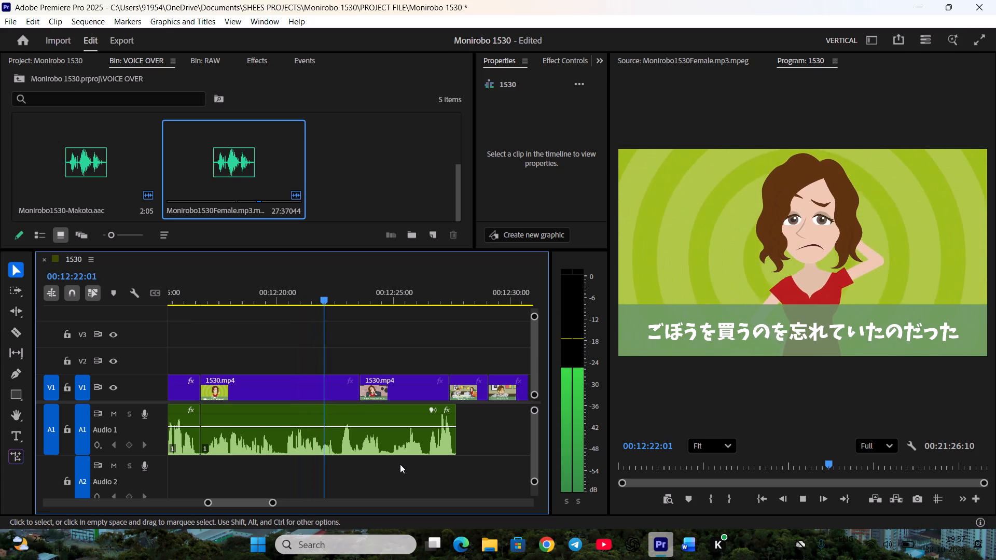
key(space)
drag(395, 384, 367, 380)
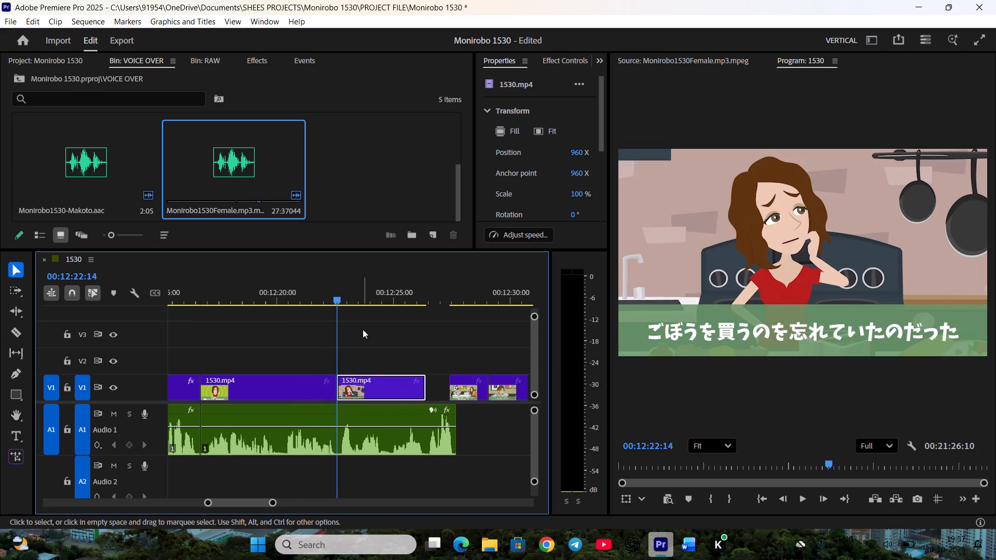
Play through the 「あー最悪！！…」 kitchen shot and move the following bedroom shot earlier on V1 to butt against it.
key(space)
click(363, 329)
scroll(367, 329, down, 4)
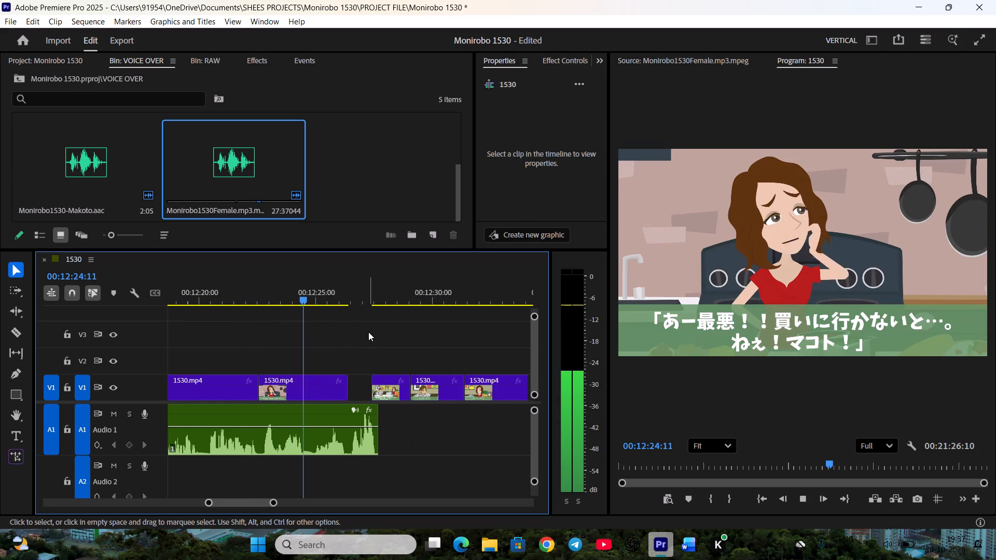
key(space)
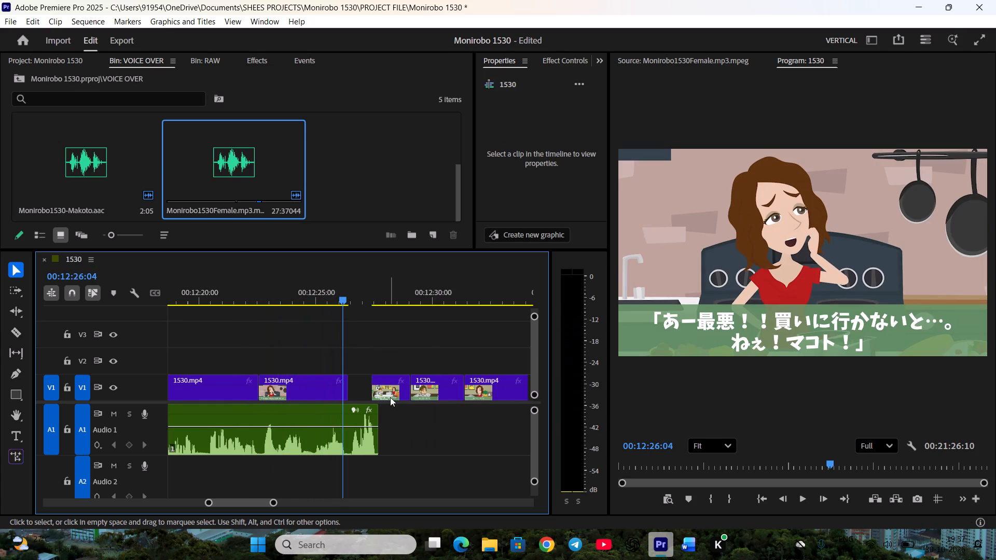
drag(391, 393, 369, 391)
key(space)
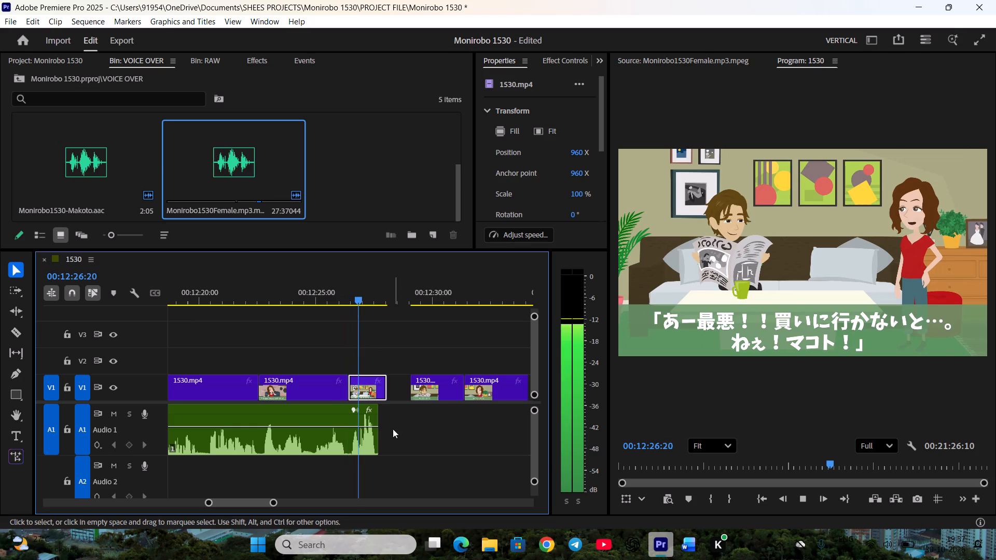
Extend the A1 voice clip's end by 3 frames and trim the bedroom shot's end to match it.
key(space)
click(378, 430)
click(382, 433)
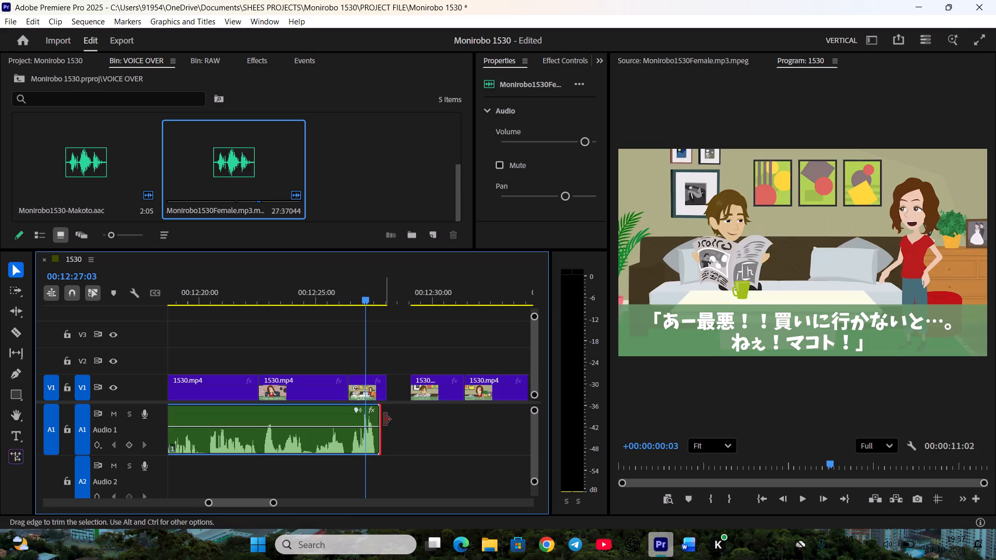
drag(389, 395, 383, 395)
key(space)
Ripple delete the gap before Makoto's 「ん？どうした？」 shot, play into that shot, and save the project.
click(390, 391)
key(space)
right_click(398, 397)
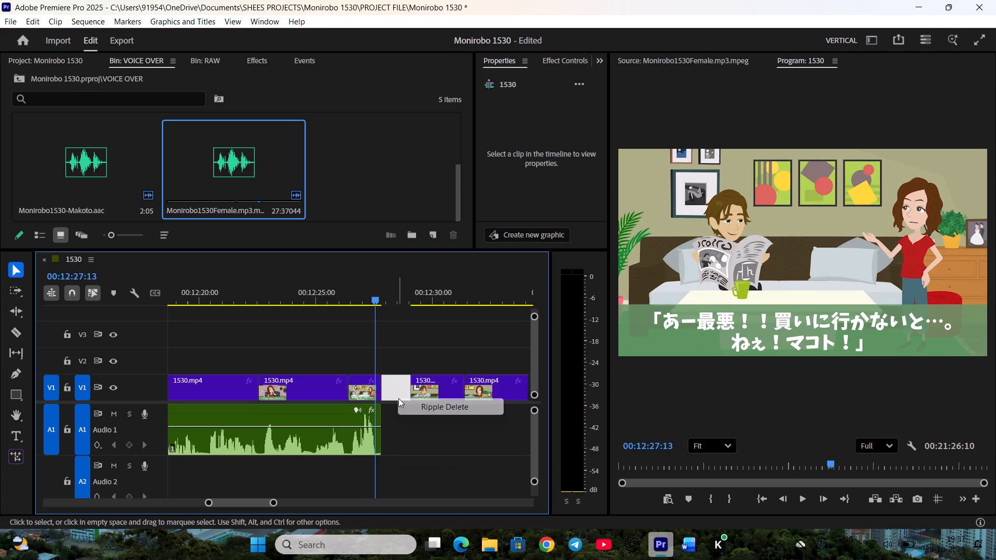
click(408, 406)
scroll(405, 415, down, 5)
key(space)
key(ctrl+s)
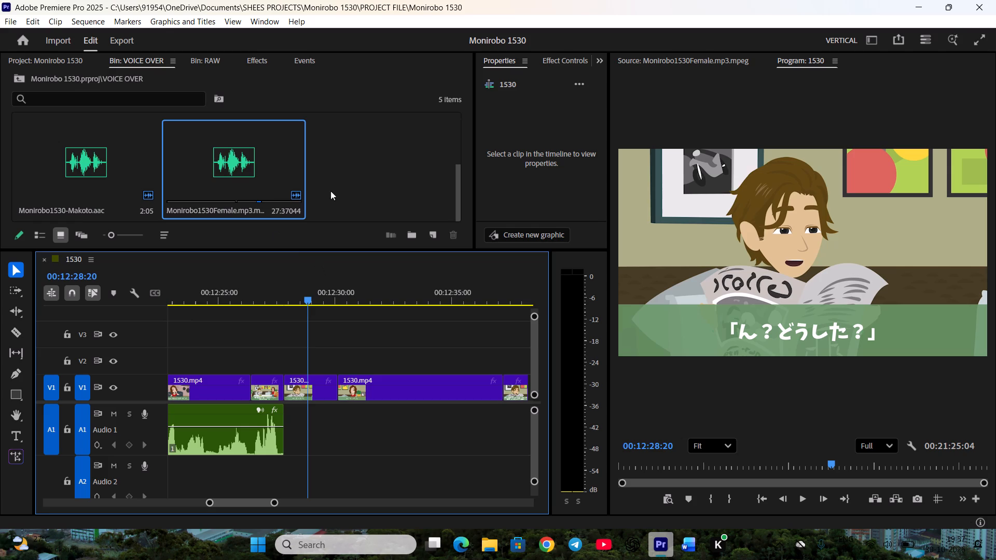
Mark Makoto's 「ん？どうした？」 line in Monirobo1530-Makoto.aac from 00:04:37:15 to 00:04:39:13 and place it on A1 at his shot's start.
scroll(357, 176, up, 3)
double_click(229, 160)
scroll(240, 159, down, 1)
double_click(107, 181)
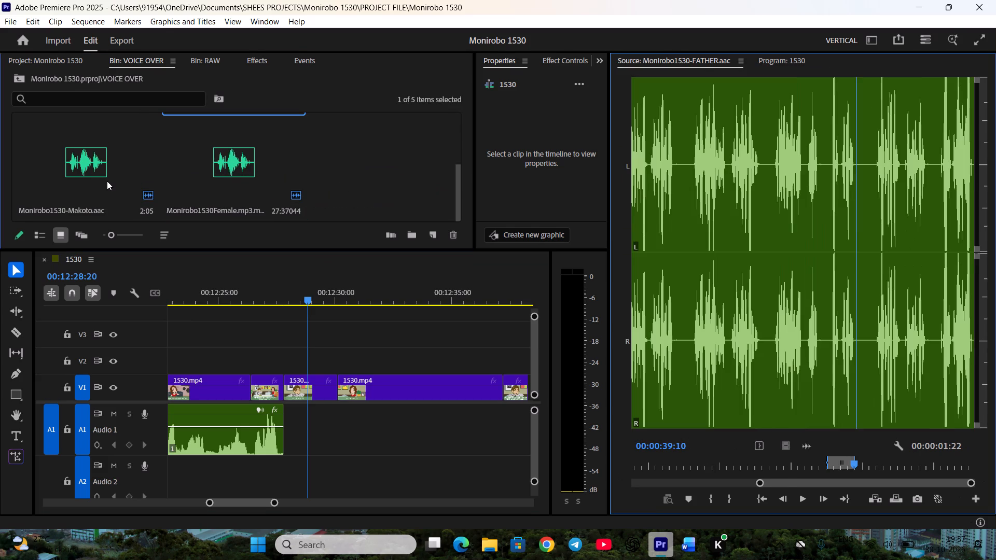
key(space)
key(space)
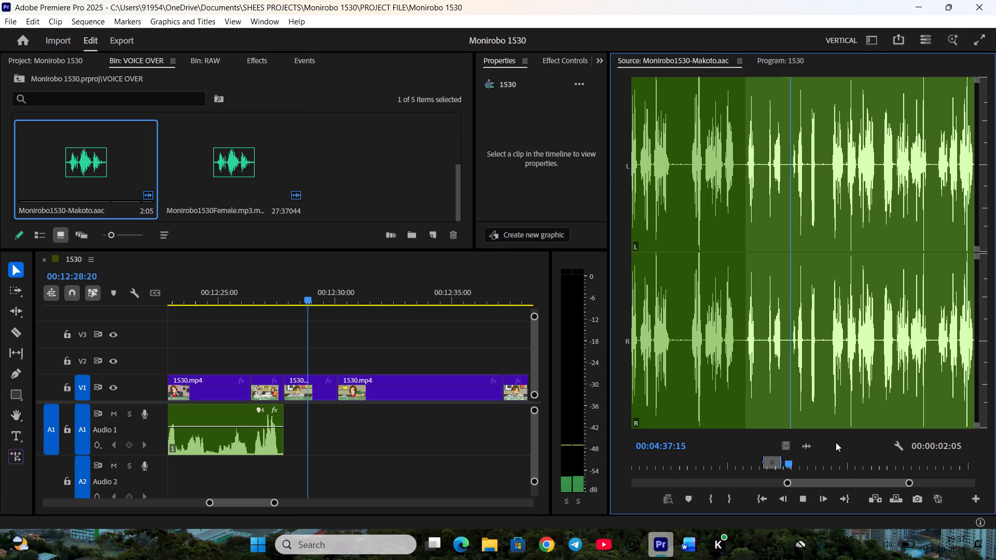
key(i)
key(space)
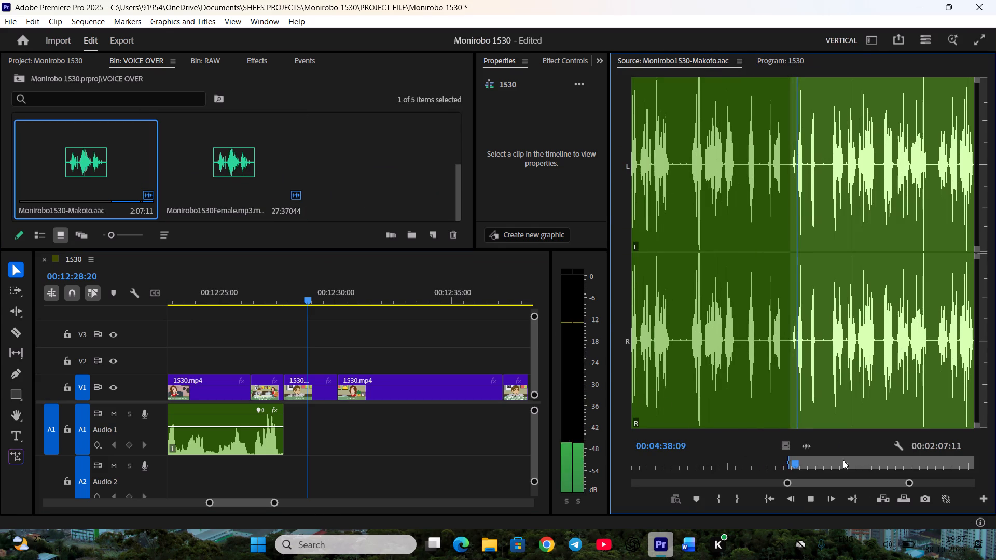
key(space)
scroll(842, 461, down, 2)
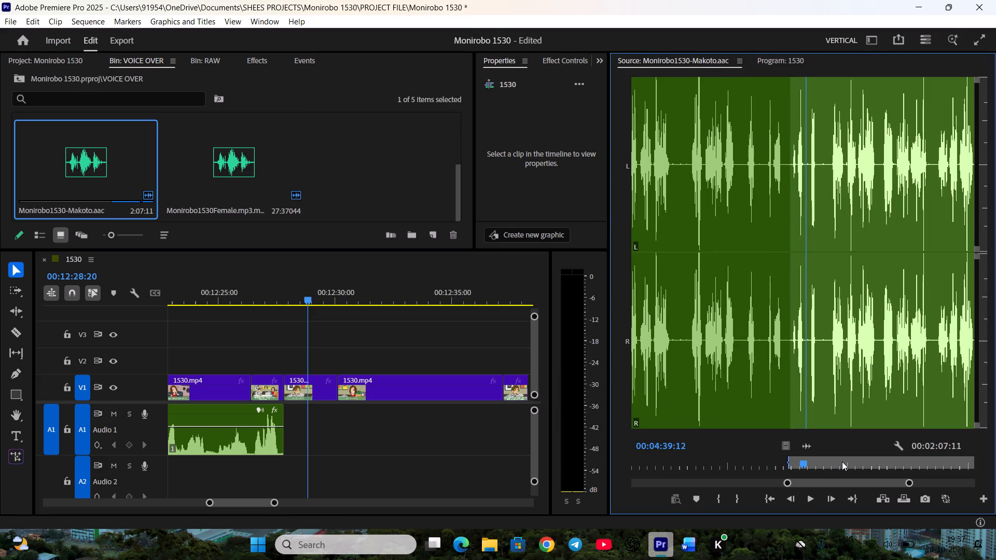
scroll(842, 461, down, 1)
key(p)
key(o)
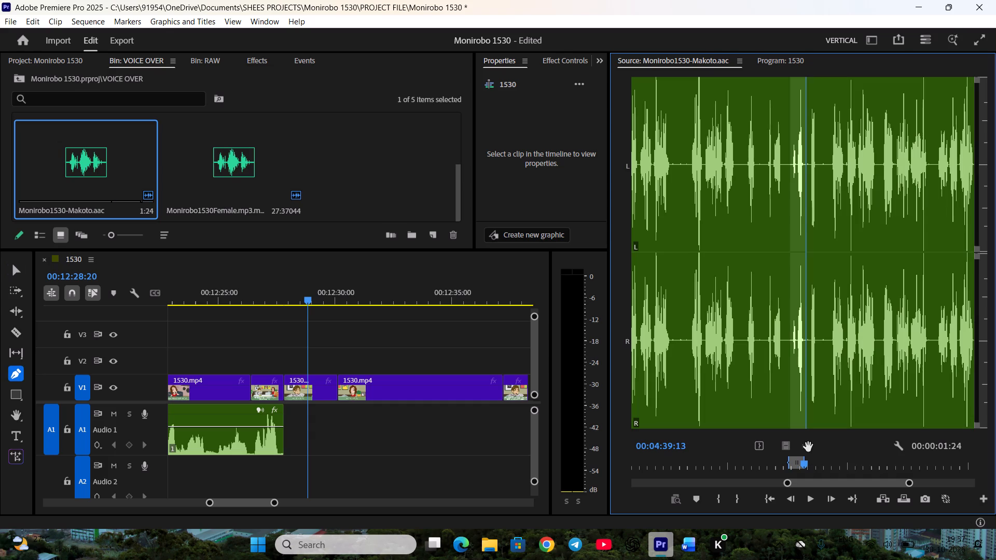
drag(808, 447, 286, 425)
Trim the silence from both ends of Makoto's new voice clip, keeping its start aligned with the 「ん？どうした？」 shot.
key(v)
key(equal)
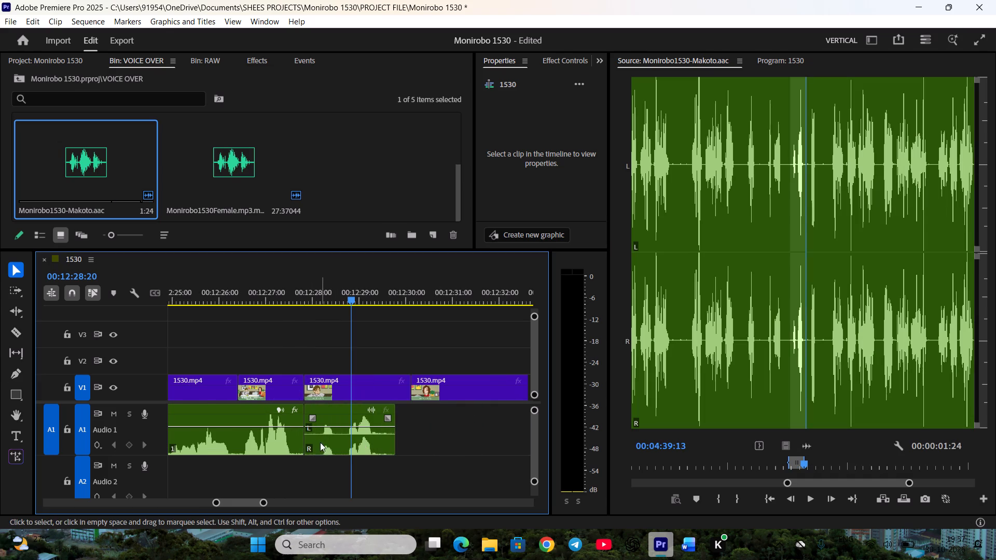
drag(312, 443, 322, 442)
drag(342, 445, 333, 445)
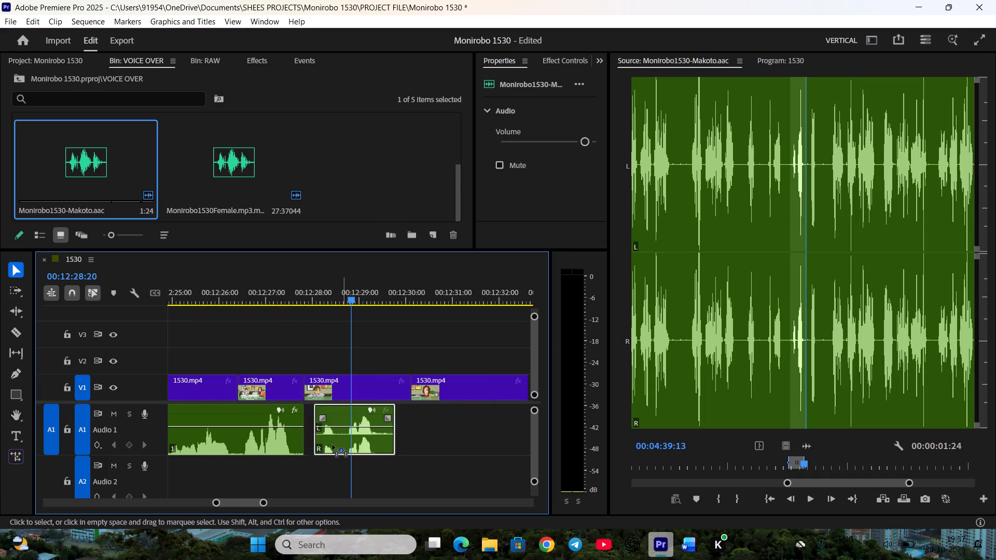
drag(333, 445, 330, 444)
click(378, 468)
key(space)
key(space)
drag(388, 442, 382, 441)
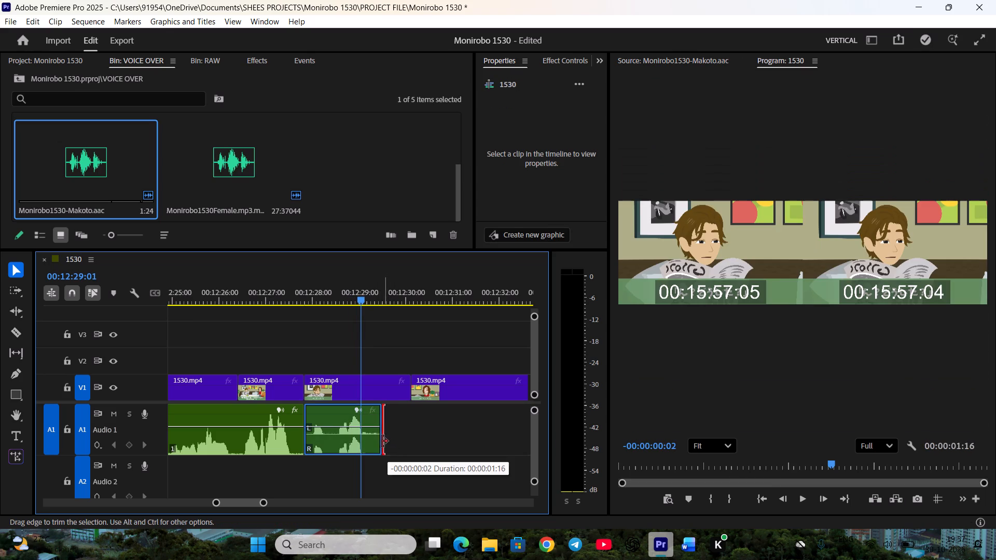
drag(382, 441, 377, 441)
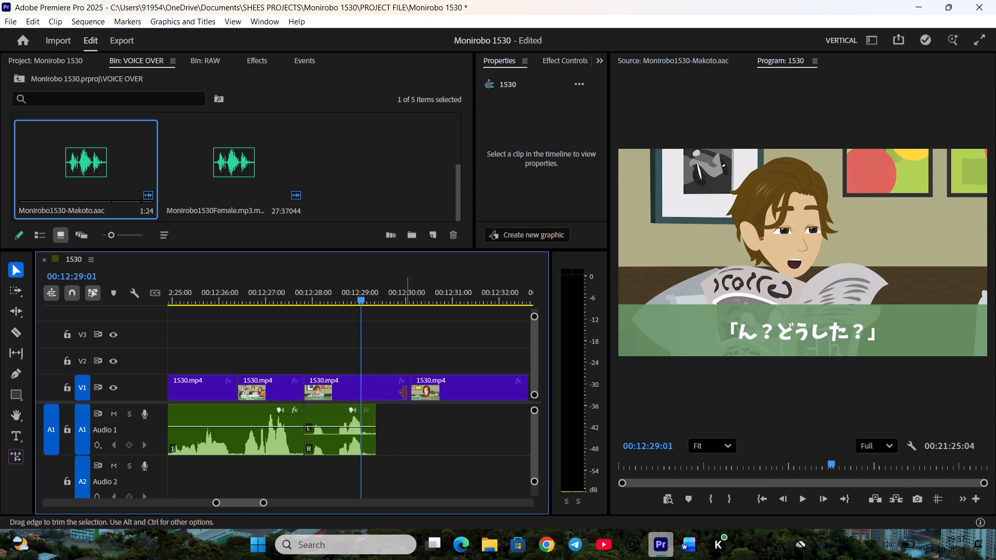
Trim the 「ん？どうした？」 shot to its voice clip's end, ripple delete the gap after it, and save the project.
drag(406, 393, 374, 393)
right_click(386, 386)
click(402, 390)
scroll(403, 414, down, 5)
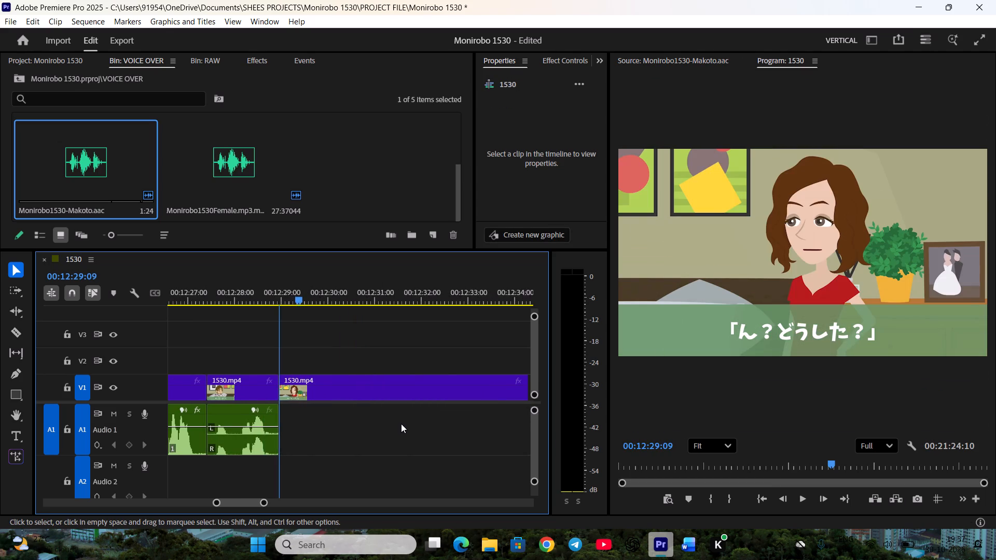
scroll(393, 422, down, 3)
key(space)
key(ctrl+s)
Preview Kanami's 「今から買いもの行ってくるけど、…」 shot and mark her line's start at 00:08:54:06 in Monirobo1530Female.mp3.mpeg.
key(minus)
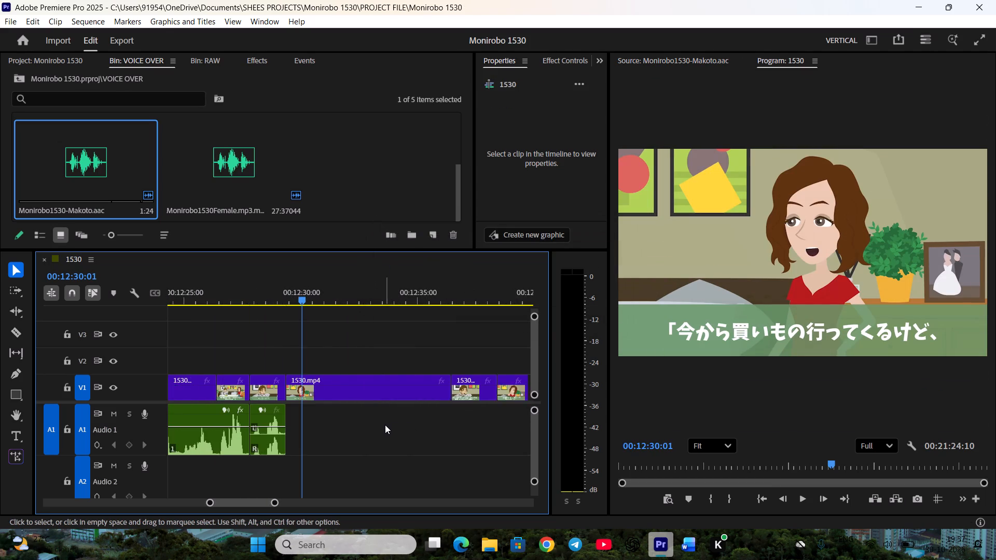
scroll(385, 427, down, 3)
key(space)
drag(280, 294, 378, 317)
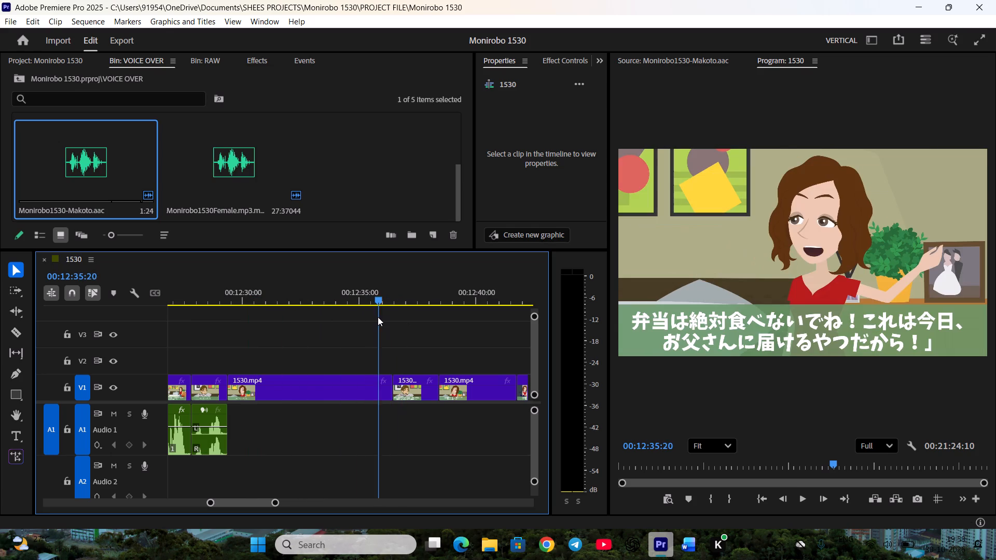
drag(378, 317, 375, 316)
key(ctrl+s)
double_click(238, 170)
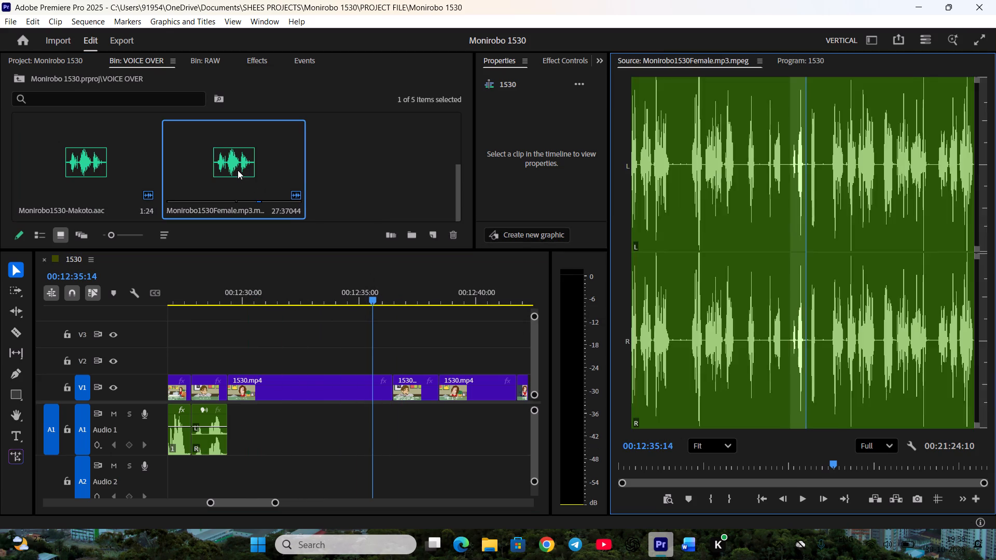
key(space)
key(space)
scroll(861, 469, up, 3)
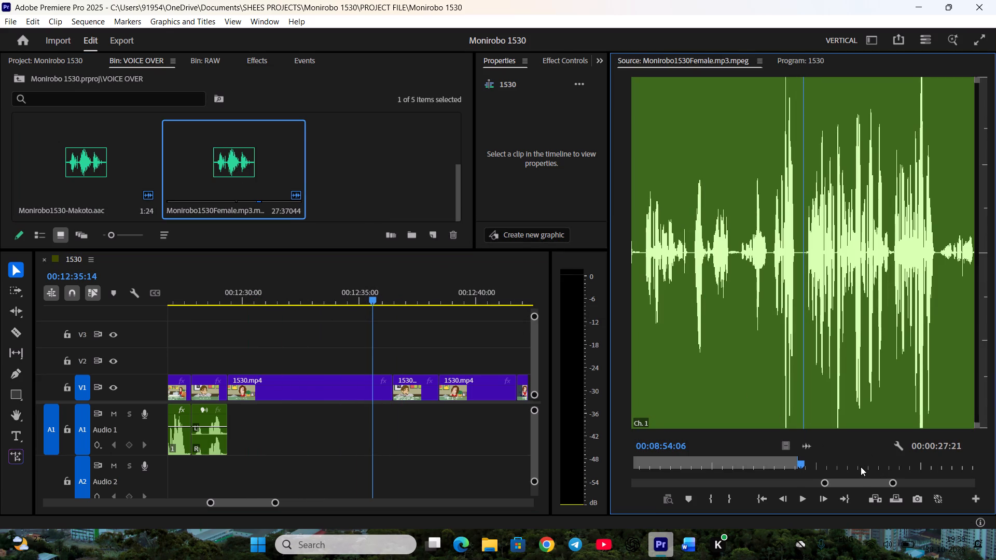
scroll(861, 467, up, 1)
scroll(861, 467, down, 1)
key(i)
key(space)
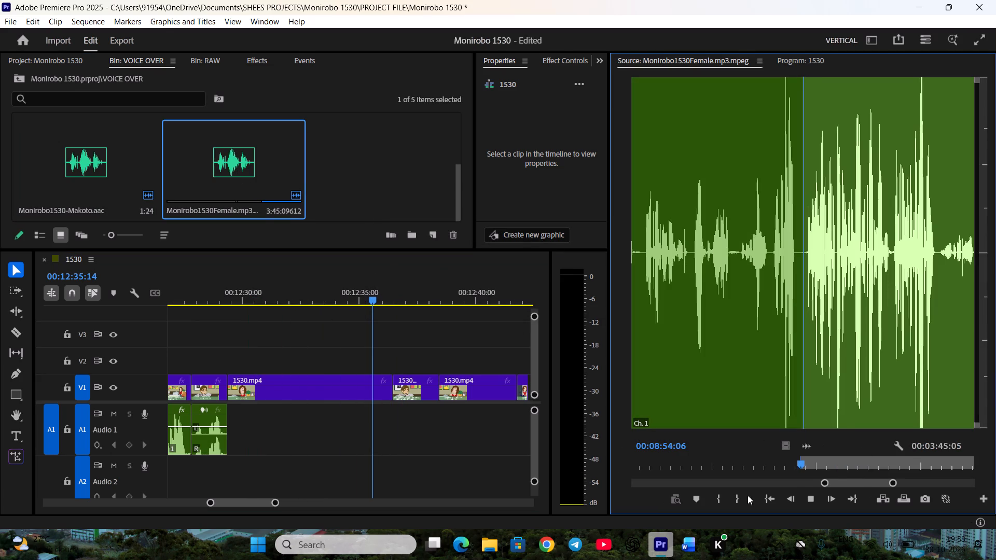
Check Kanami's shopping line in the Word script, mark its end at 00:09:00:16, and place it on A1 after Makoto's clip.
click(694, 546)
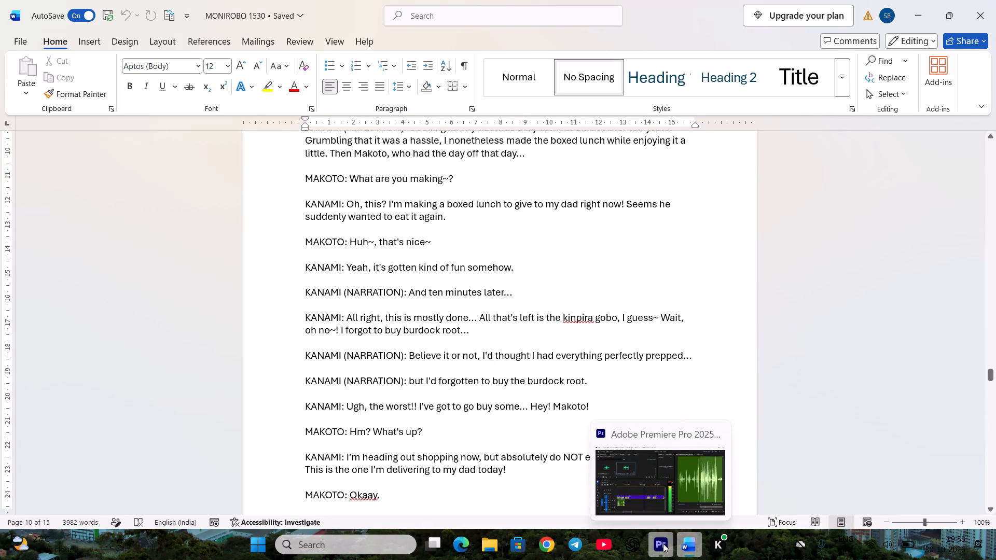
scroll(438, 443, down, 5)
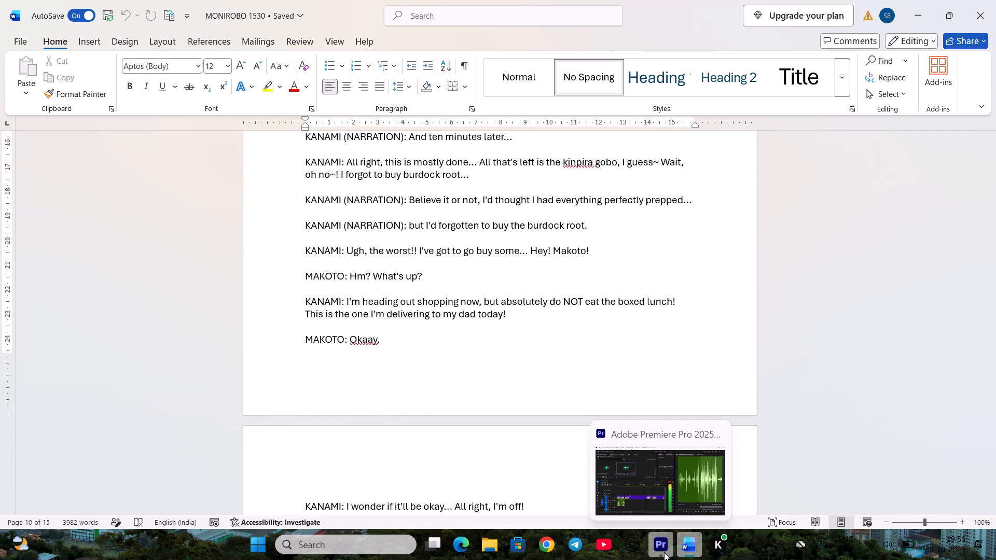
key(space)
scroll(827, 444, up, 8)
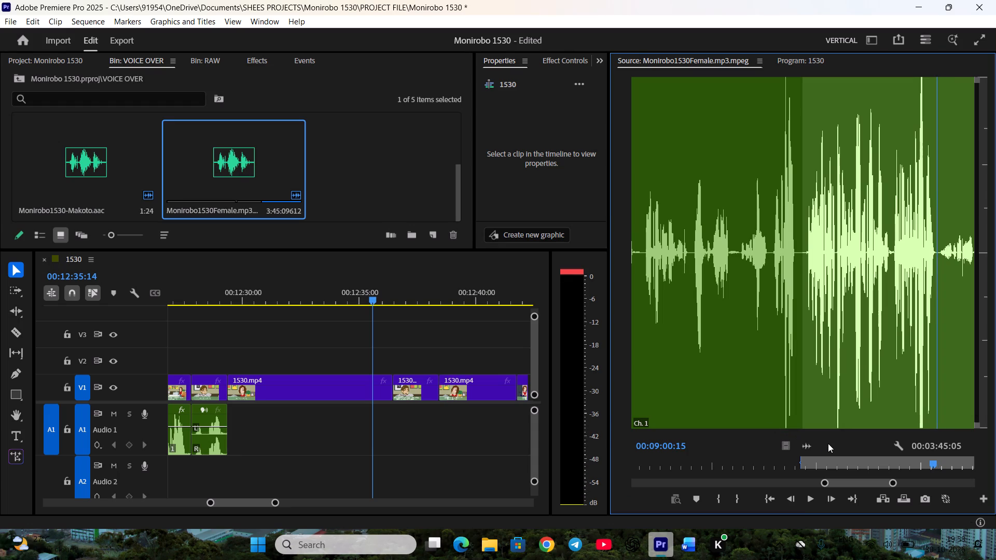
scroll(828, 443, down, 1)
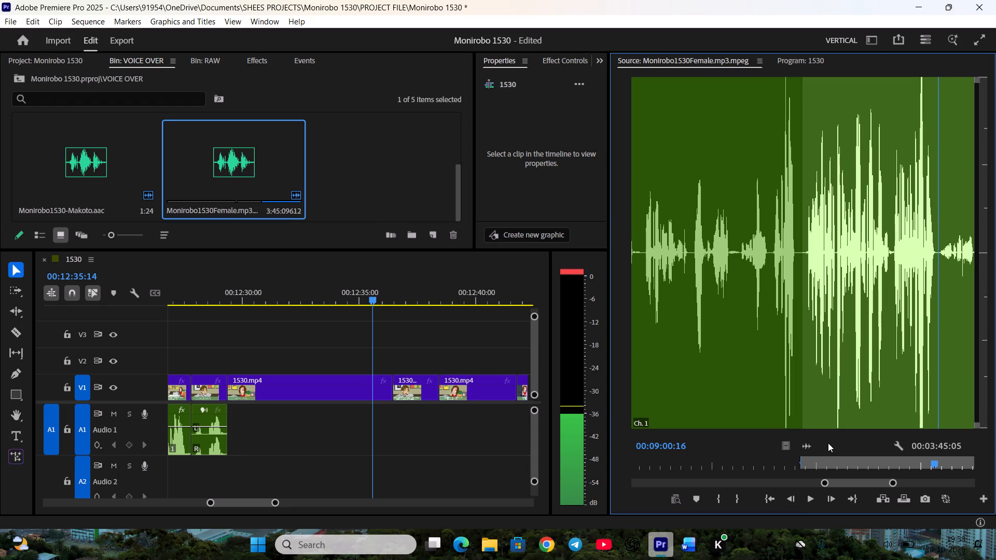
key(o)
drag(808, 443, 228, 419)
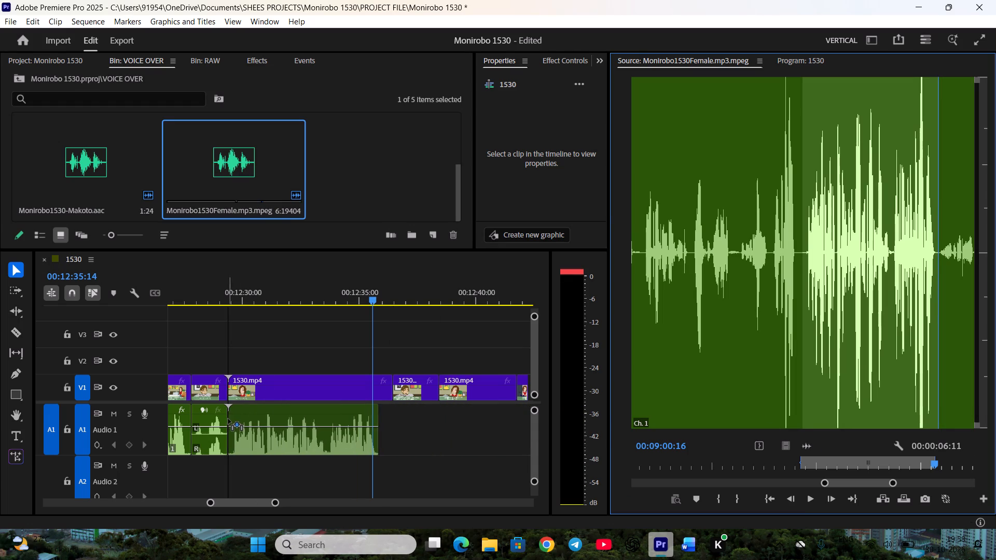
drag(228, 419, 229, 419)
Play to the line's end, trim Kanami's shopping shot to end at 00:12:35:22, and ripple delete the gap.
click(322, 299)
key(space)
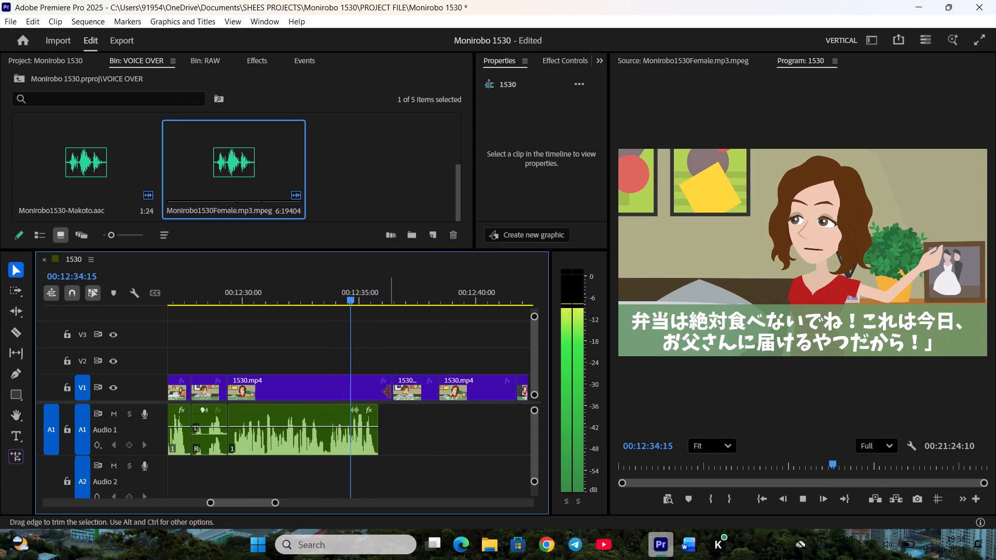
key(space)
drag(392, 389, 390, 389)
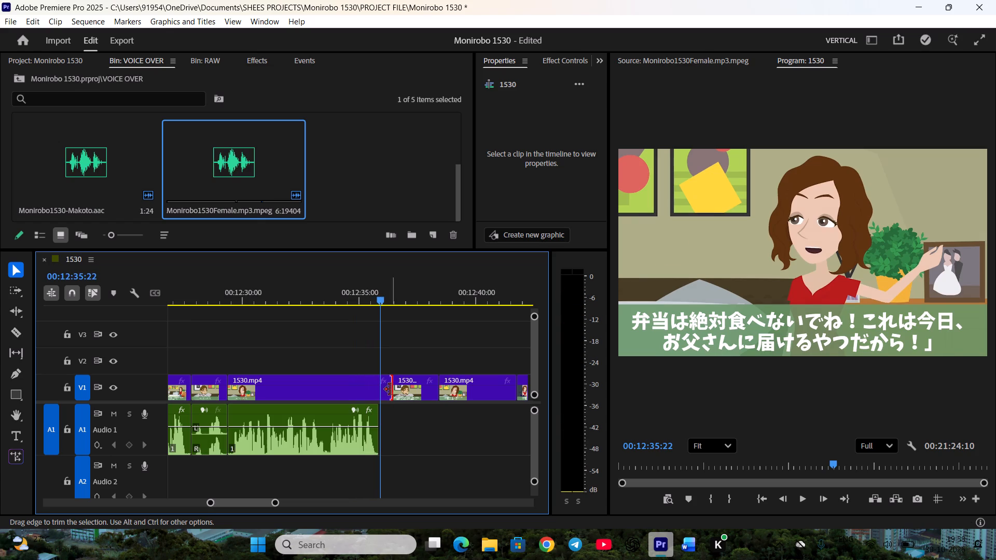
drag(390, 389, 380, 387)
right_click(389, 386)
click(402, 391)
Play into Makoto's 「はーい。」 shot and save the project.
scroll(403, 399, down, 4)
key(space)
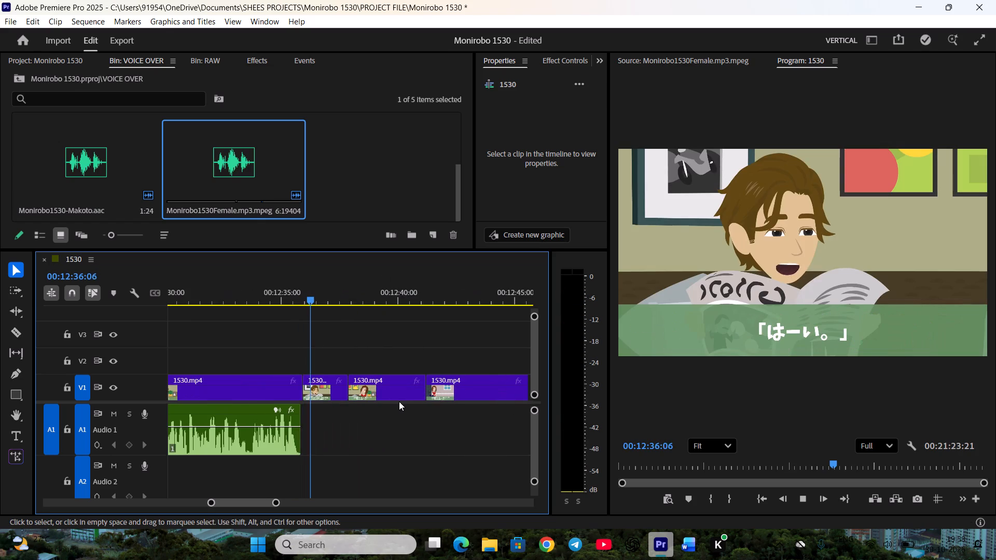
key(space)
key(ctrl+s)
scroll(342, 171, up, 1)
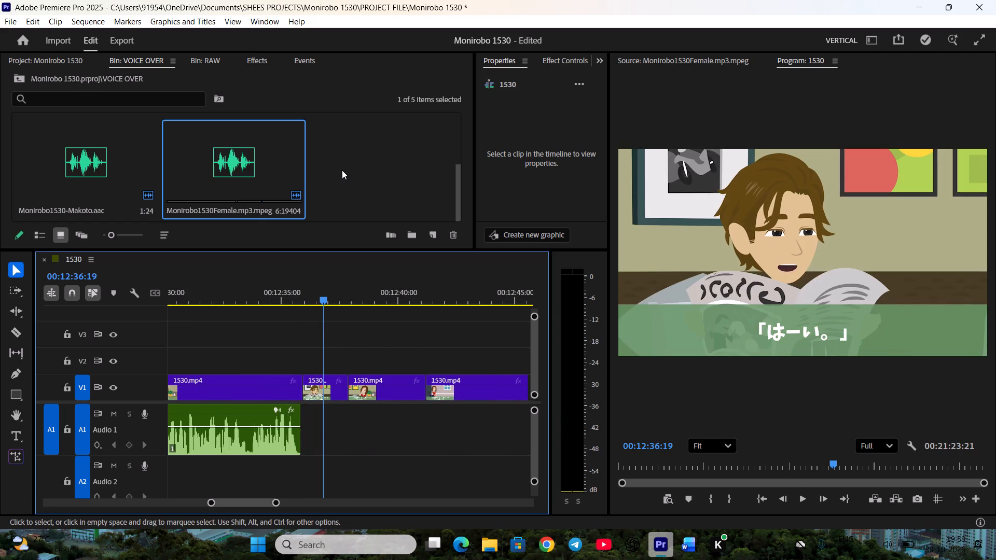
click(358, 361)
click(292, 300)
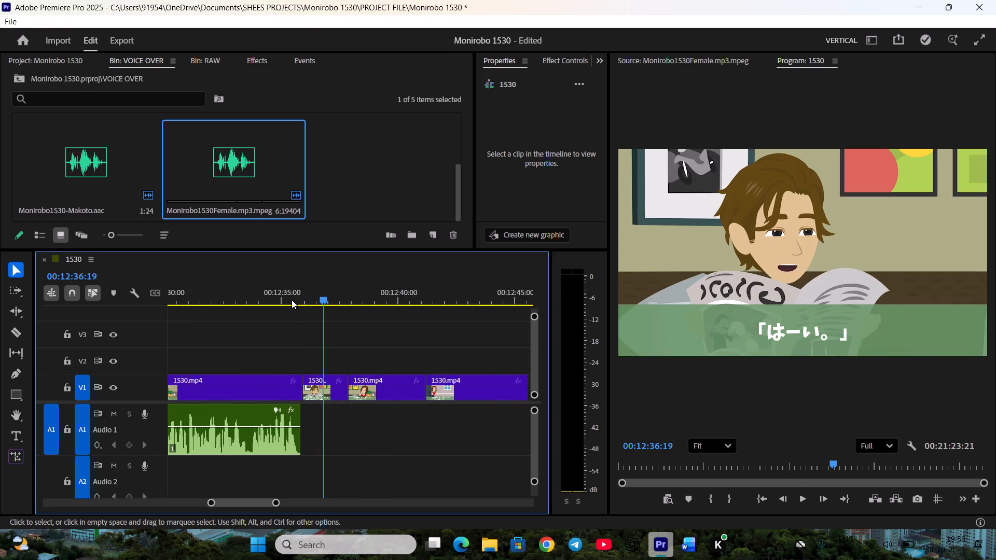
click(281, 304)
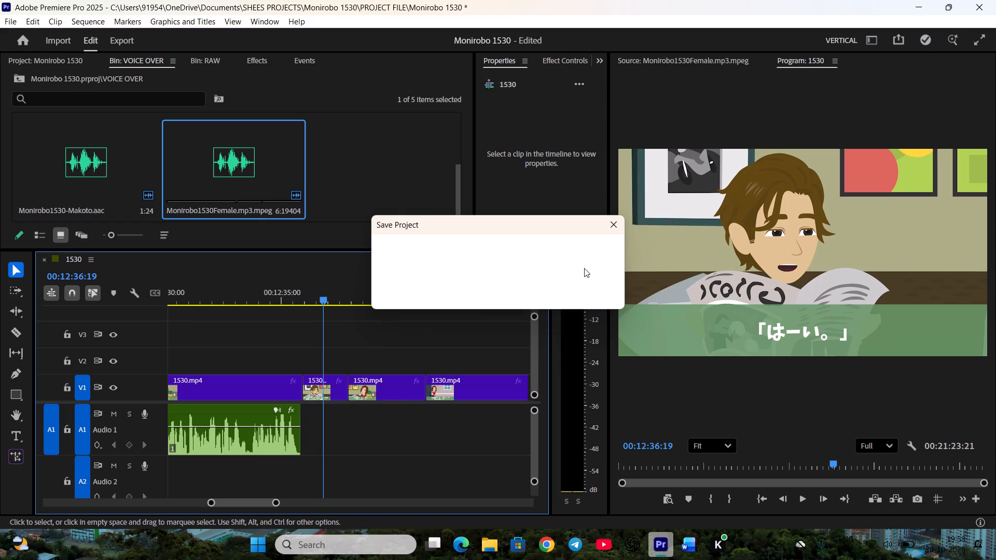
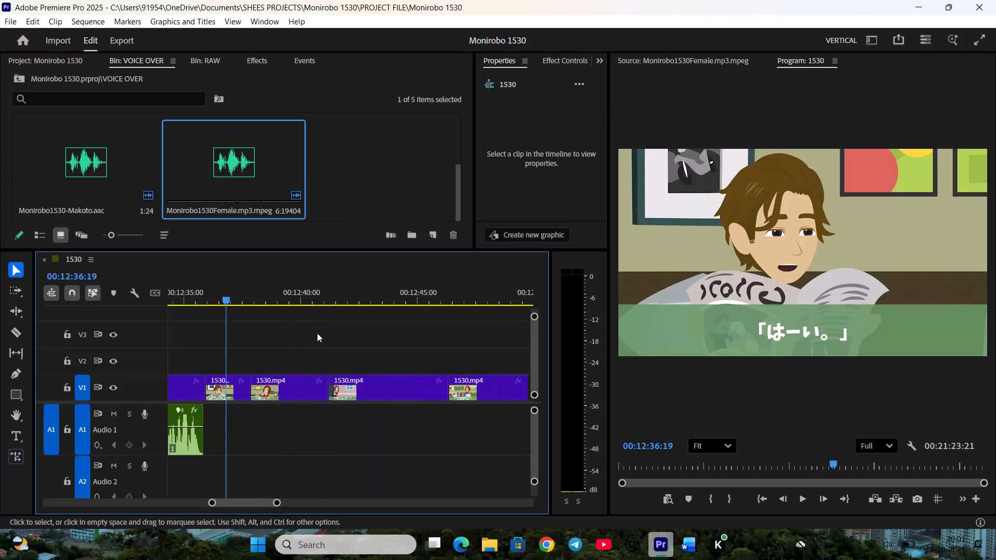
Save the project.
key(ctrl+s)
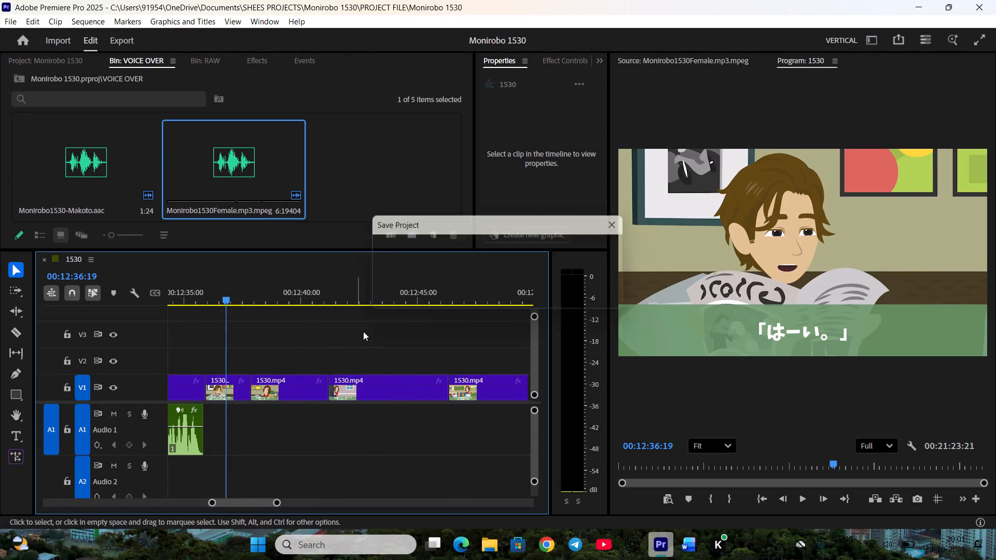
Check Makoto's "Okaay." line in the Word script and mark it in Monirobo1530-Makoto.aac, ending at 00:04:40:22.
click(686, 549)
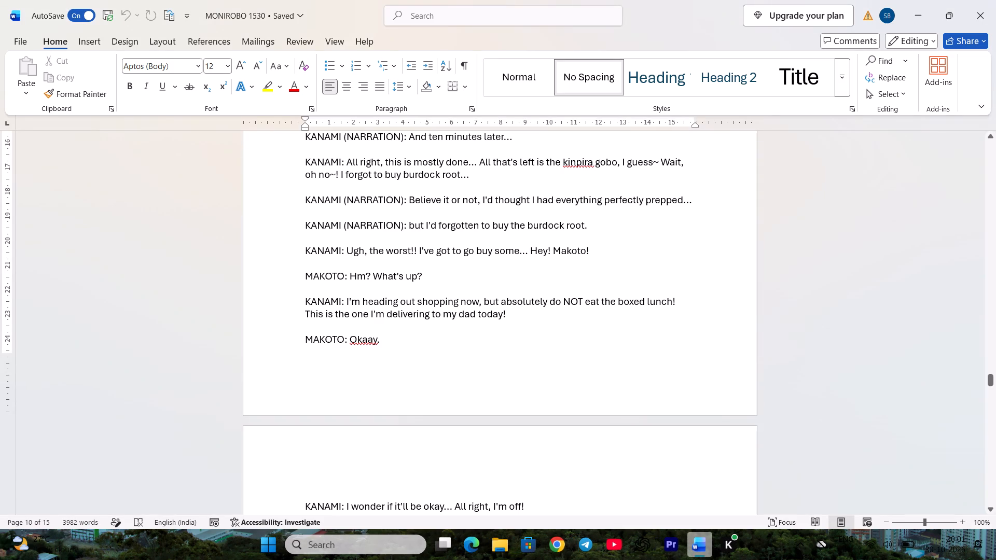
click(671, 555)
scroll(315, 375, up, 5)
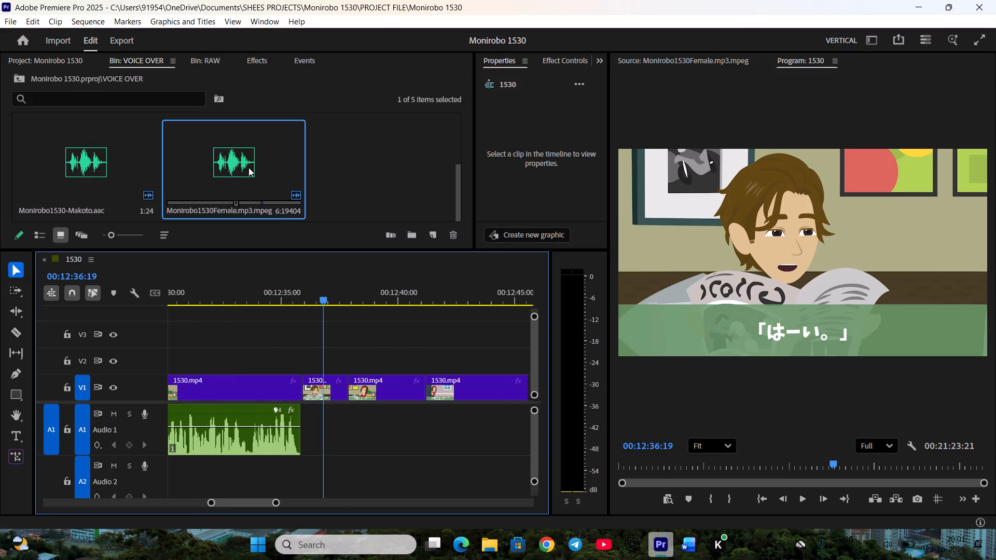
double_click(100, 165)
key(space)
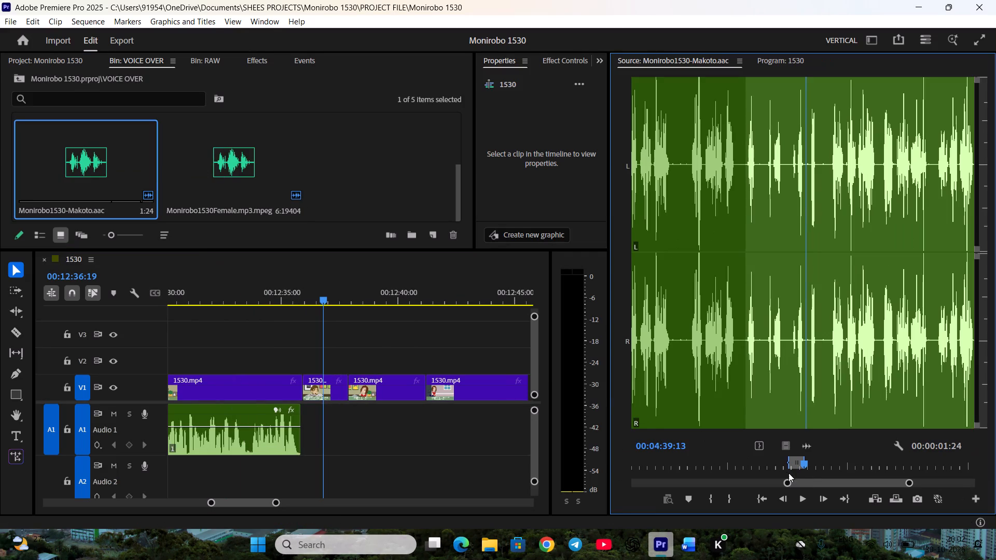
key(space)
key(i)
key(space)
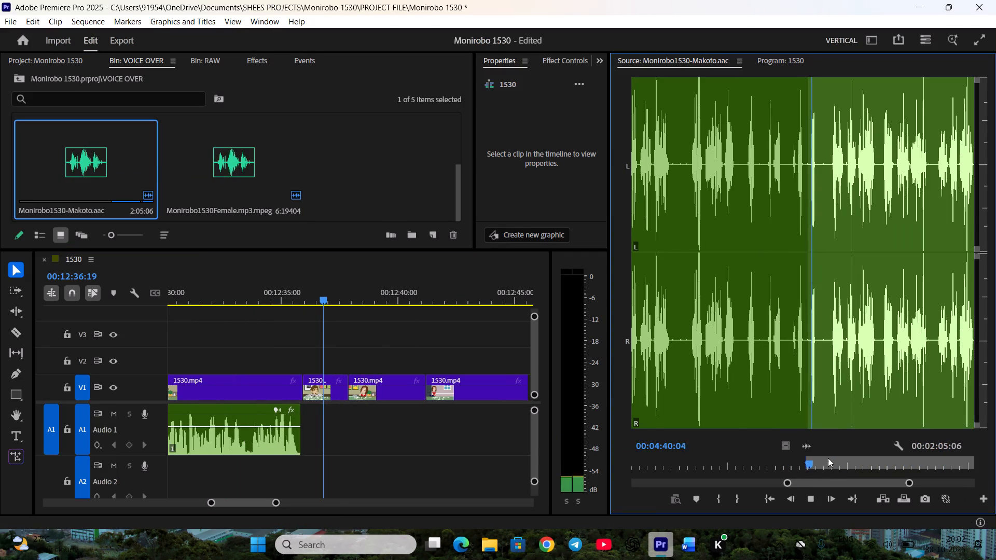
key(space)
key(o)
Place Makoto's "Okaay." line on A1 at the start of his 「はーい。」 shot, leaving Kanami's preceding clip in its original position.
drag(807, 449, 310, 434)
drag(262, 427, 277, 427)
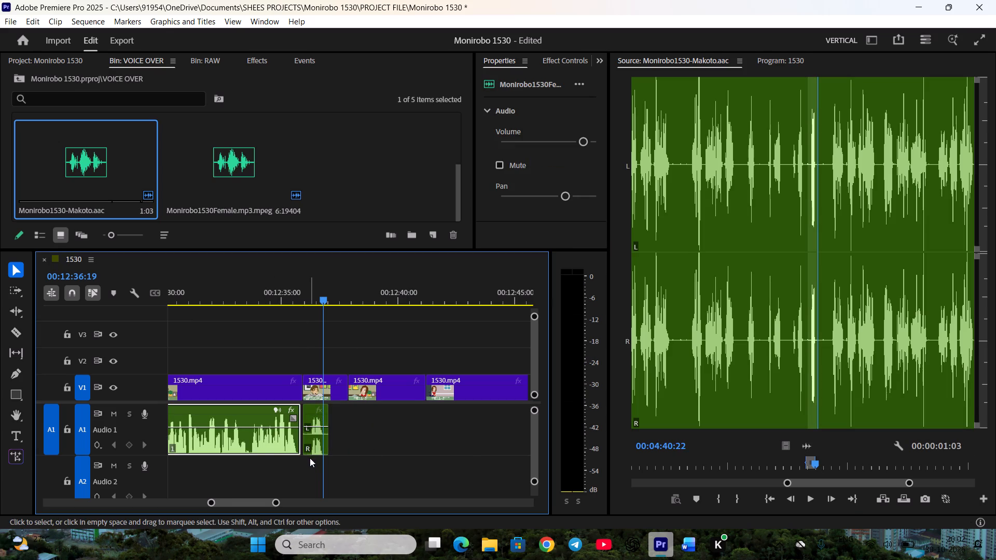
key(ctrl+z)
click(309, 463)
Play the 「はーい。」 shot with Makoto's line, trim the shot to the line's end, and ripple delete the gap.
click(293, 303)
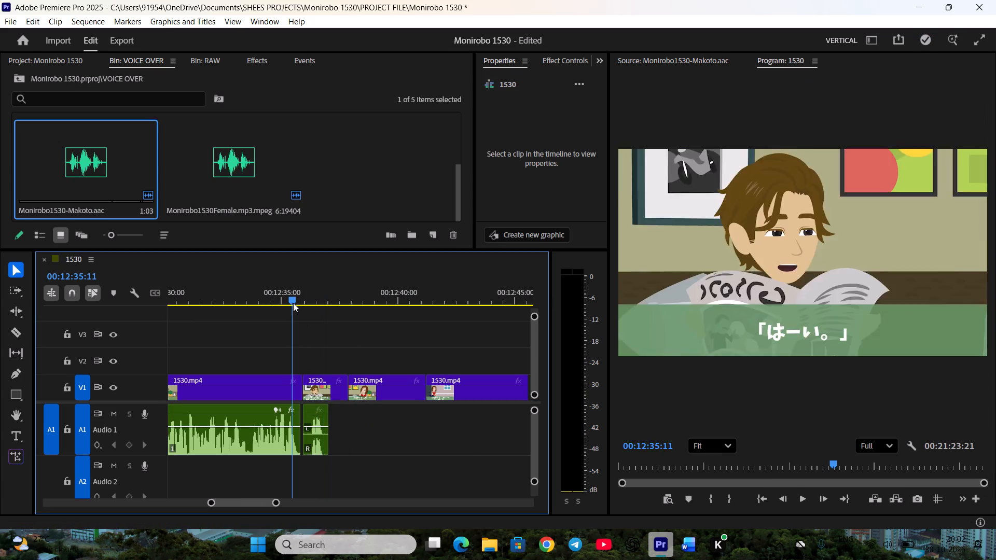
click(322, 452)
click(341, 465)
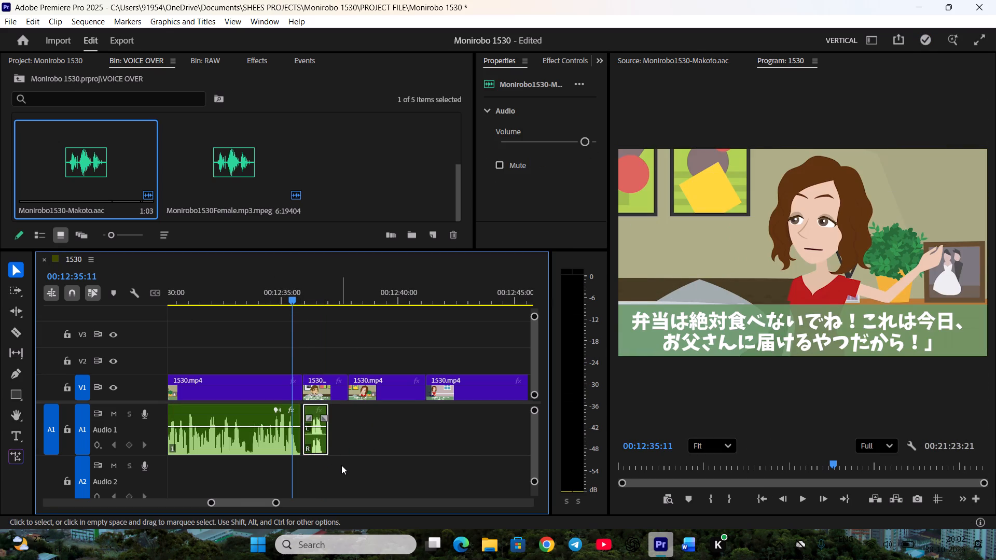
key(space)
key(space)
drag(345, 391, 328, 390)
right_click(337, 383)
click(362, 394)
Play into Kanami's 「大丈夫かしら…。それじゃあ行ってくるから！」 shot and save the project.
scroll(366, 426, down, 4)
key(space)
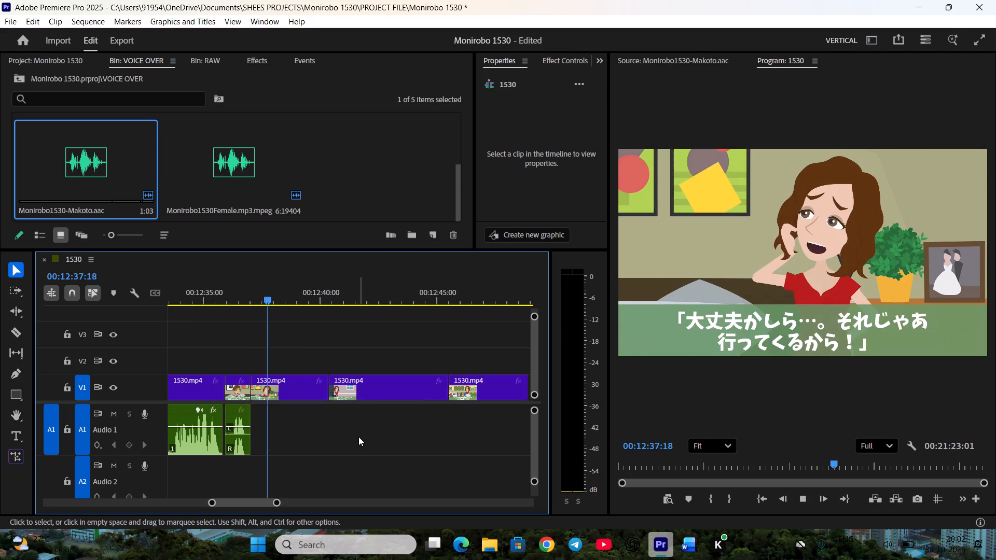
key(ctrl+s)
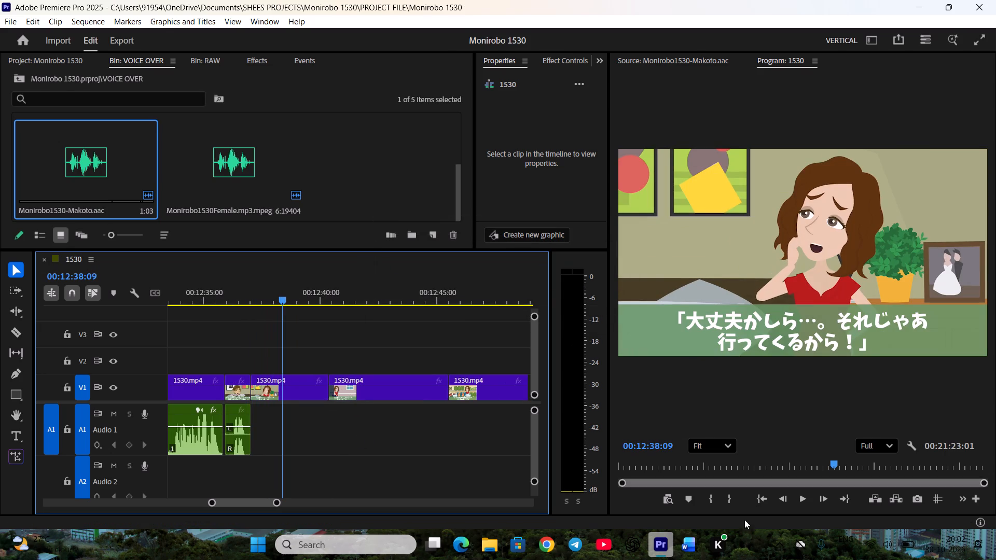